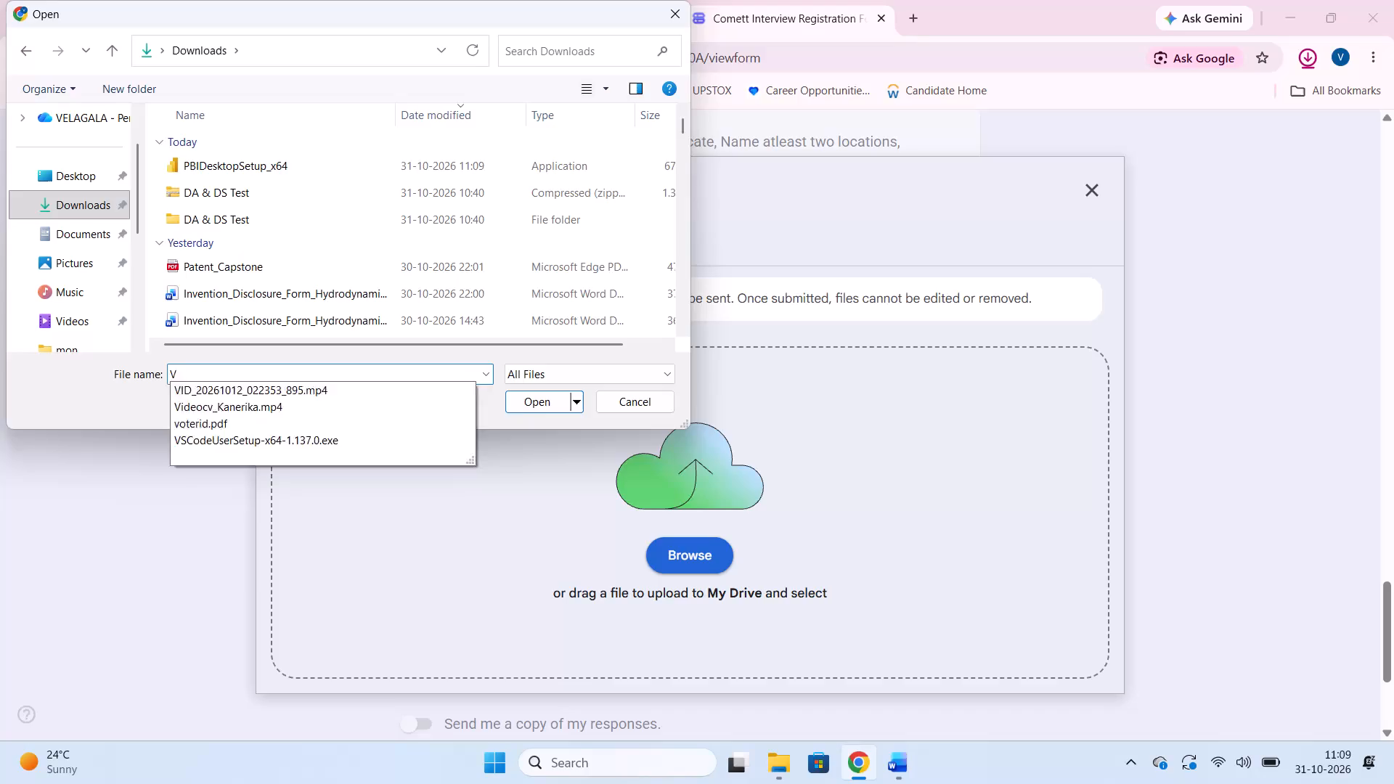
key("BackSpace")
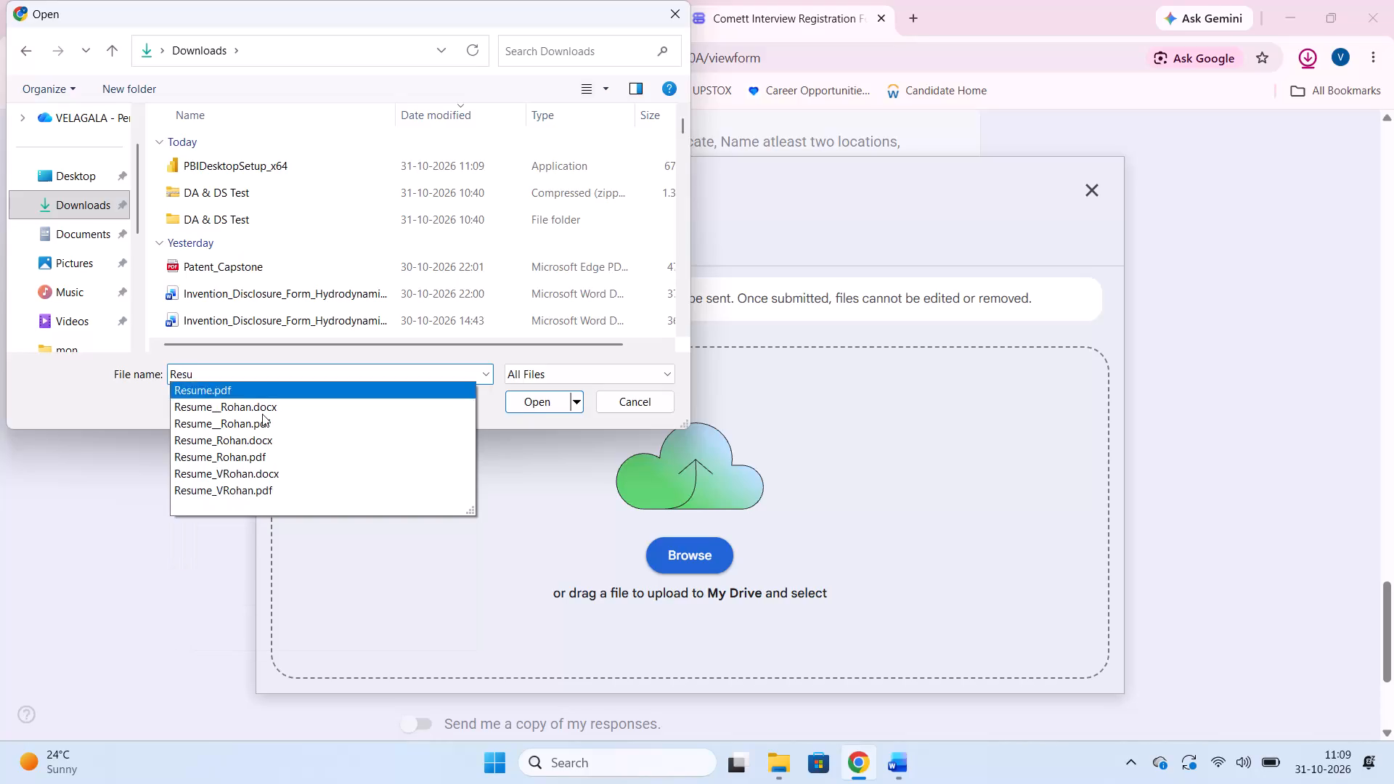
left_click(255, 482)
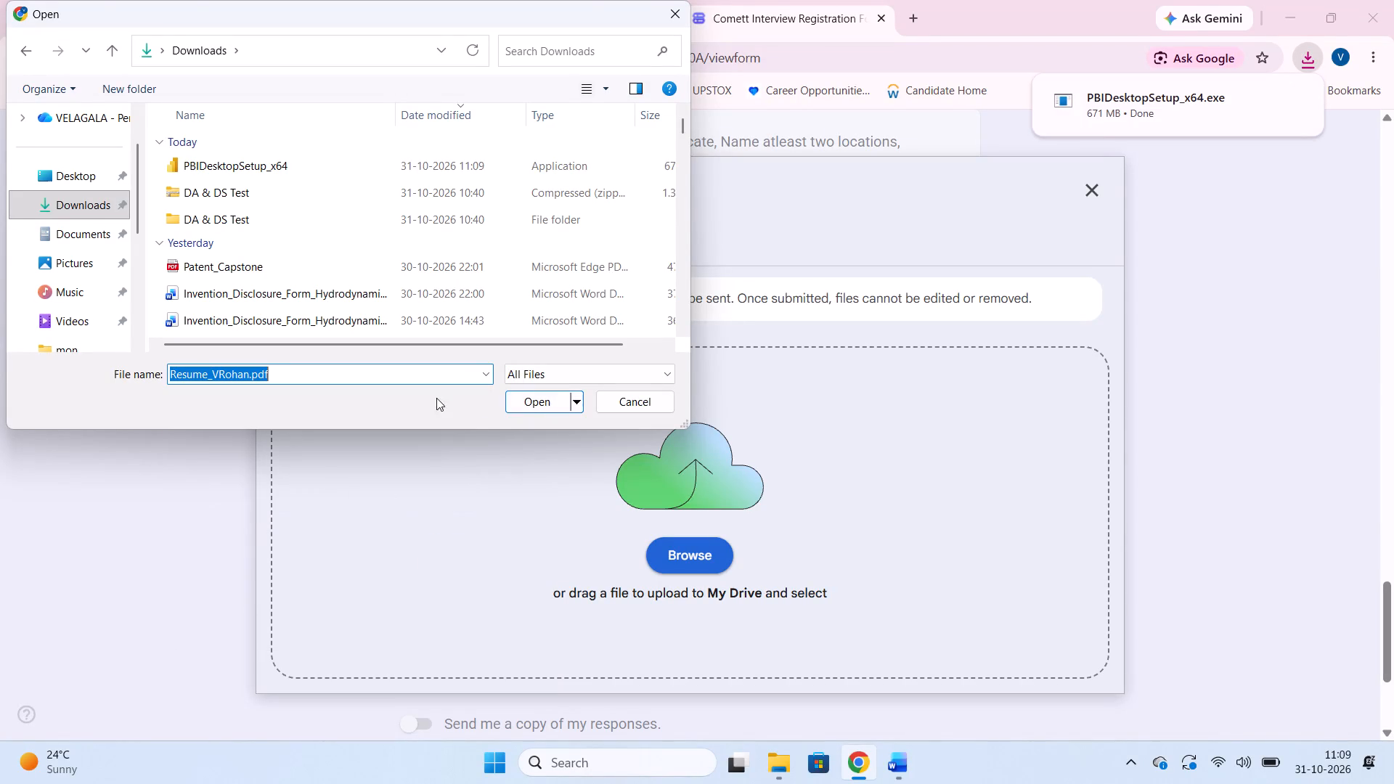
left_click(530, 404)
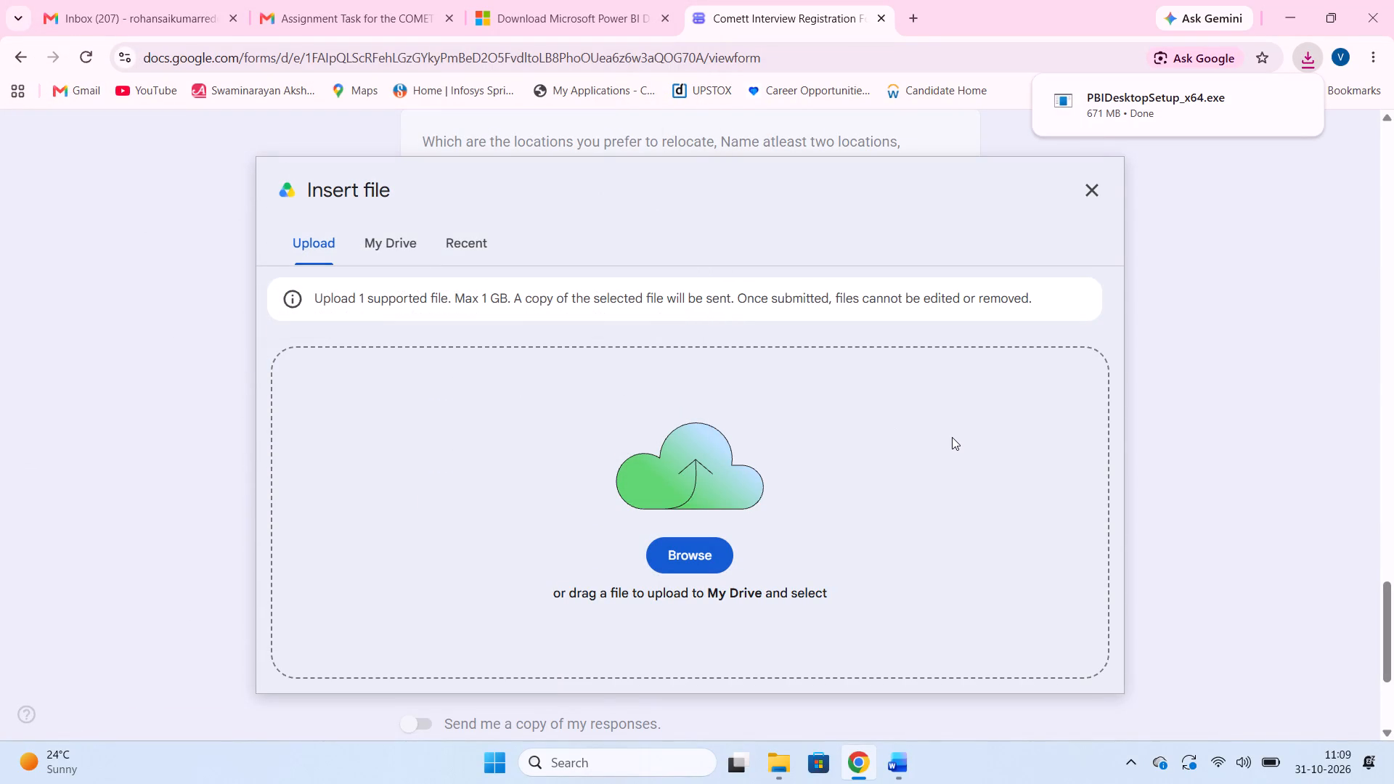
left_click(704, 555)
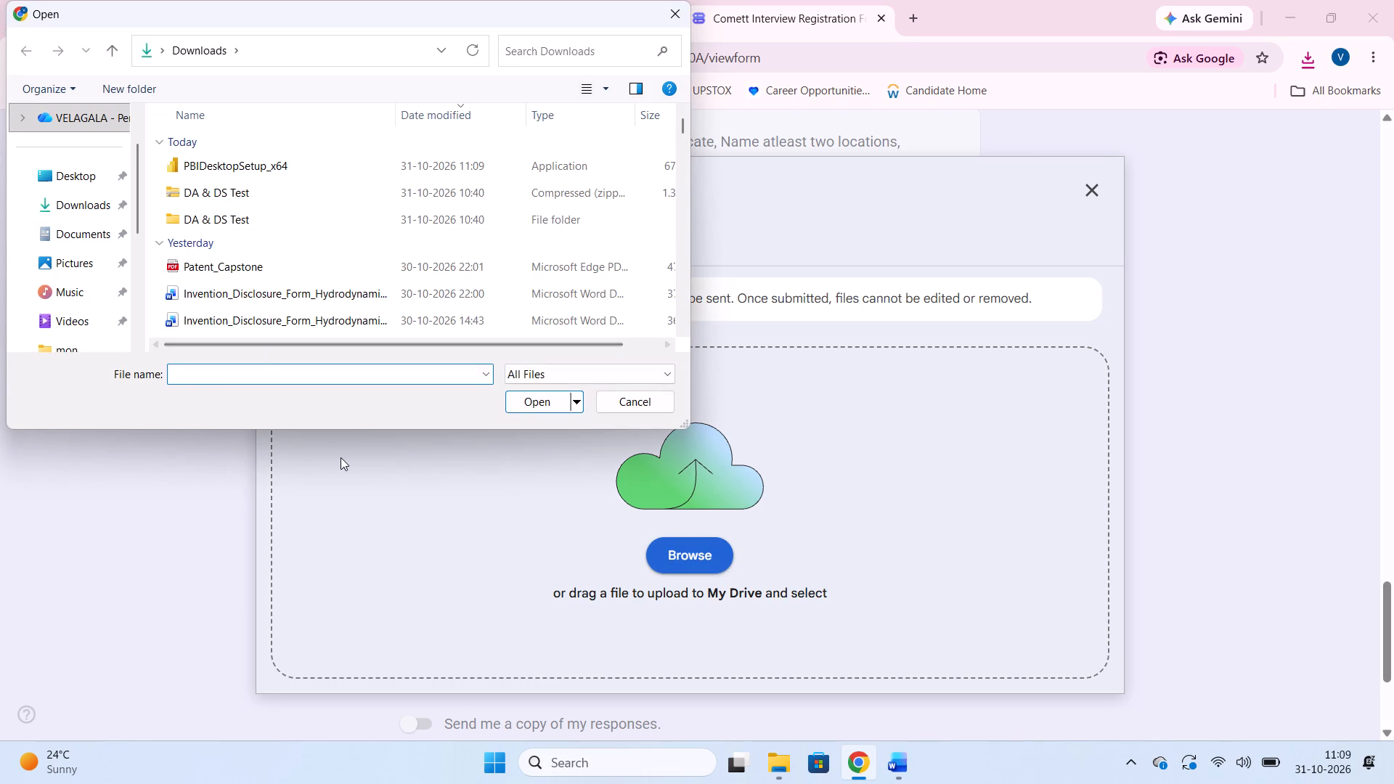
left_click(271, 491)
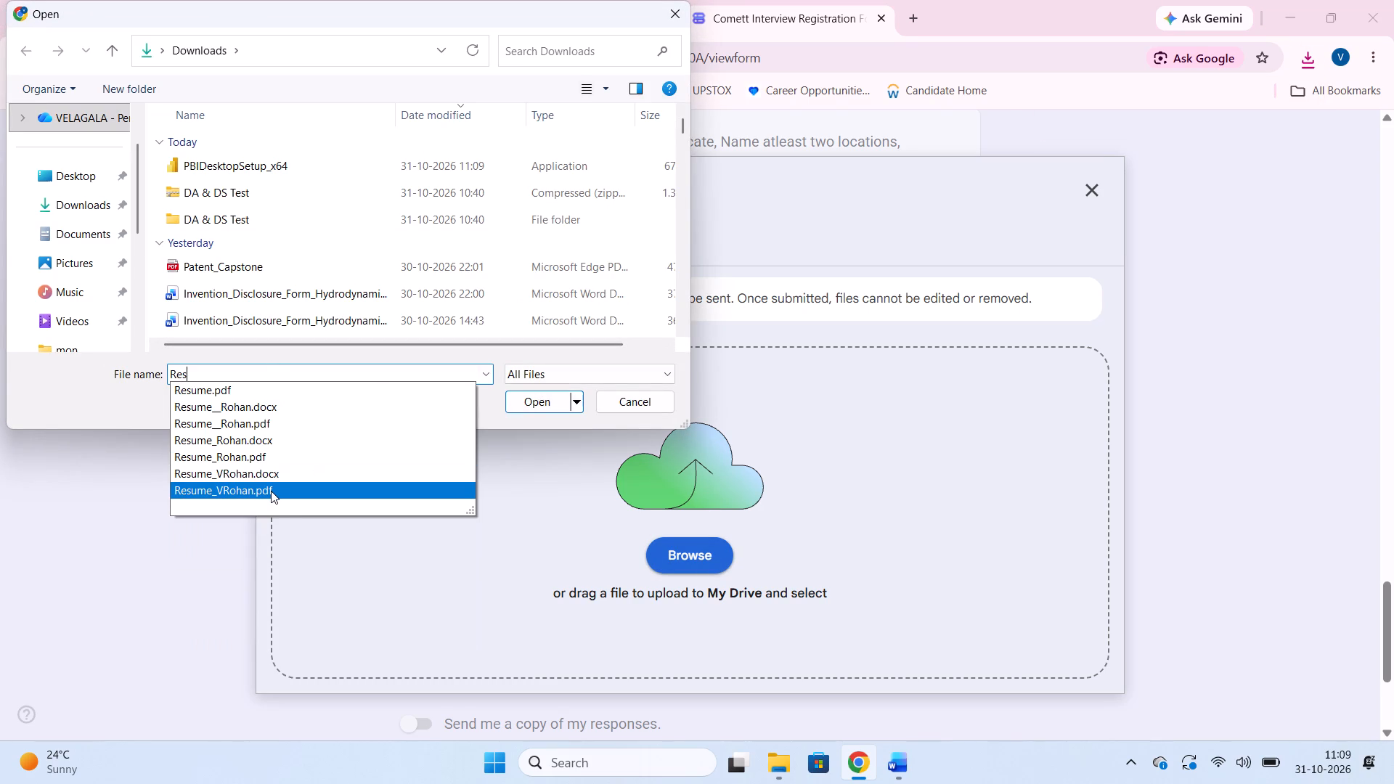
left_click(528, 406)
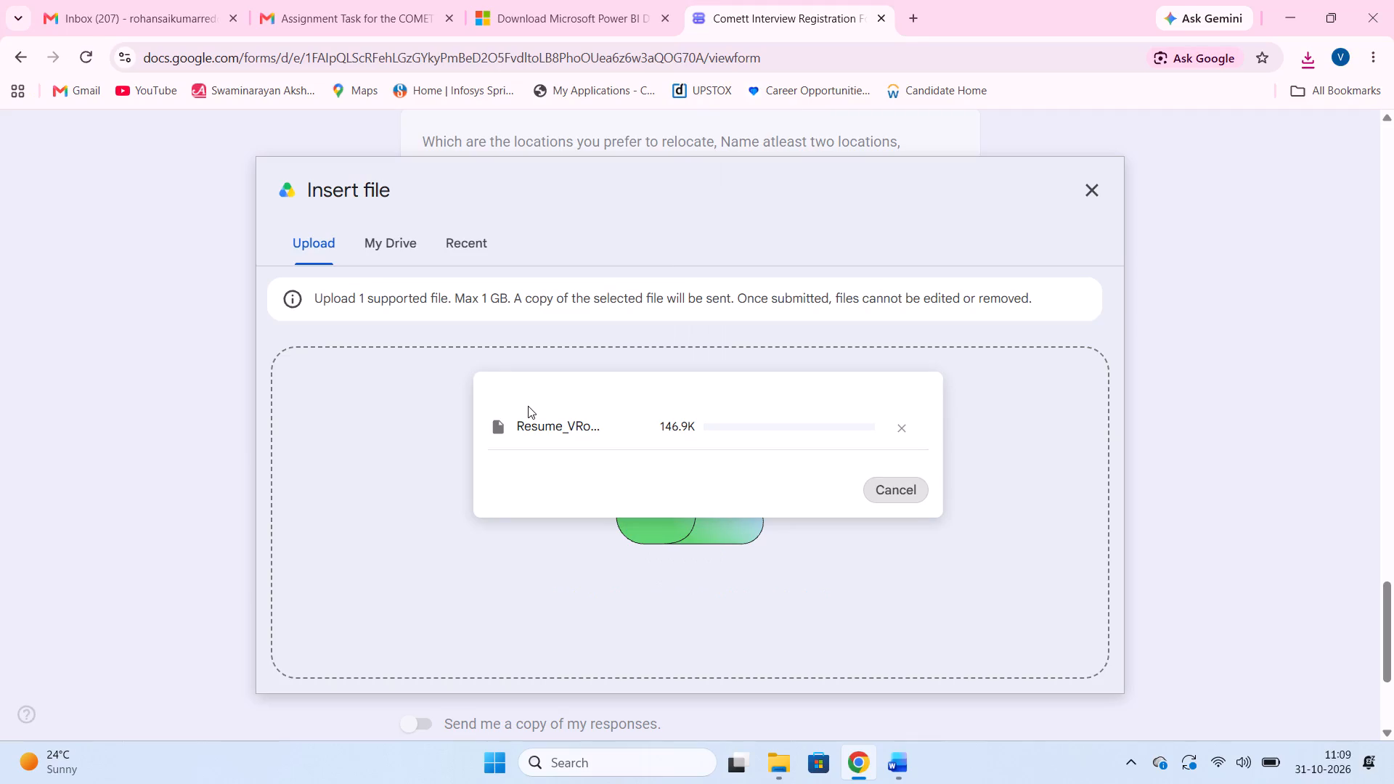
Upload photo.png from the Downloads folder as the file for the Latest Photo question.
scroll(871, 417, "down", 3)
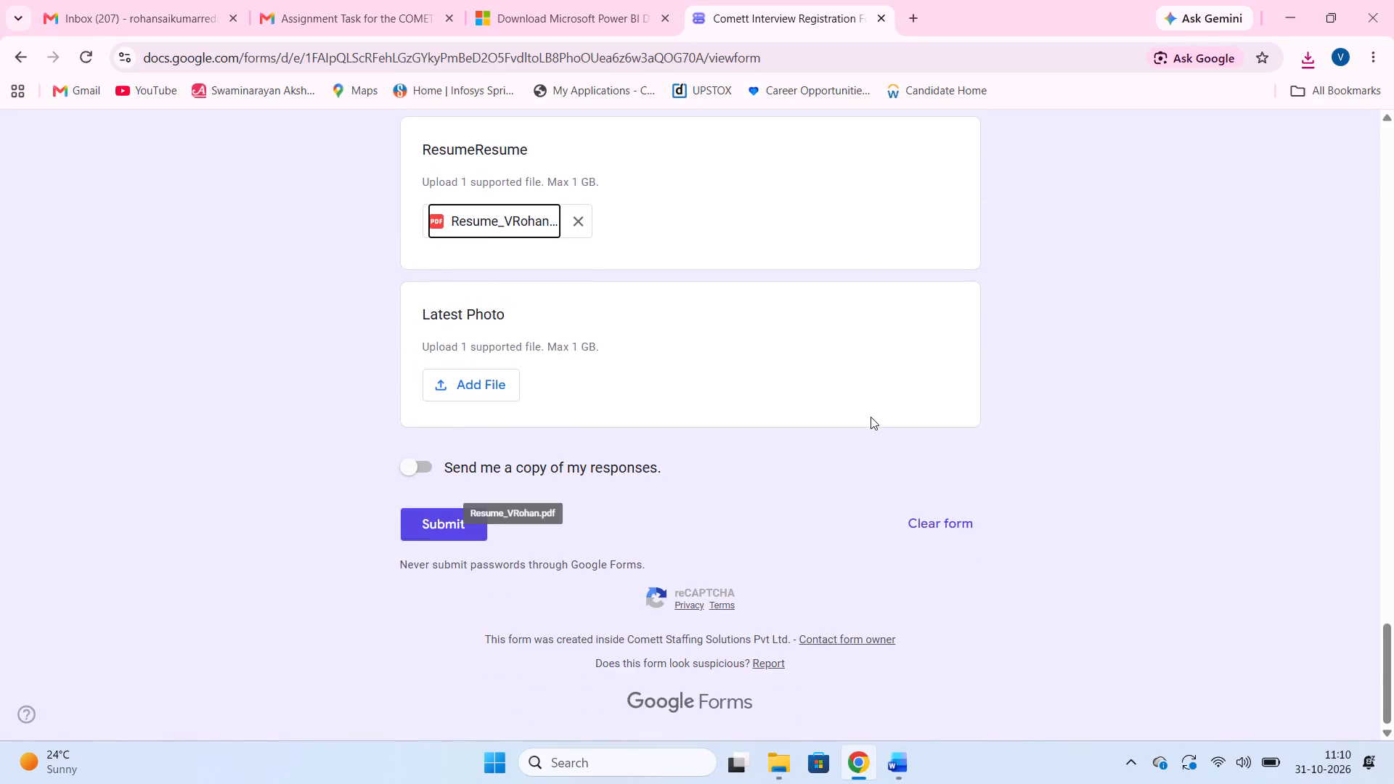
left_click(494, 380)
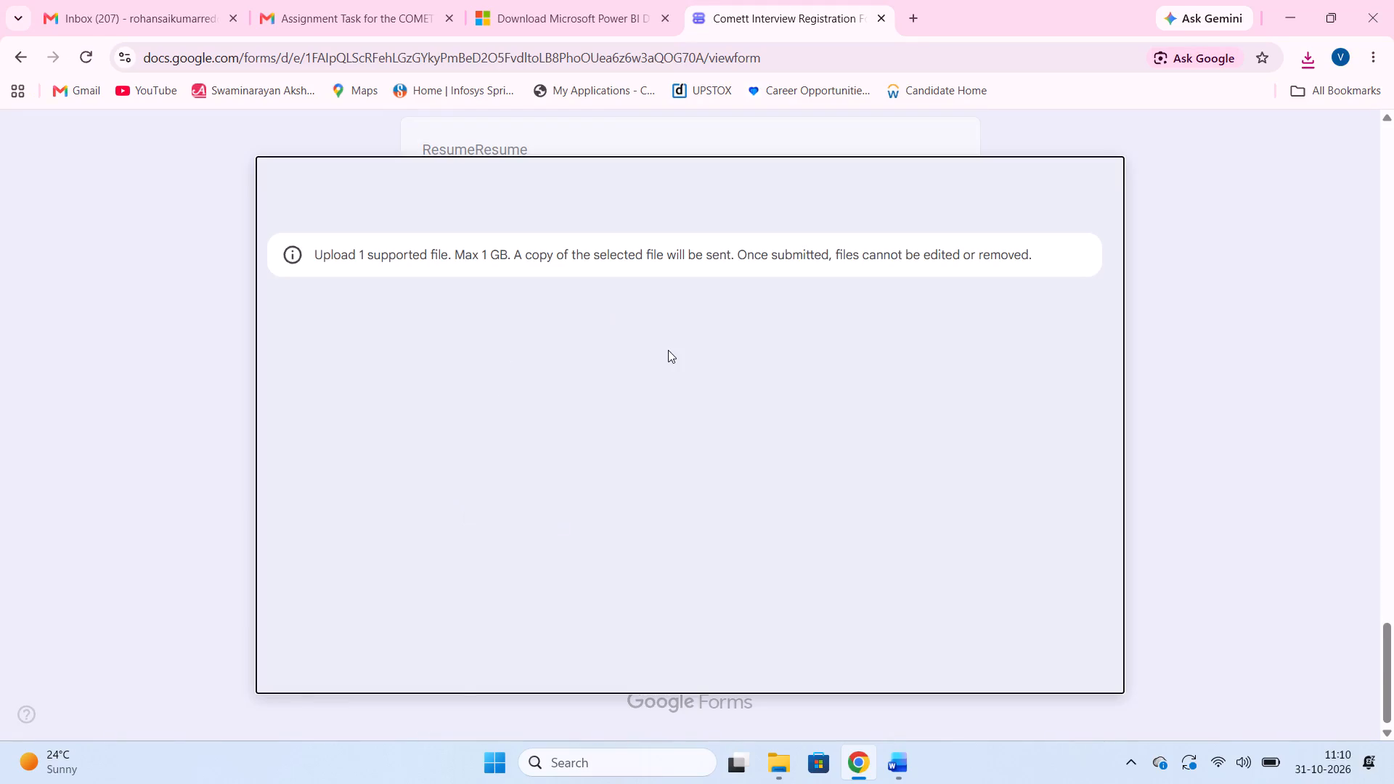
left_click(697, 562)
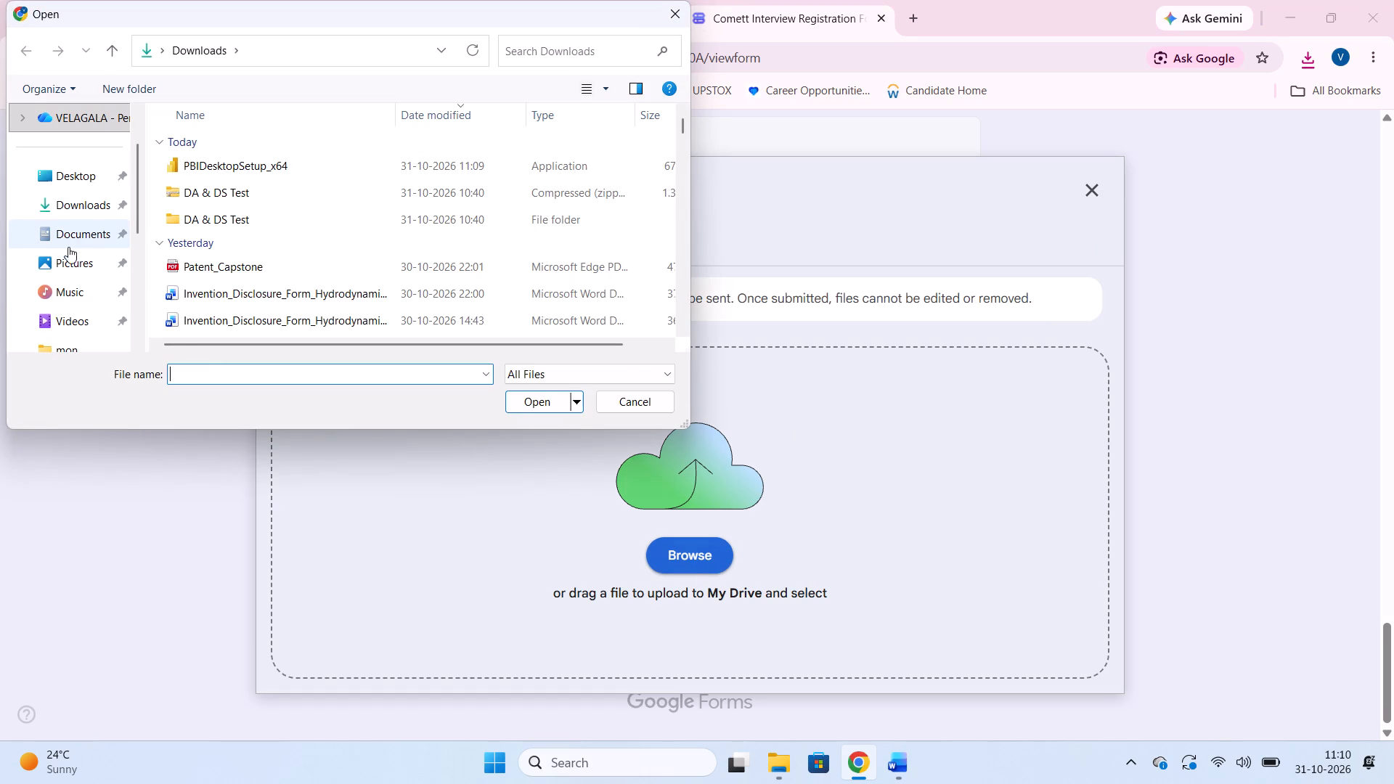
left_click(62, 216)
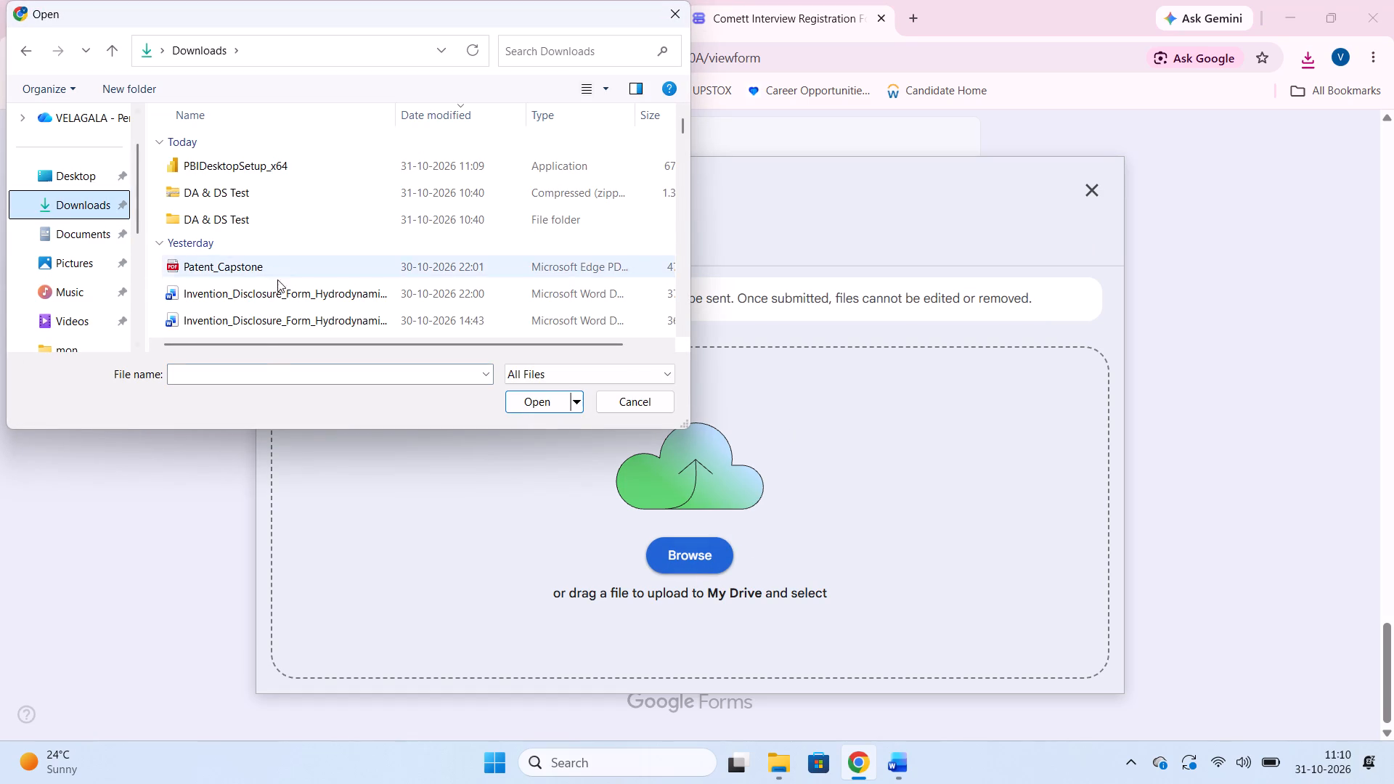
left_click(258, 372)
type("ph")
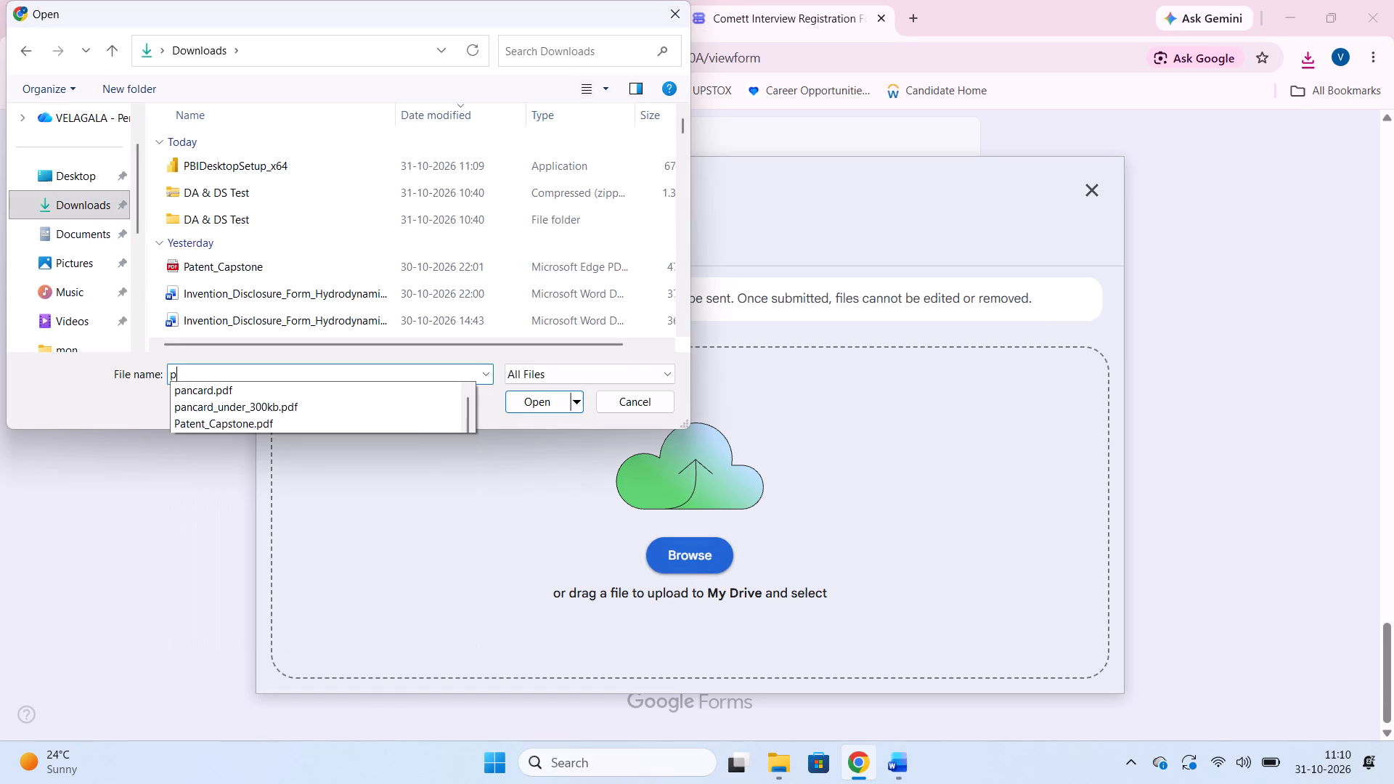
left_click(226, 393)
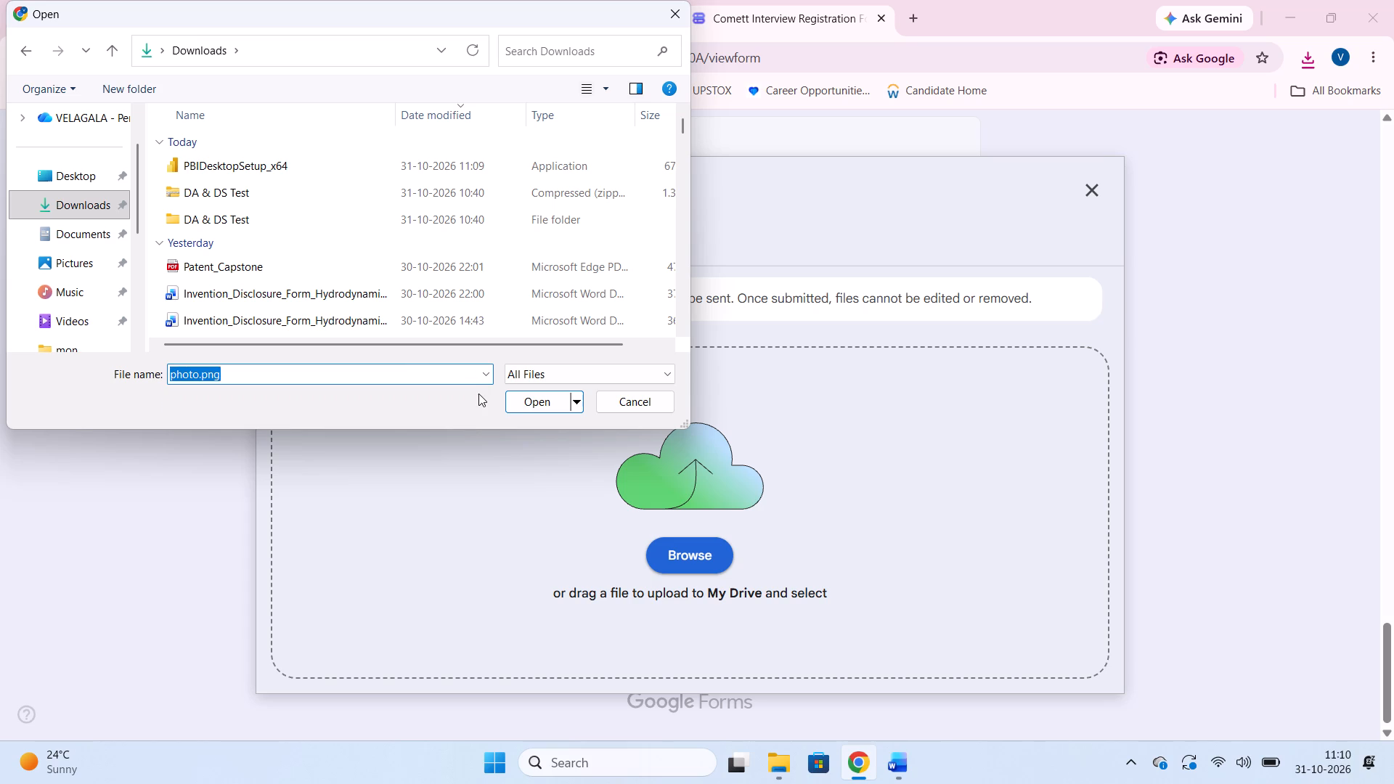
left_click(522, 395)
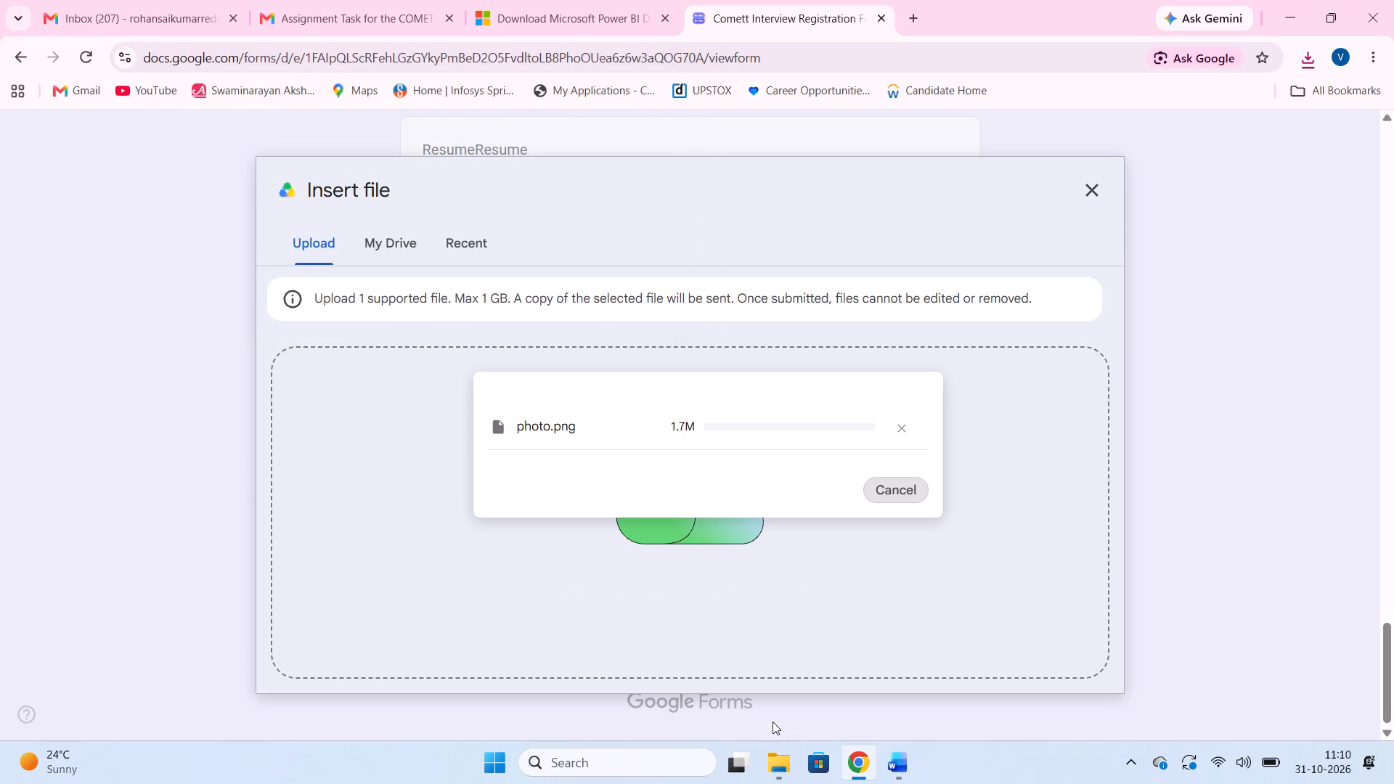
Switch to File Explorer, search the Downloads folder for photo.png and open the image to check it.
left_click(781, 764)
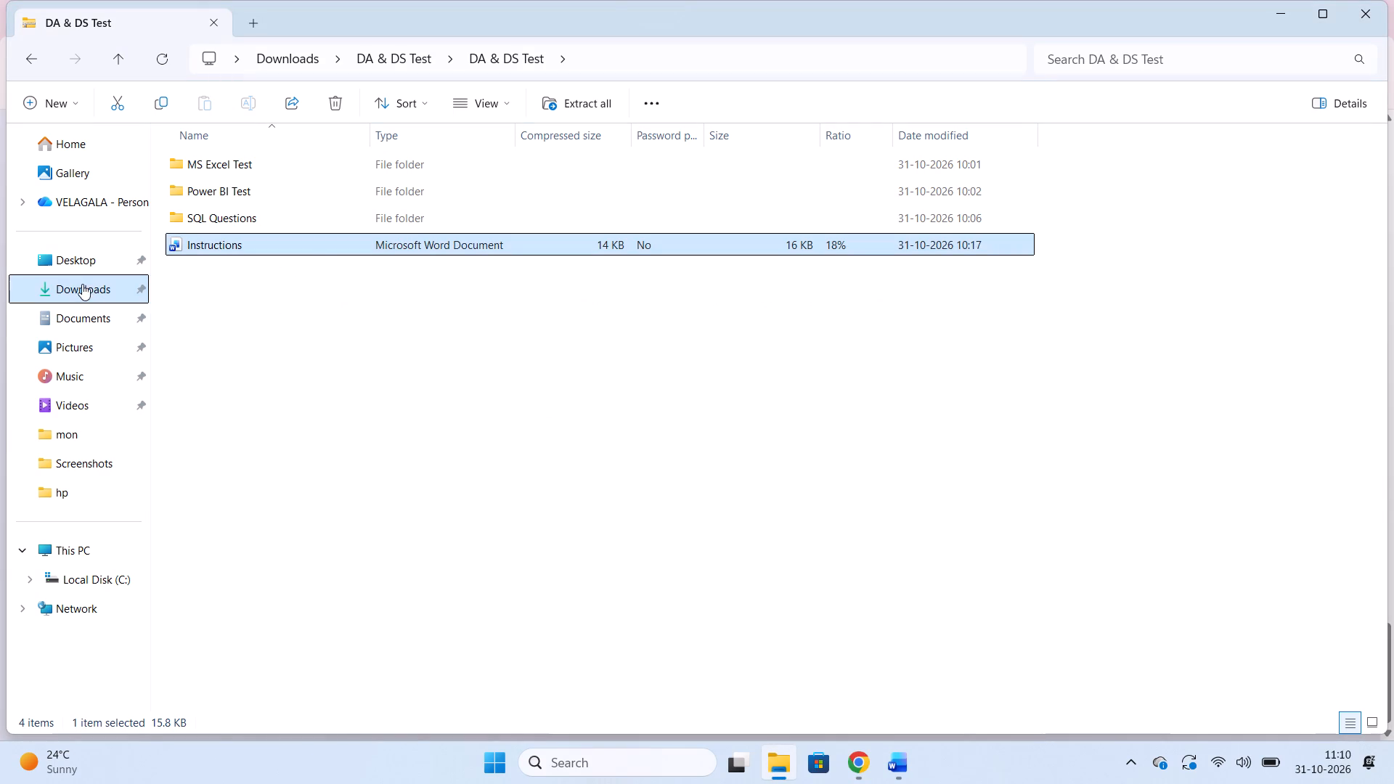
left_click(79, 279)
left_click(1106, 68)
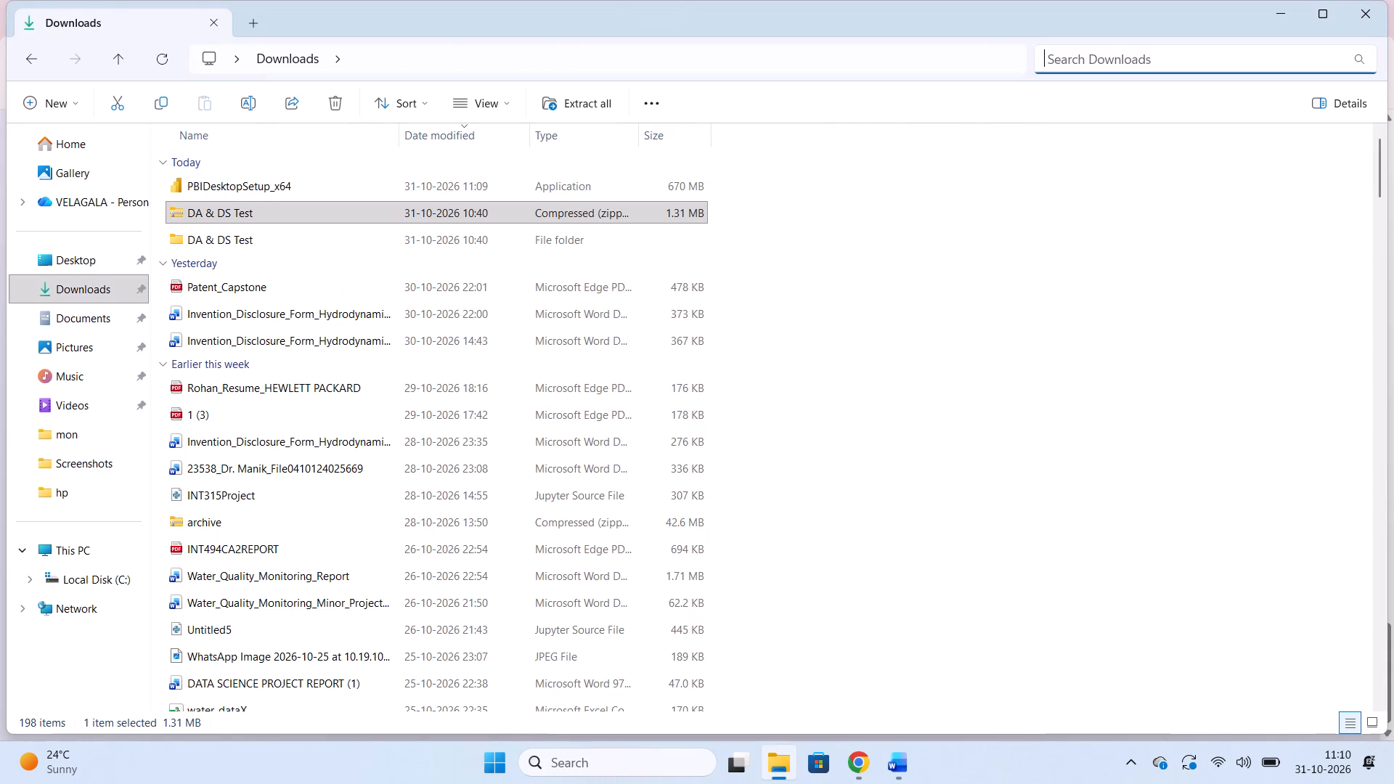
type("phot")
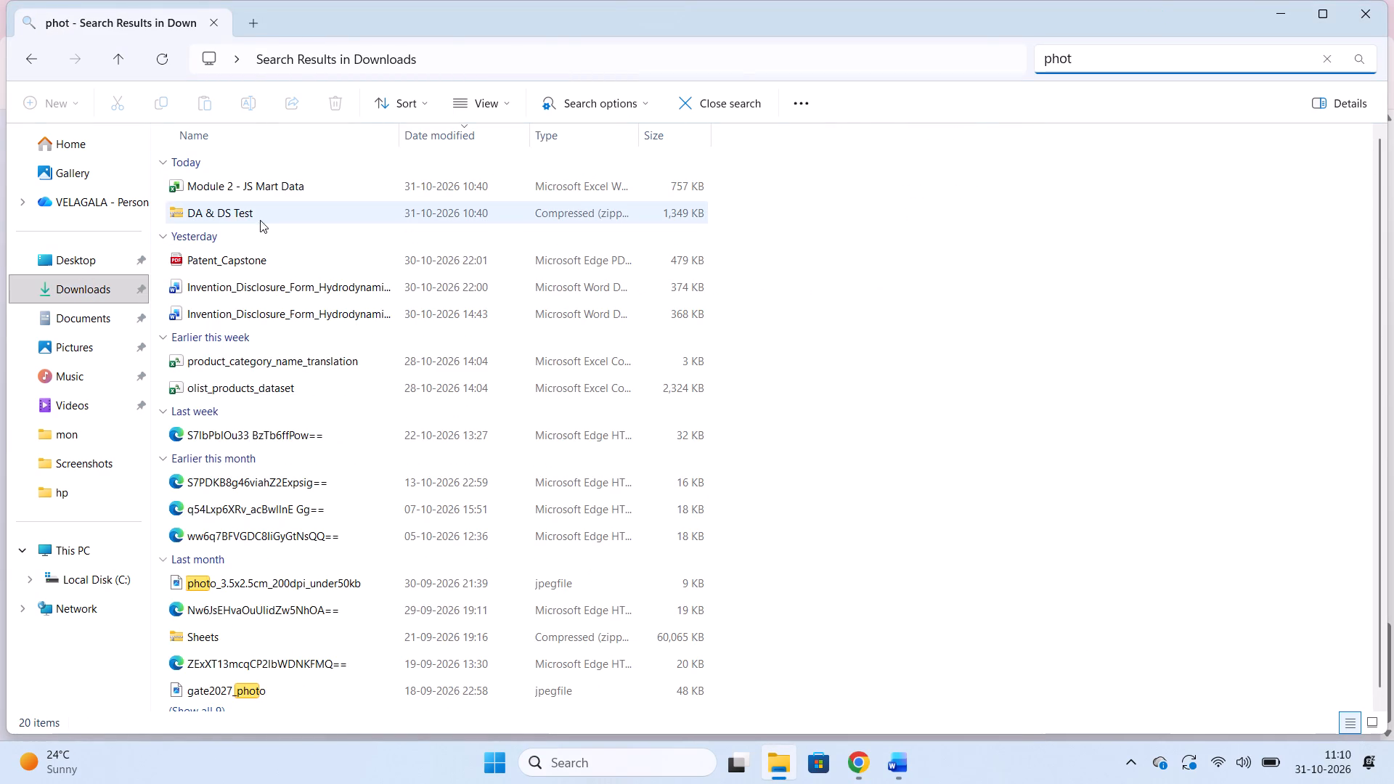
scroll(295, 595, "down", 2)
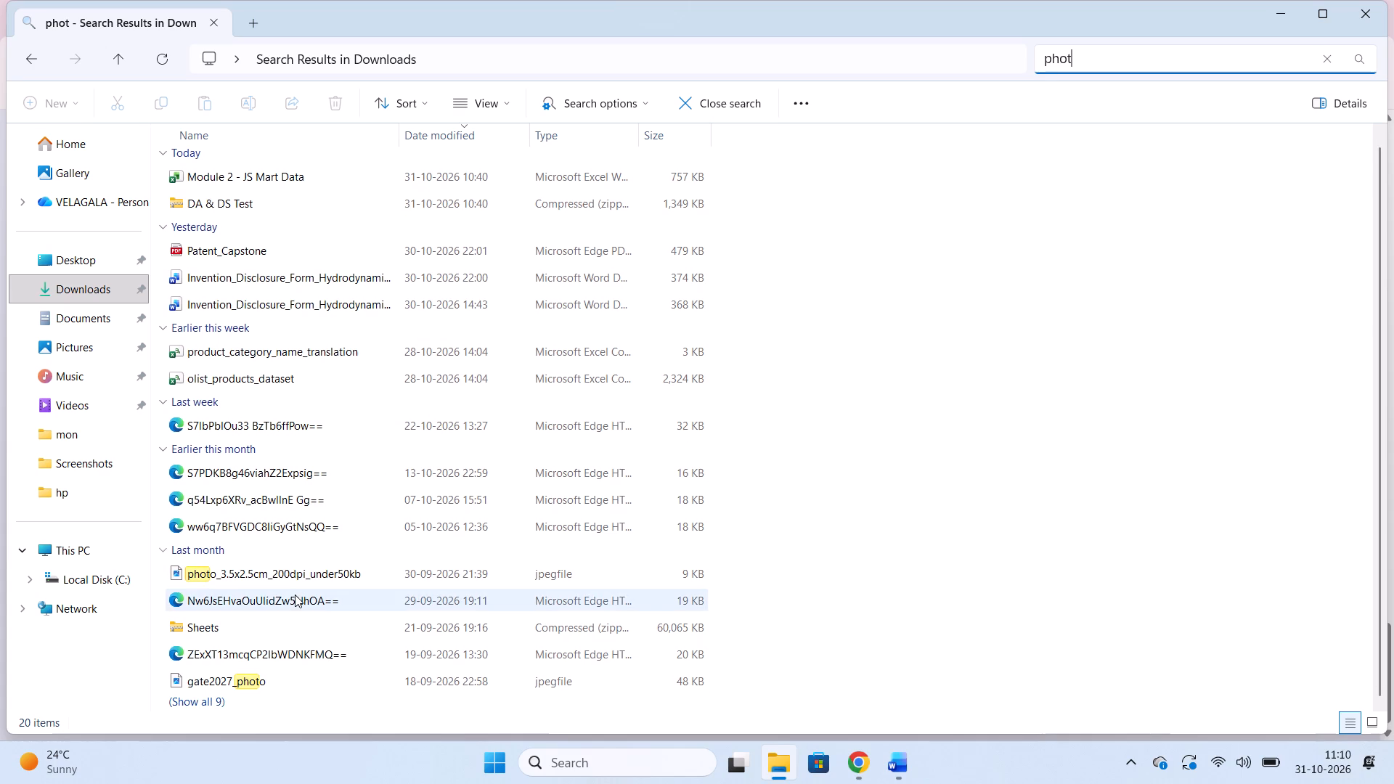
scroll(319, 397, "down", 2)
scroll(444, 535, "up", 2)
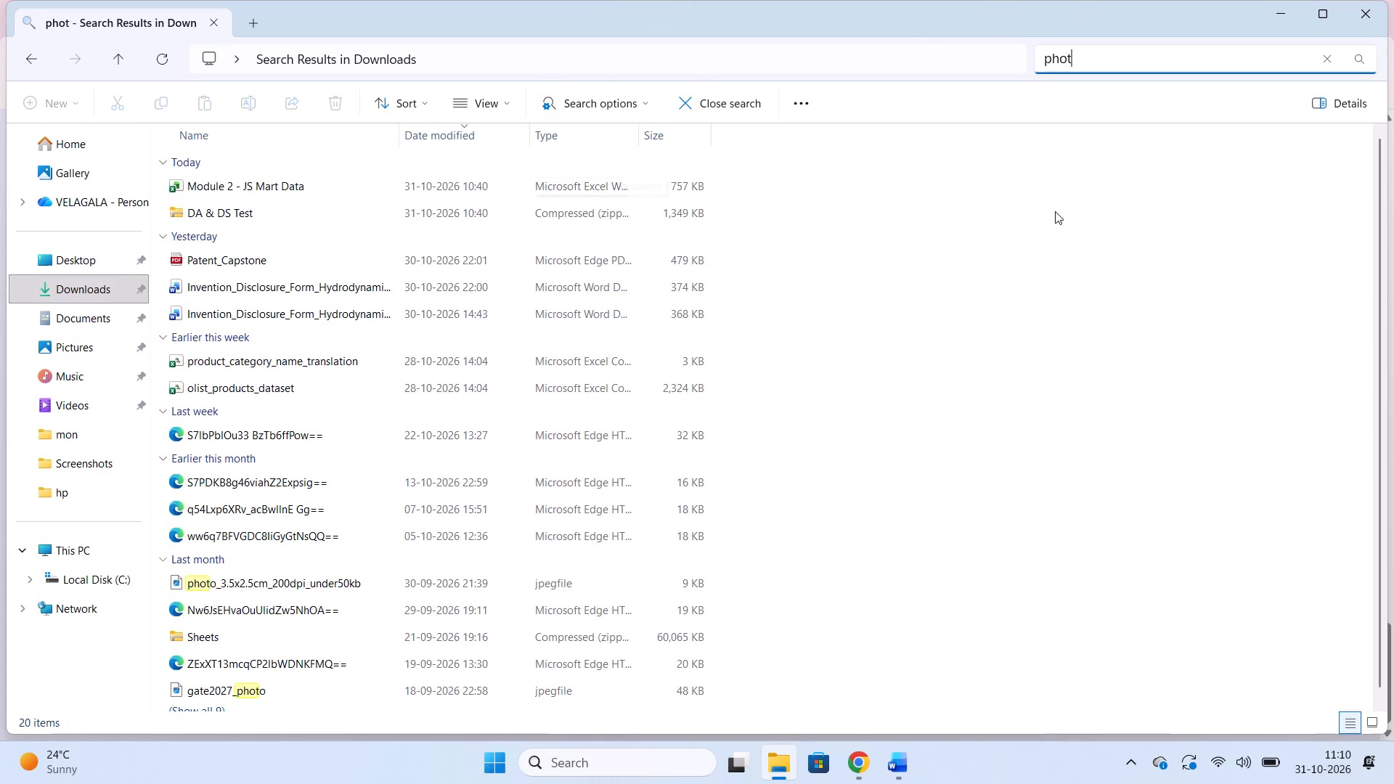
key("o")
type(".png")
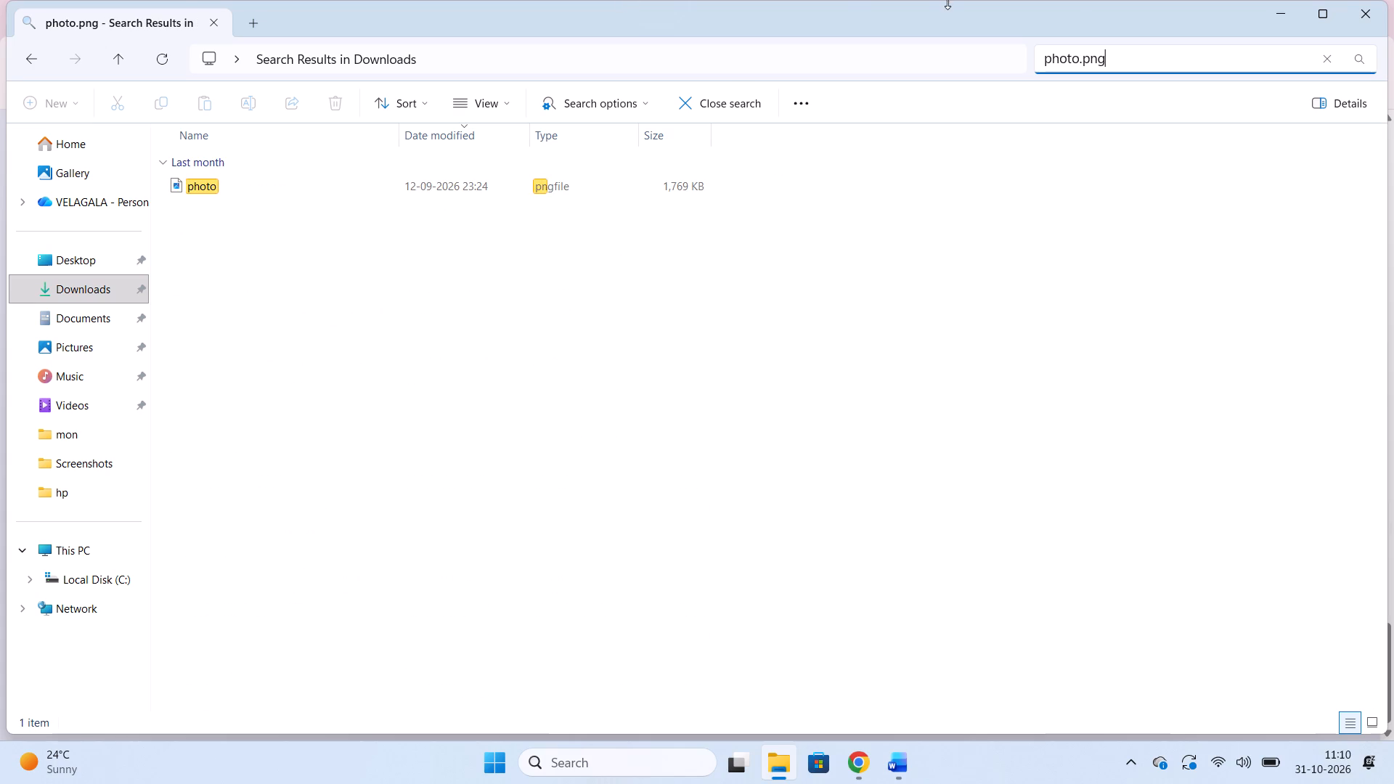
double_click(361, 188)
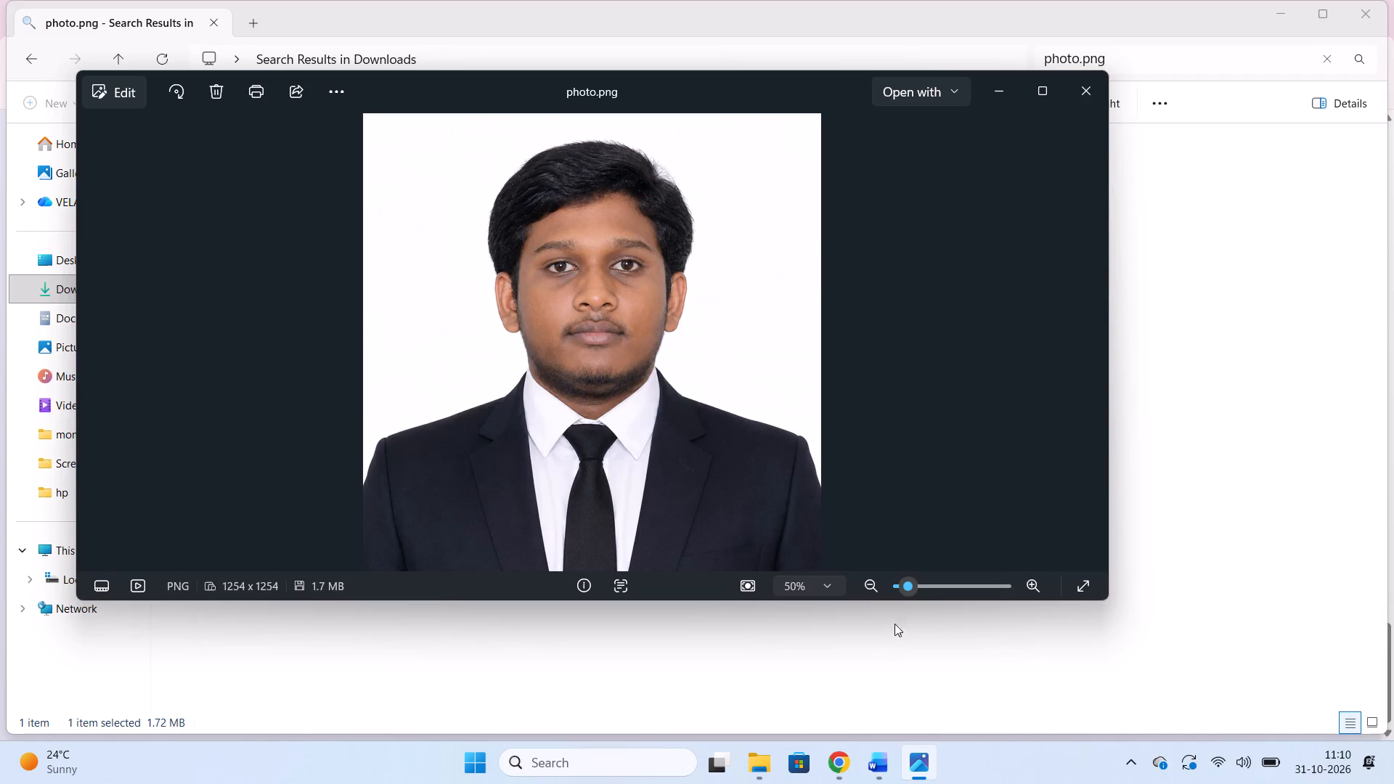
Switch back to the form in Chrome and copy the address from the optional Email answer into the required Email field.
left_click(839, 756)
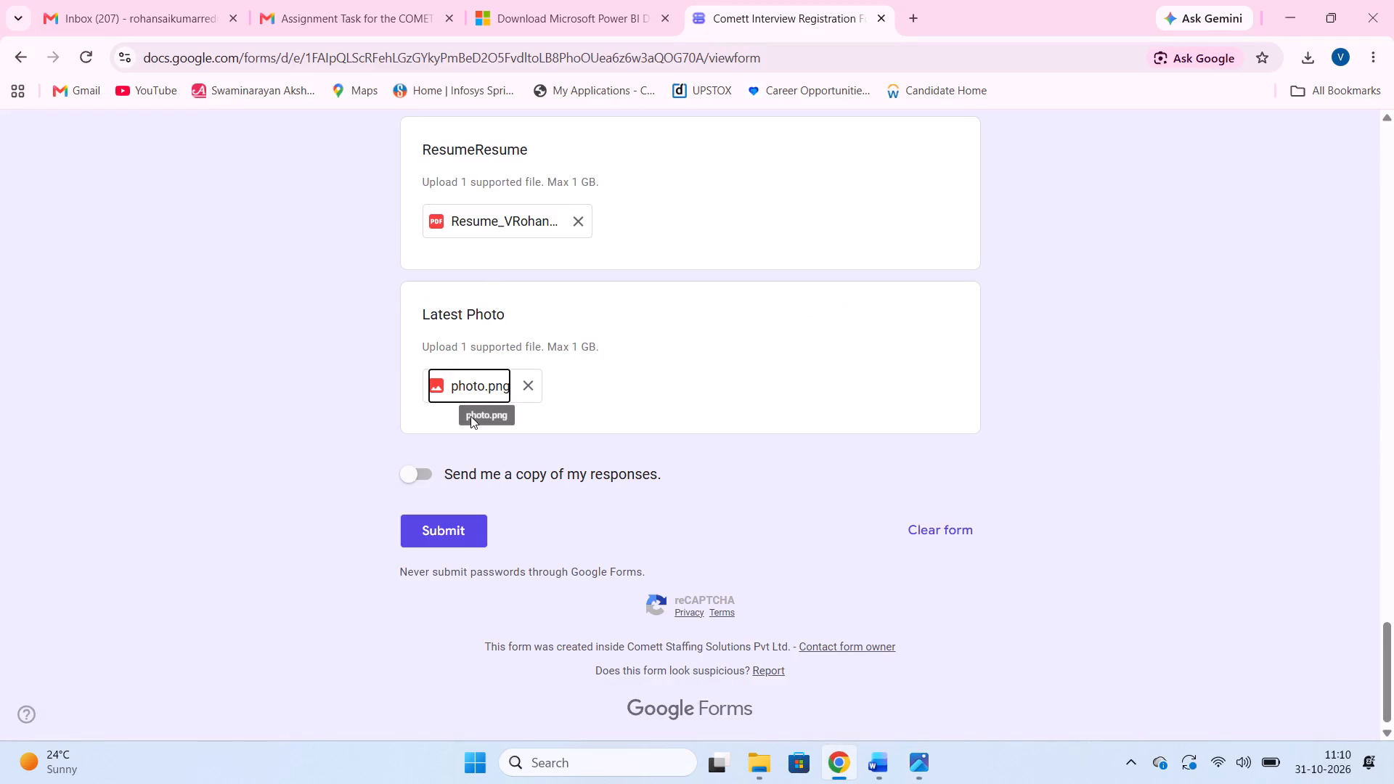
scroll(470, 416, "up", 13)
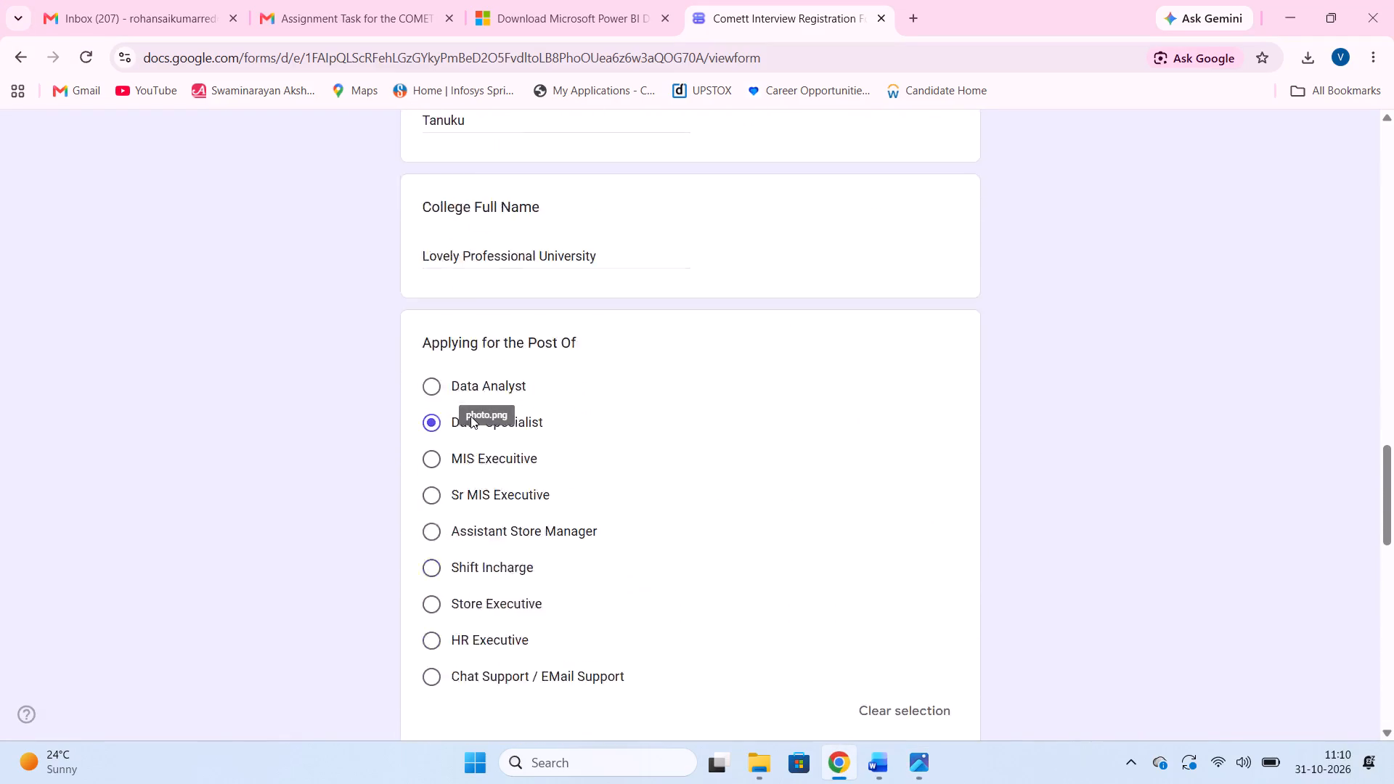
scroll(470, 416, "up", 8)
scroll(470, 416, "down", 1)
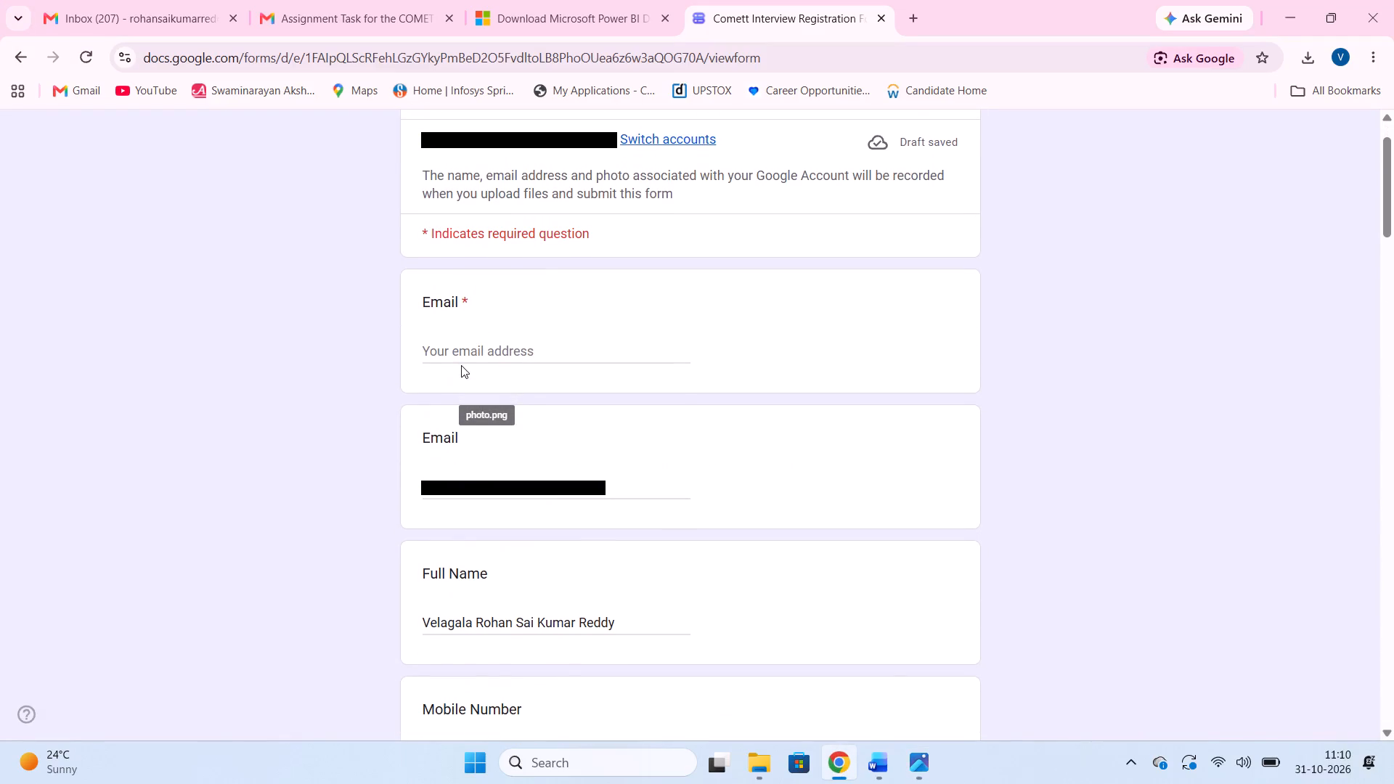
left_click(457, 343)
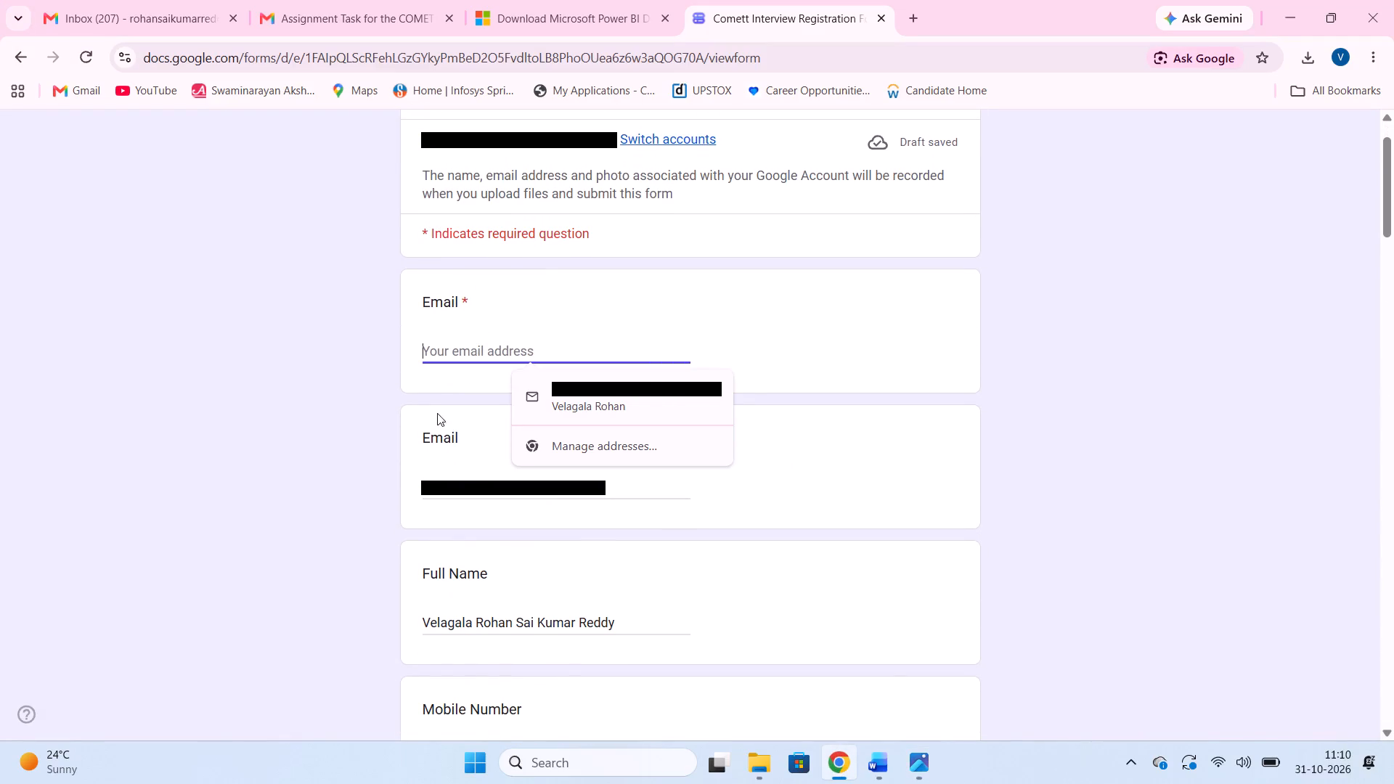
left_click(451, 483)
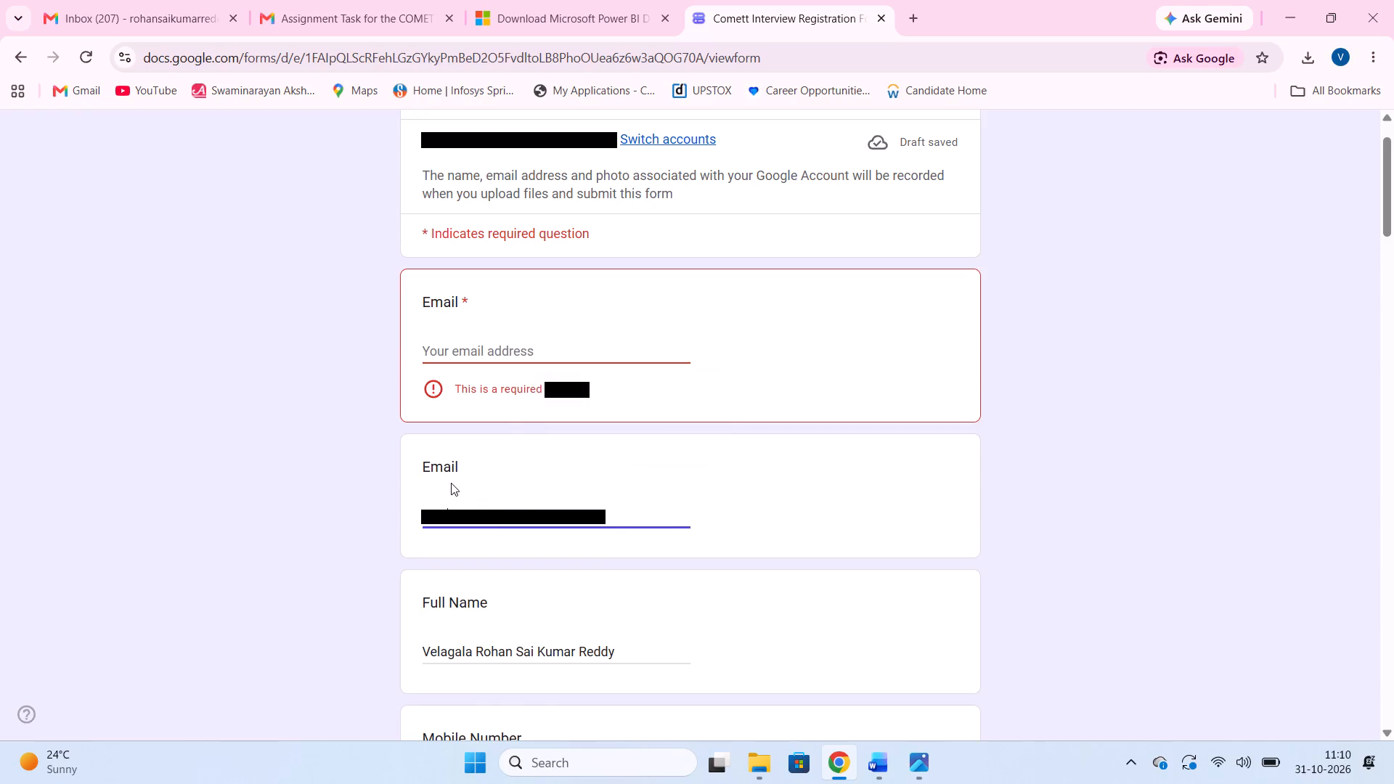
key("ctrl+a")
key("ctrl+c")
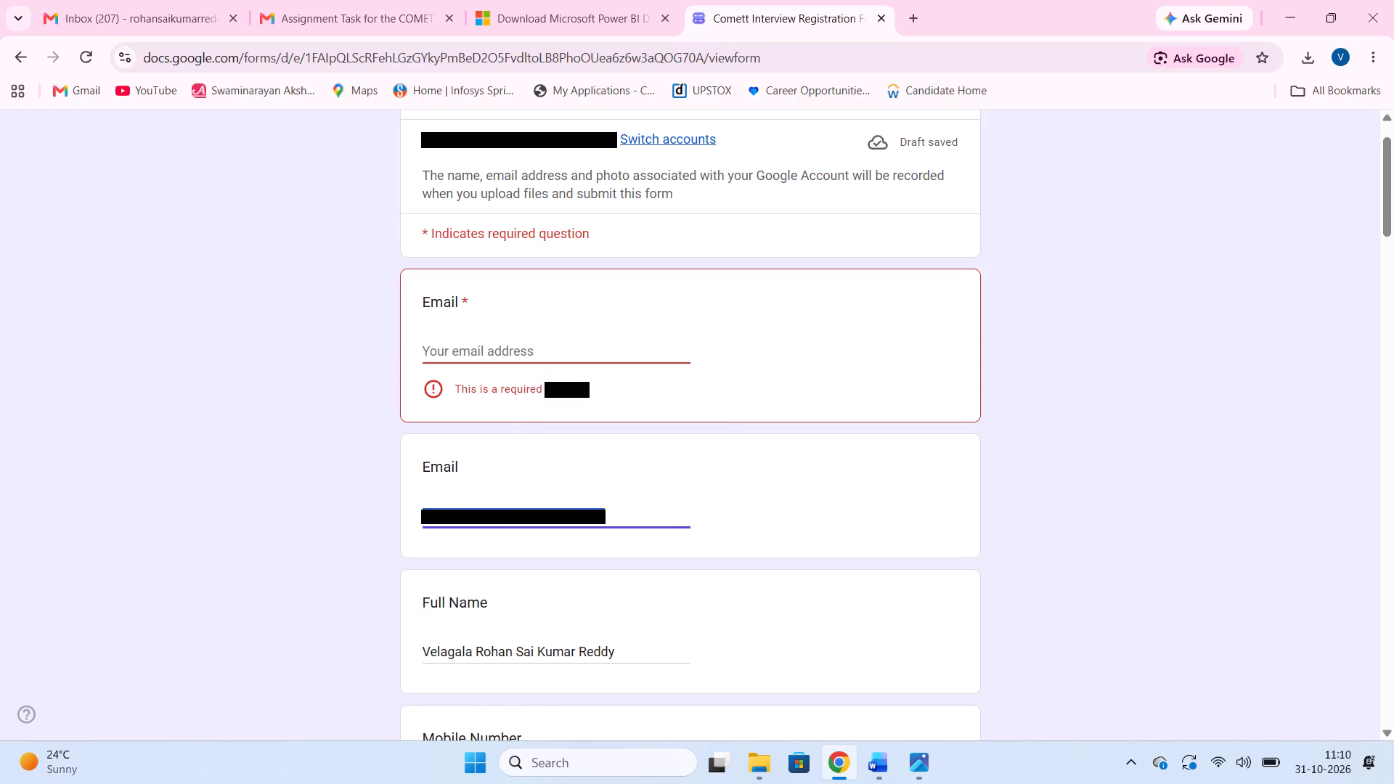
left_click(500, 352)
key("ctrl+v")
Review the filled-in answers, turn on sending a copy of the responses, and submit the registration form.
scroll(298, 426, "down", 3)
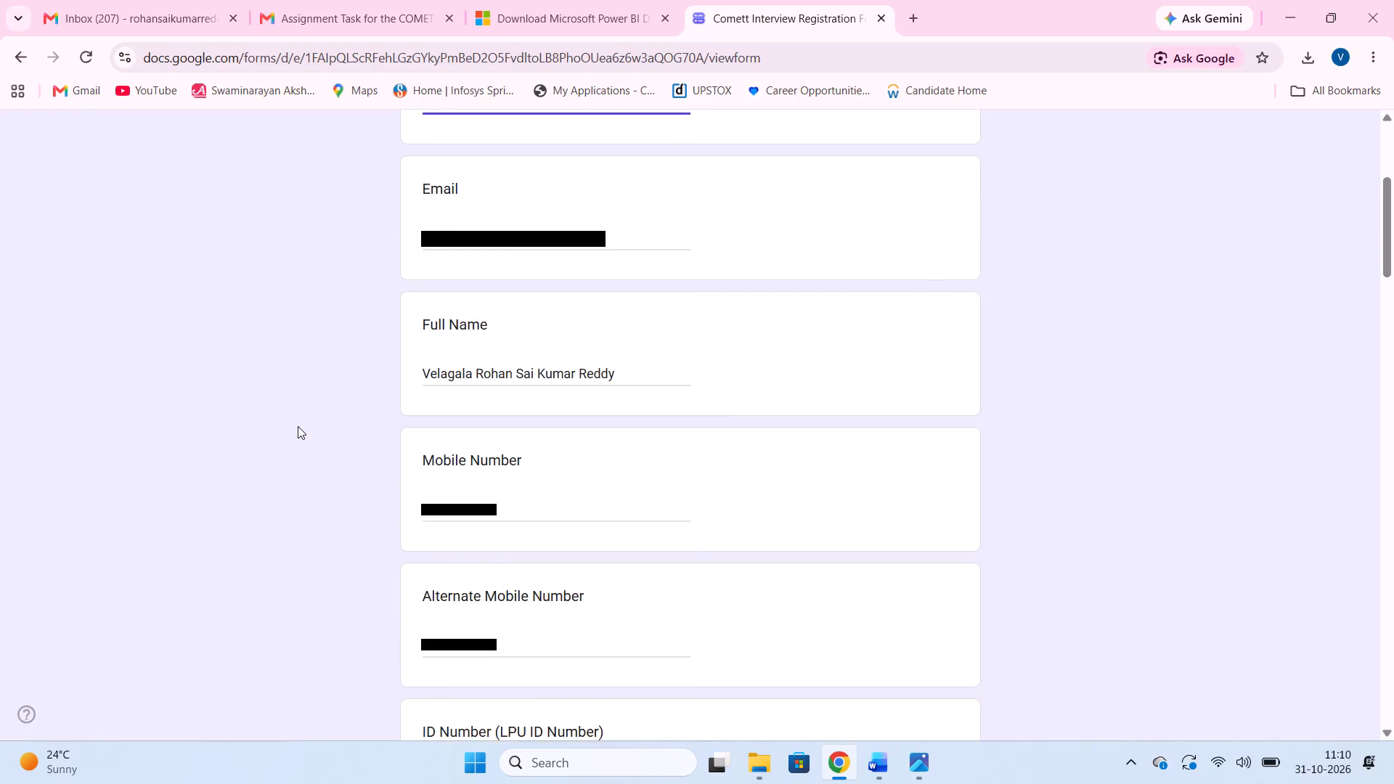
scroll(298, 426, "down", 4)
scroll(298, 426, "up", 1)
scroll(298, 426, "down", 2)
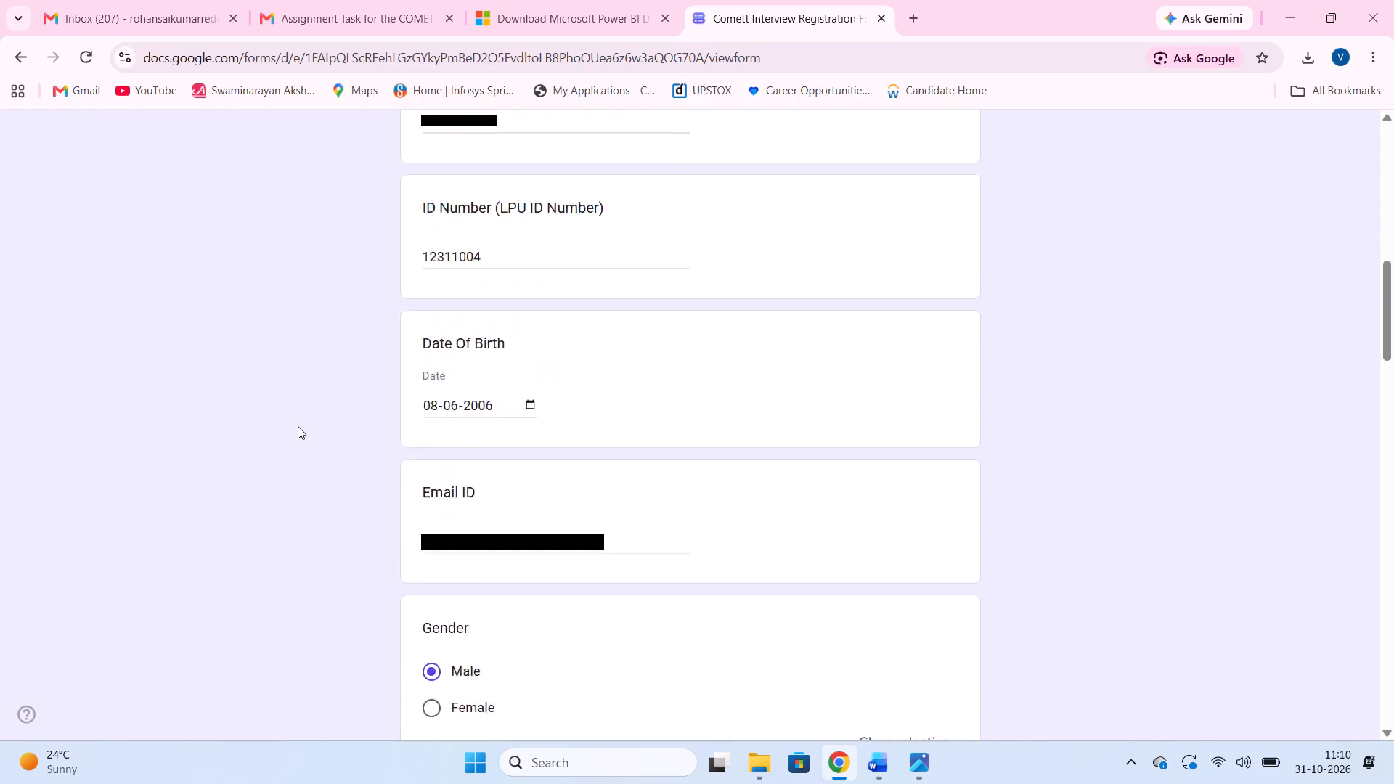
scroll(298, 426, "down", 11)
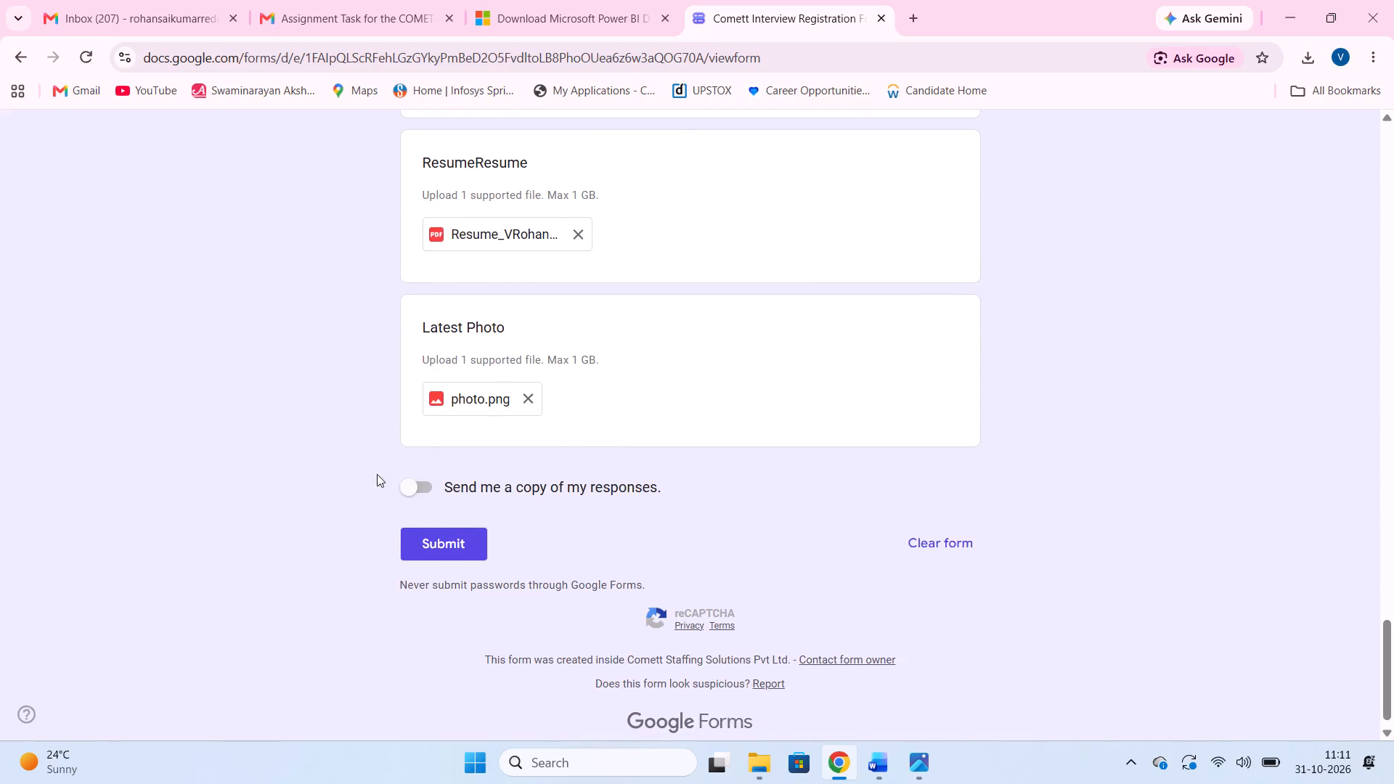
left_click(412, 485)
left_click(459, 542)
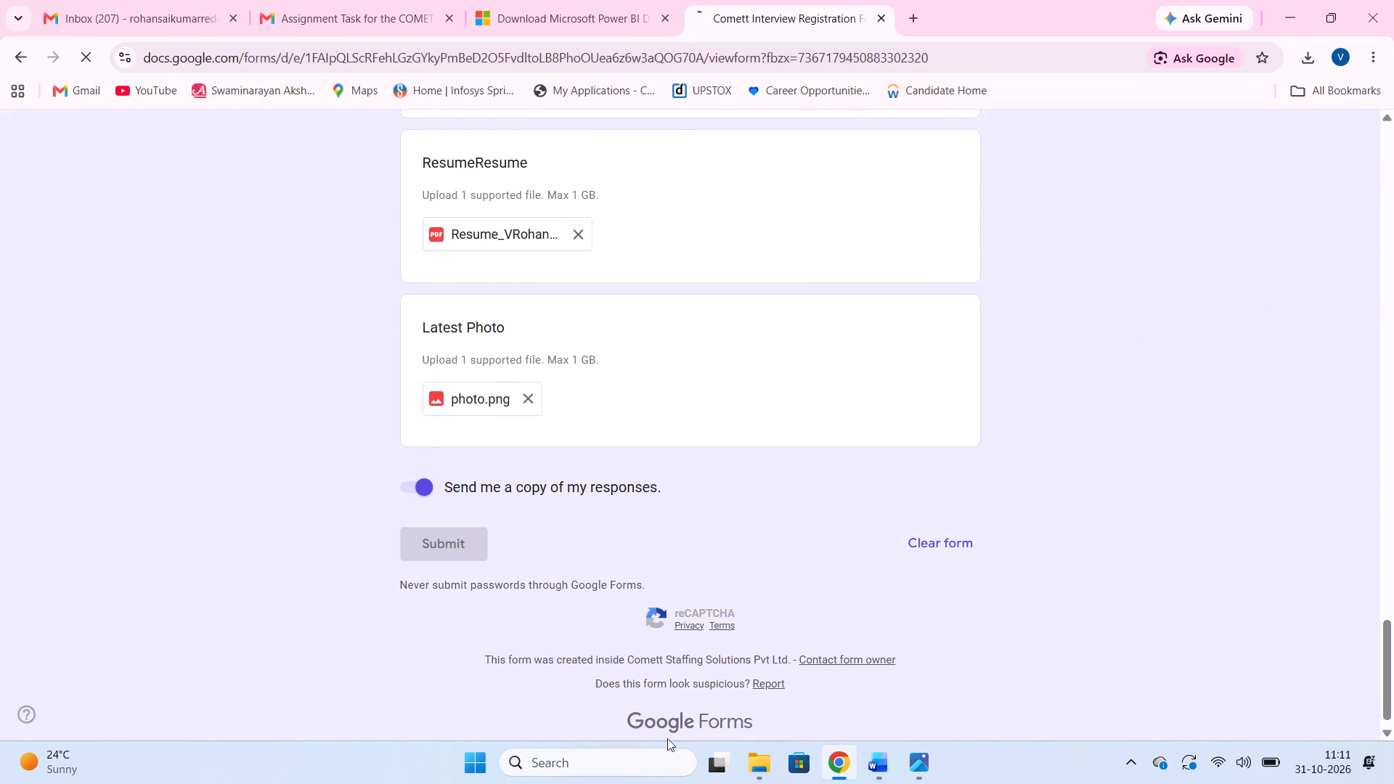
Switch to File Explorer and open the inner DA & DS Test folder inside the extracted DA & DS Test folder in Downloads.
left_click(759, 773)
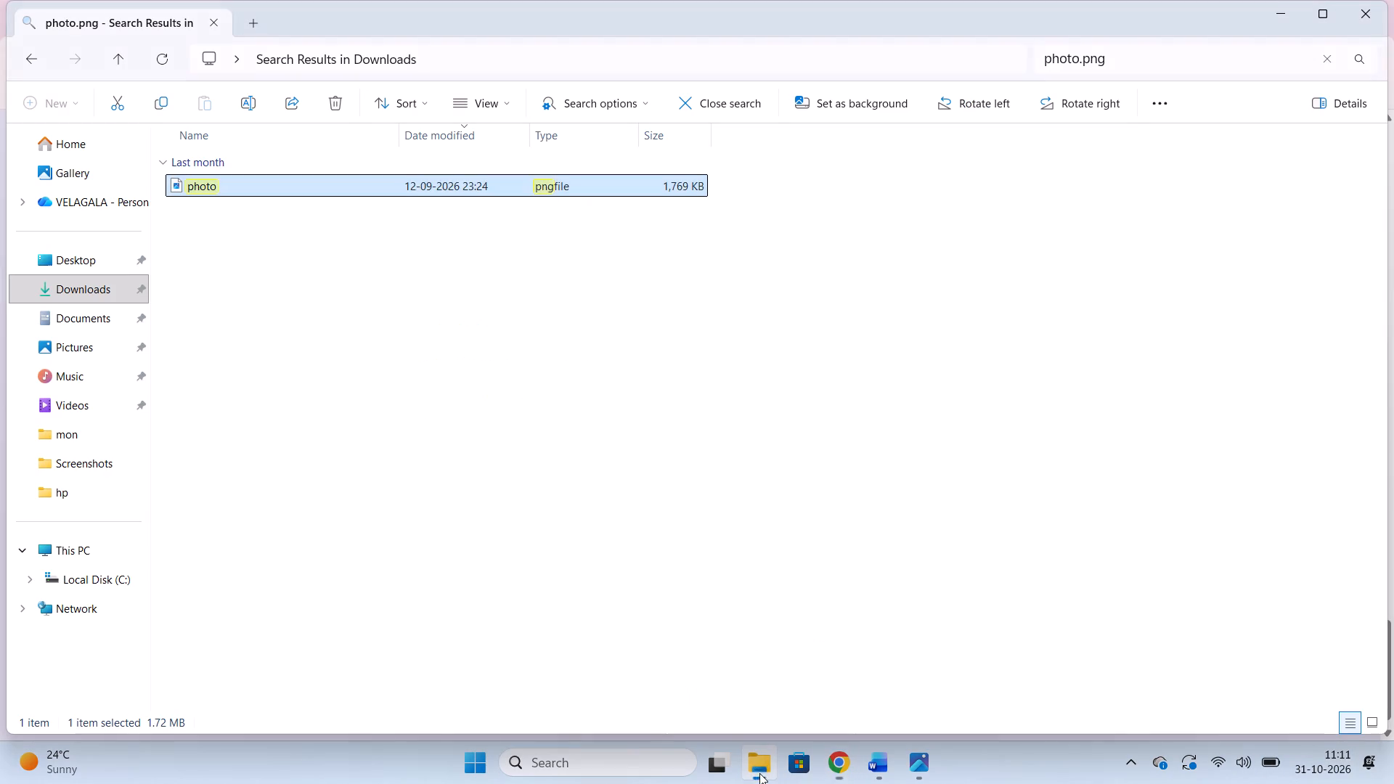
left_click(80, 289)
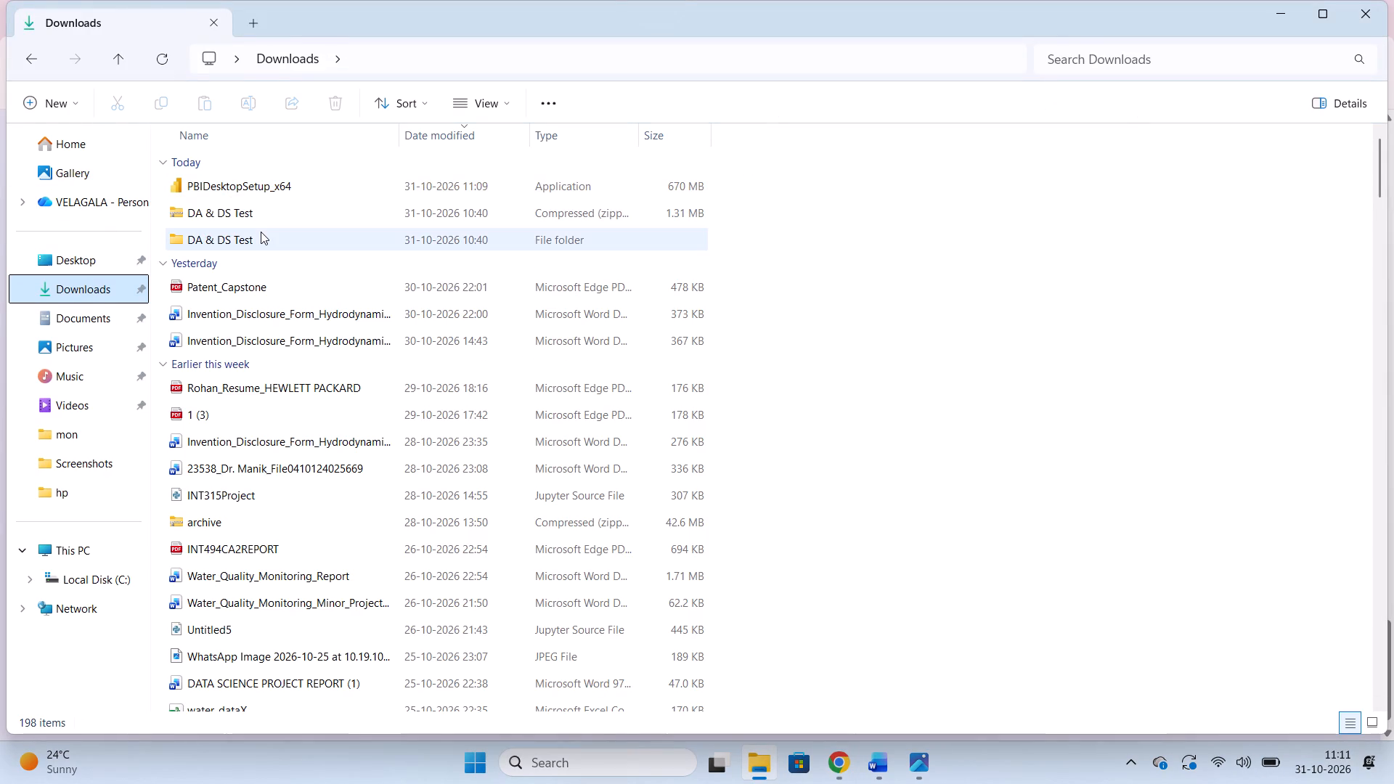
double_click(261, 232)
double_click(271, 181)
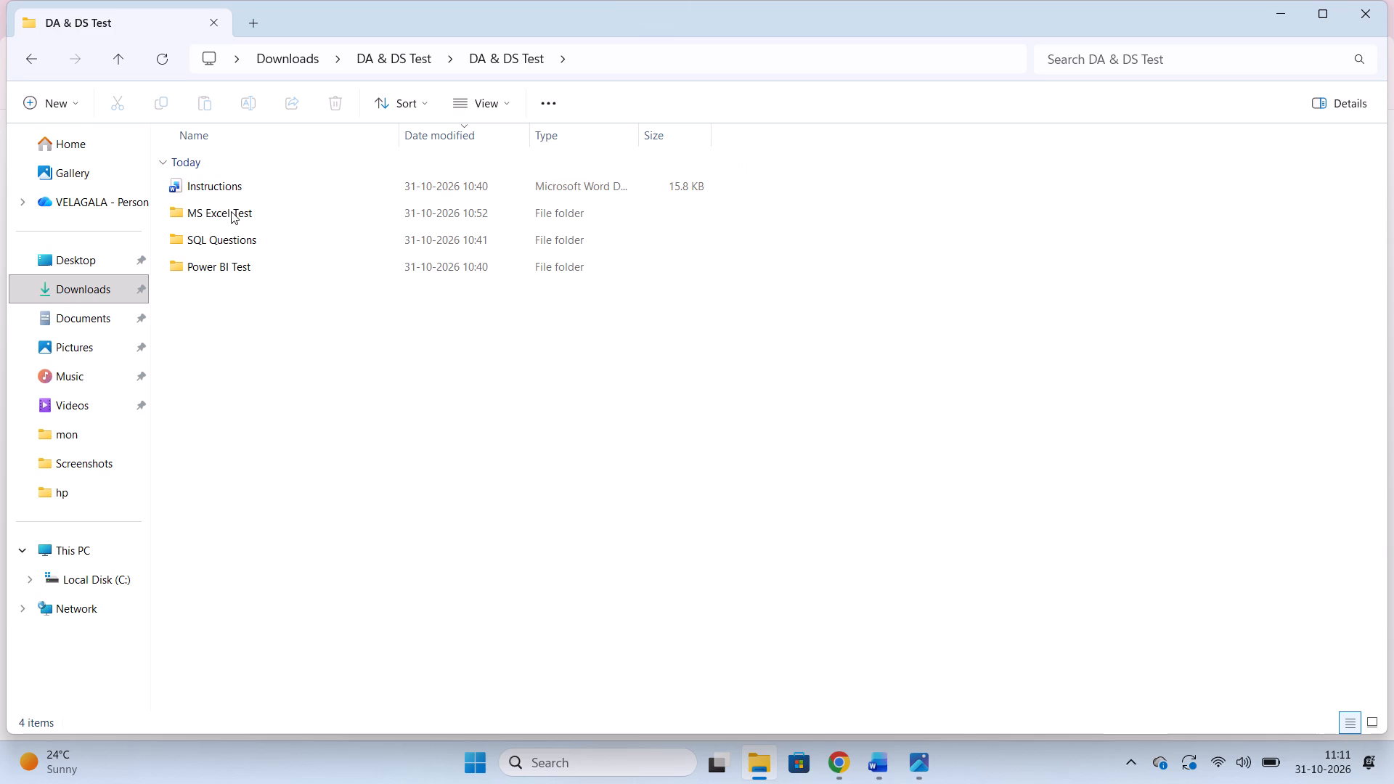
Open the Module 1 - Questions workbook from the MS Excel Test folder.
double_click(231, 211)
double_click(266, 189)
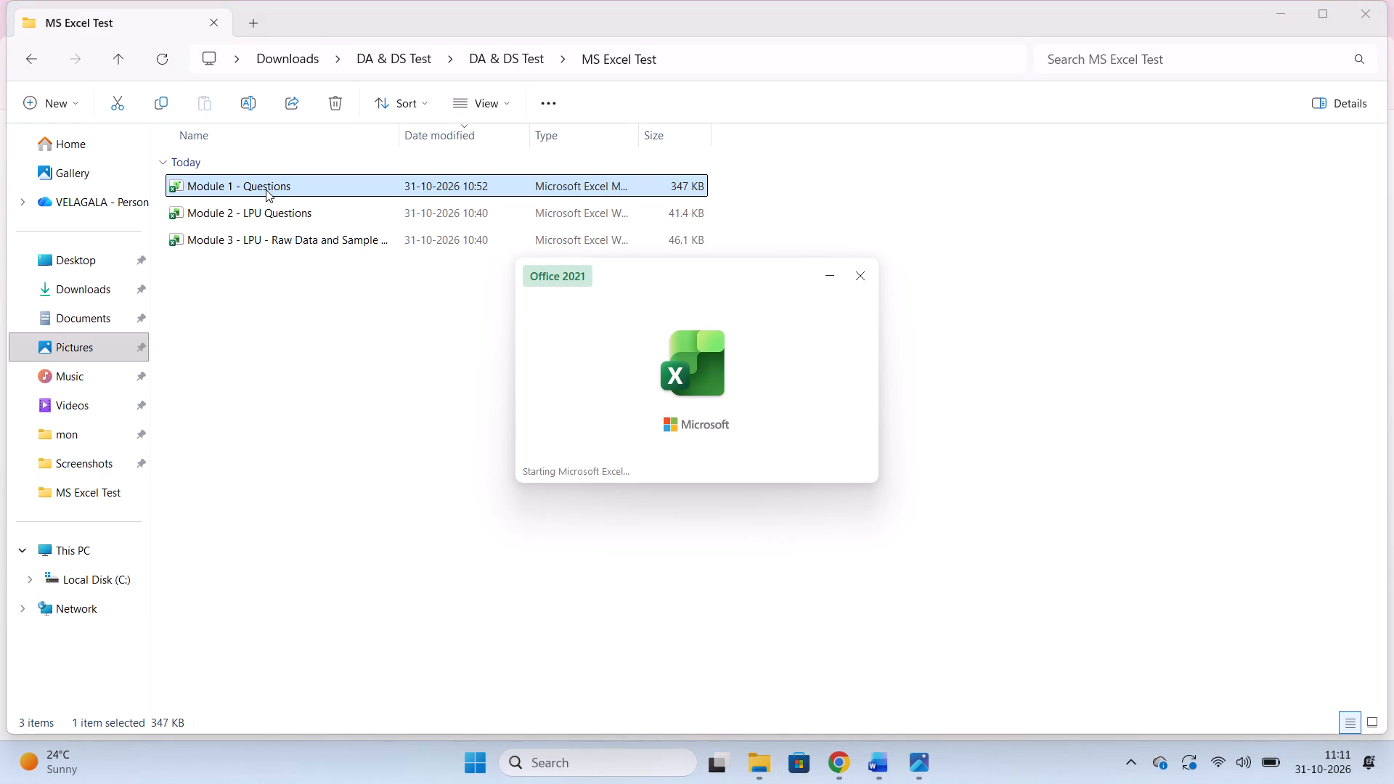
left_click(469, 433)
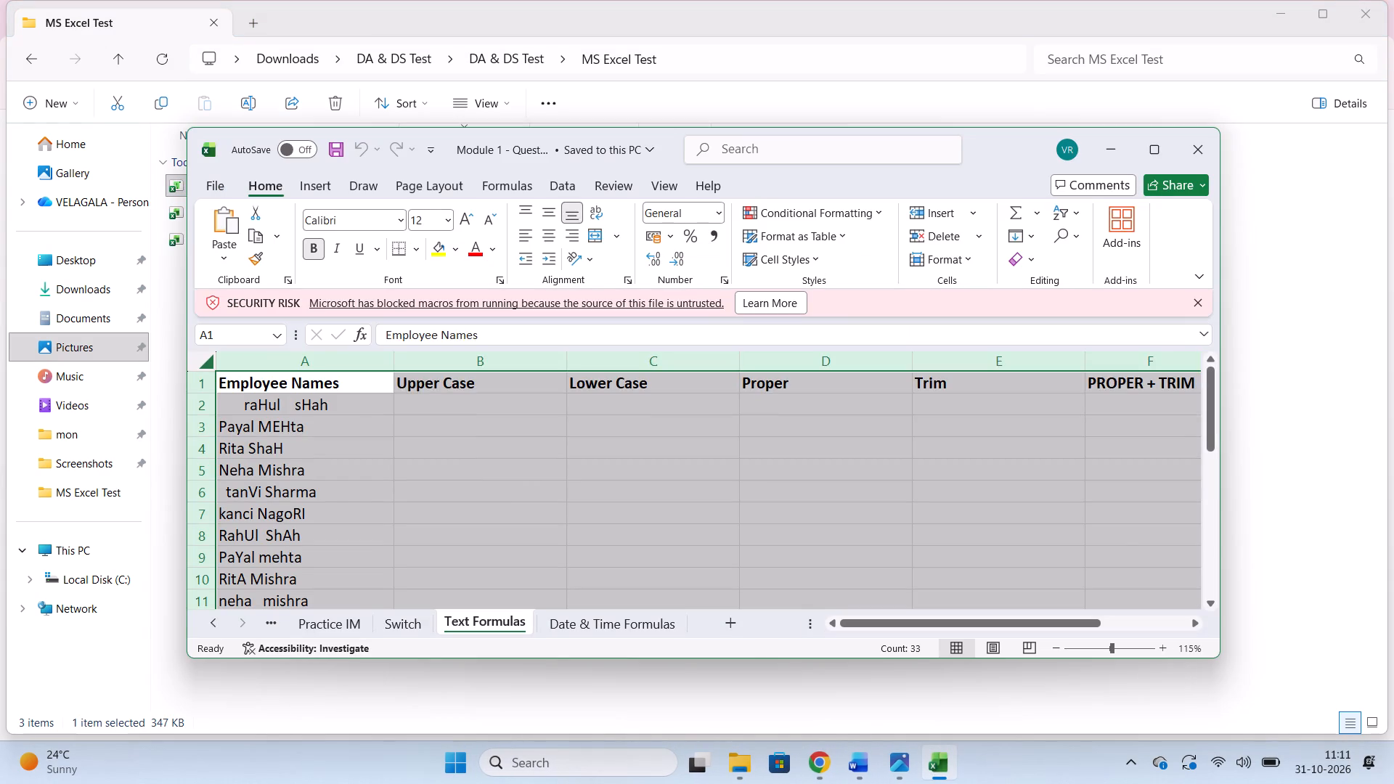
Look at the Switch sheet, including the SWITCH result cell F7, and return to the Text Formulas sheet.
scroll(469, 433, "down", 1)
left_click(409, 615)
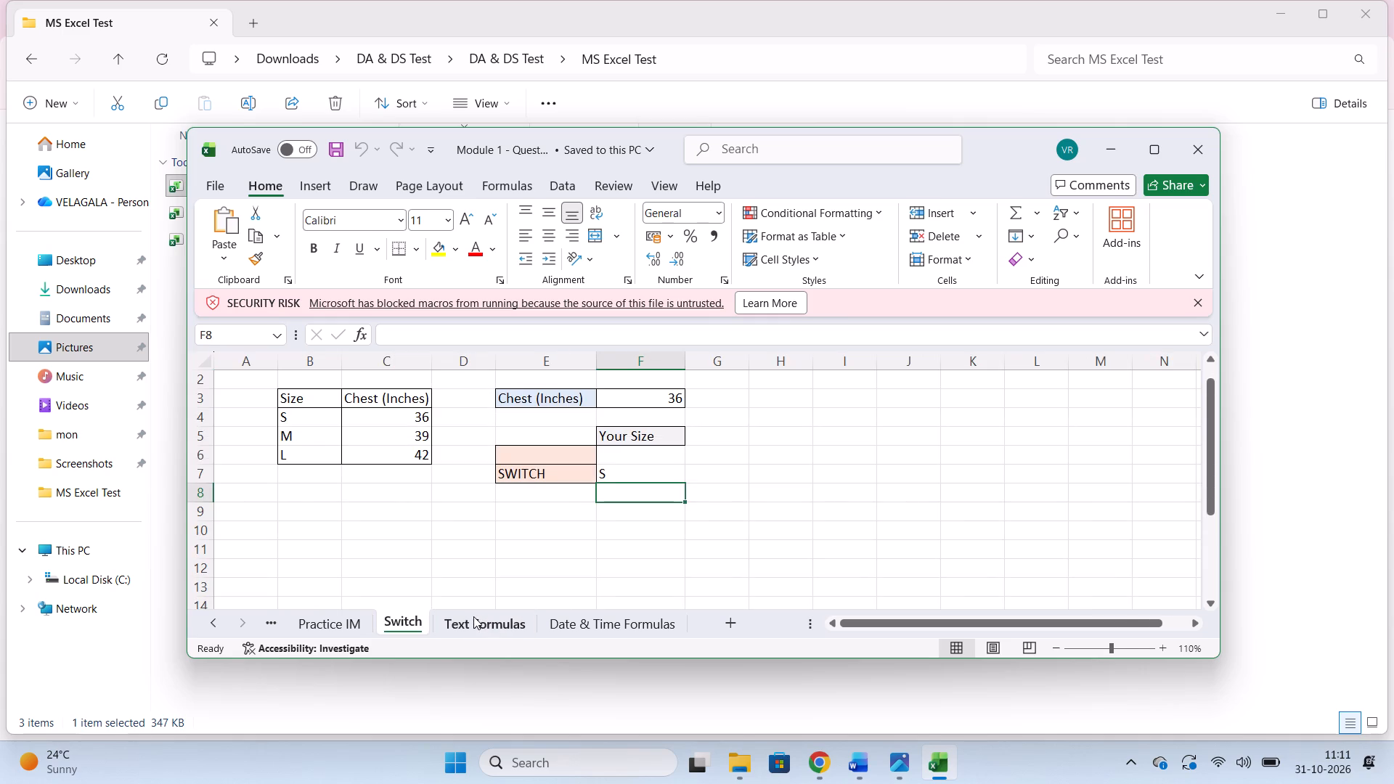
scroll(537, 584, "up", 1)
left_click(618, 491)
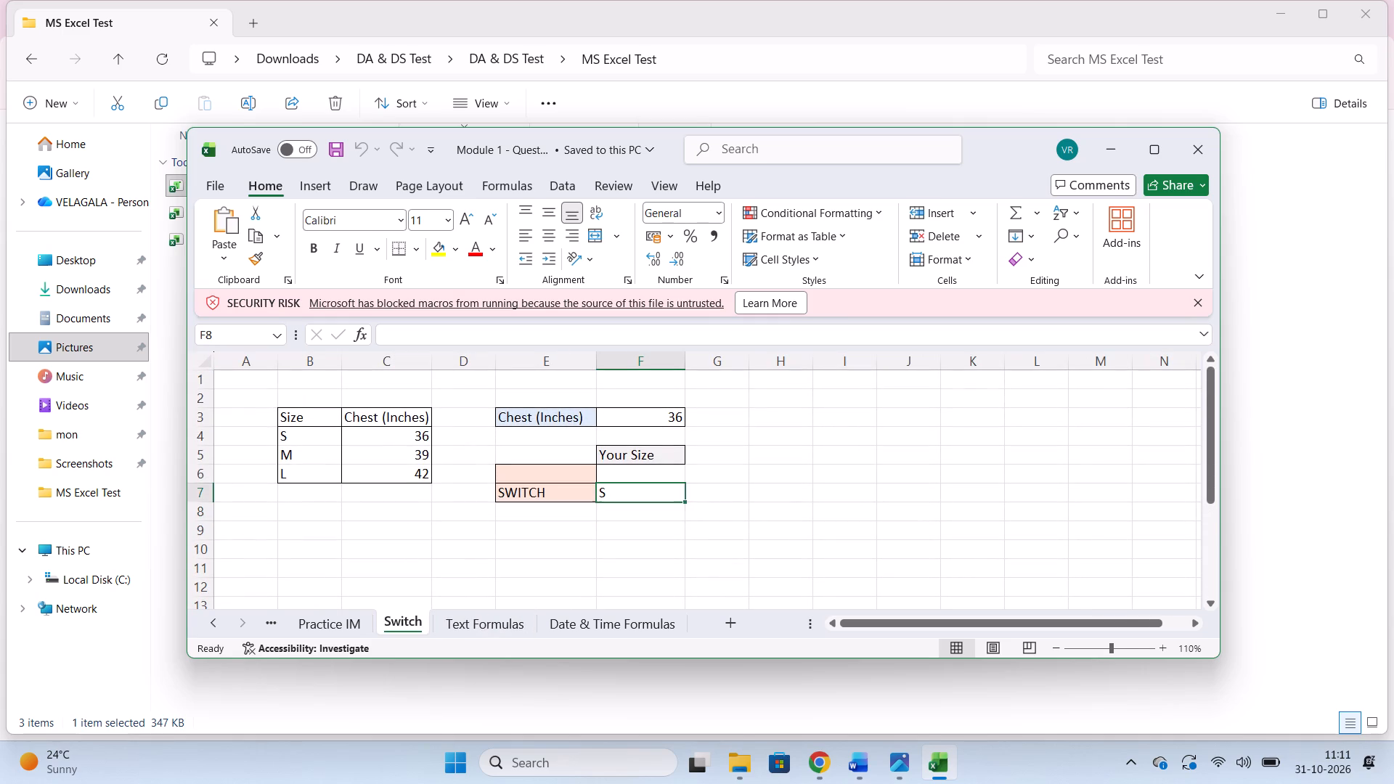
left_click(468, 616)
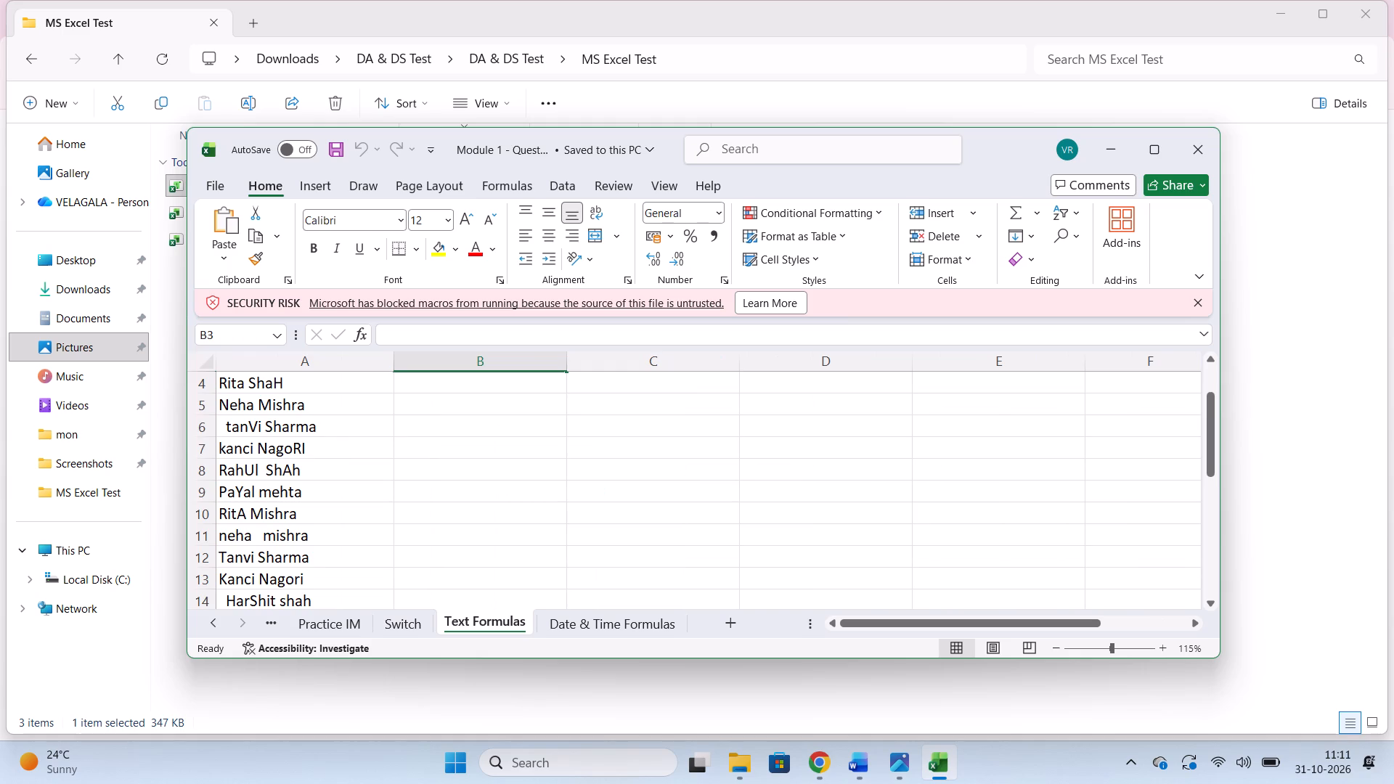
Enter the formula =UPPER(A2) in cell B2 of the Upper Case column on the Text Formulas sheet.
scroll(455, 418, "up", 6)
left_click(421, 405)
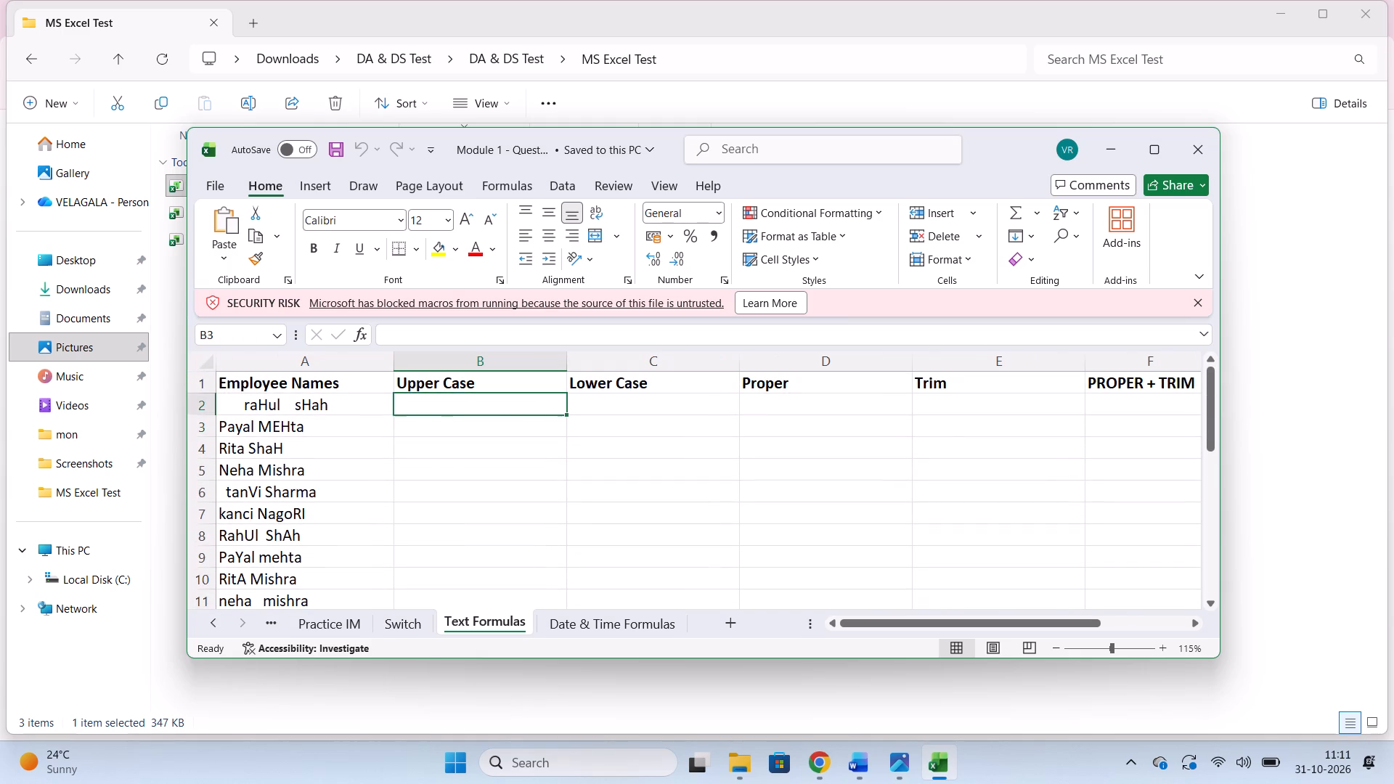
left_click(467, 409)
double_click(467, 409)
key("equal")
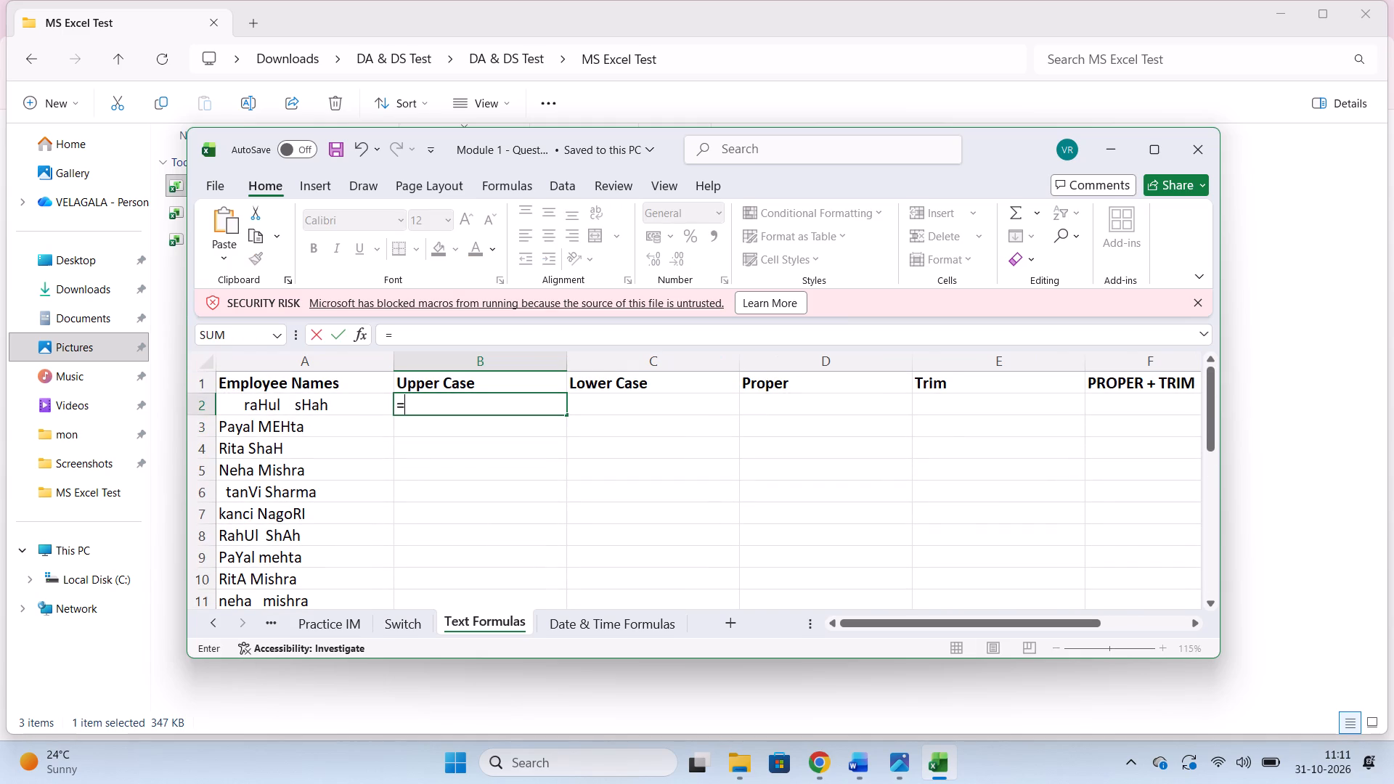
key("u")
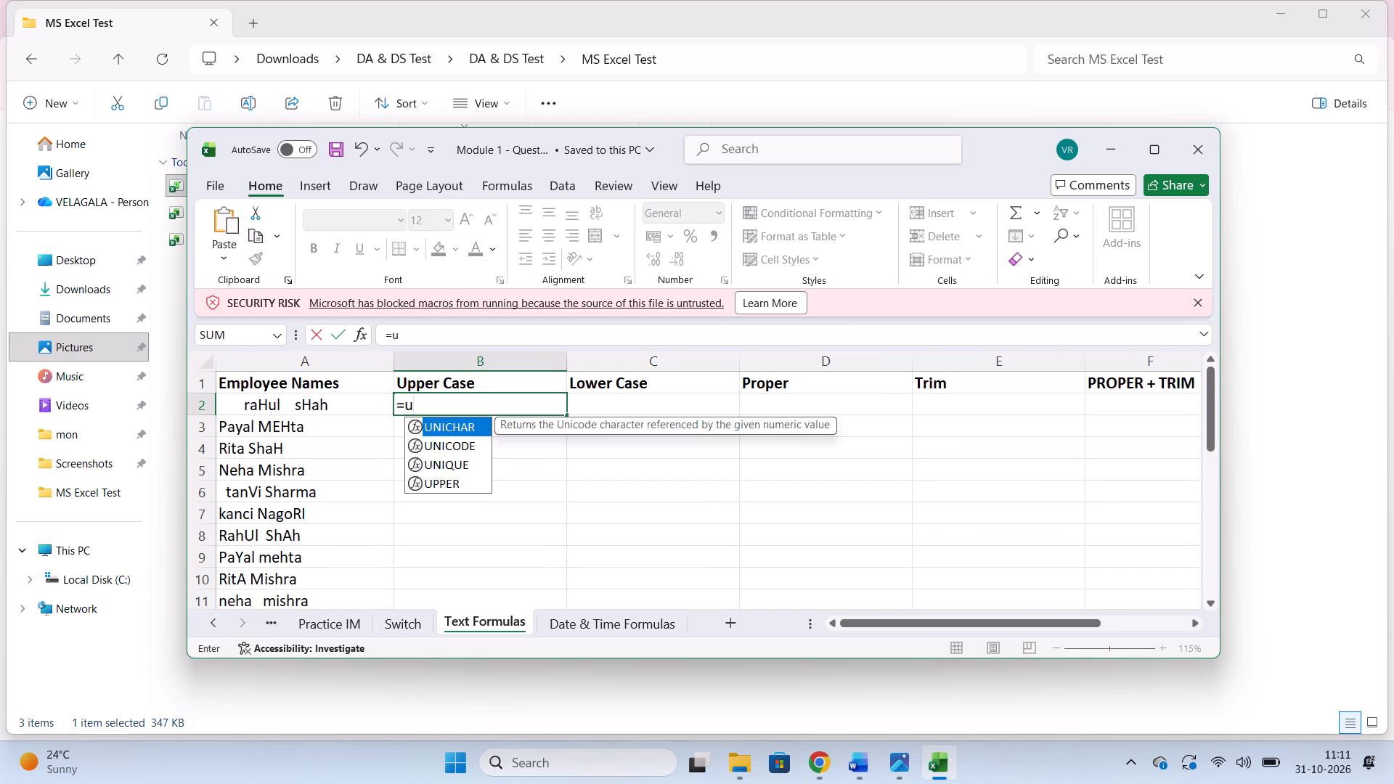
key("Down")
key("Down")
key("Down")
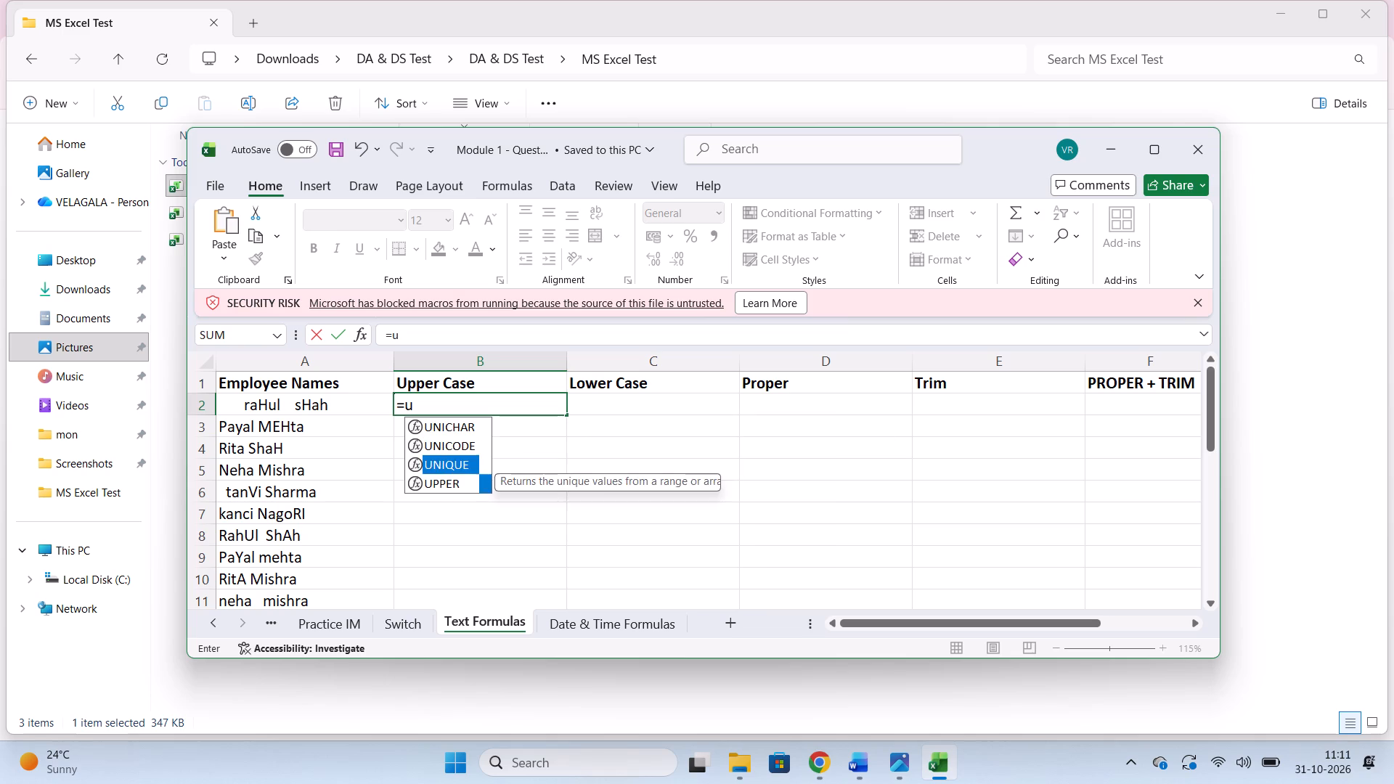
key("Return")
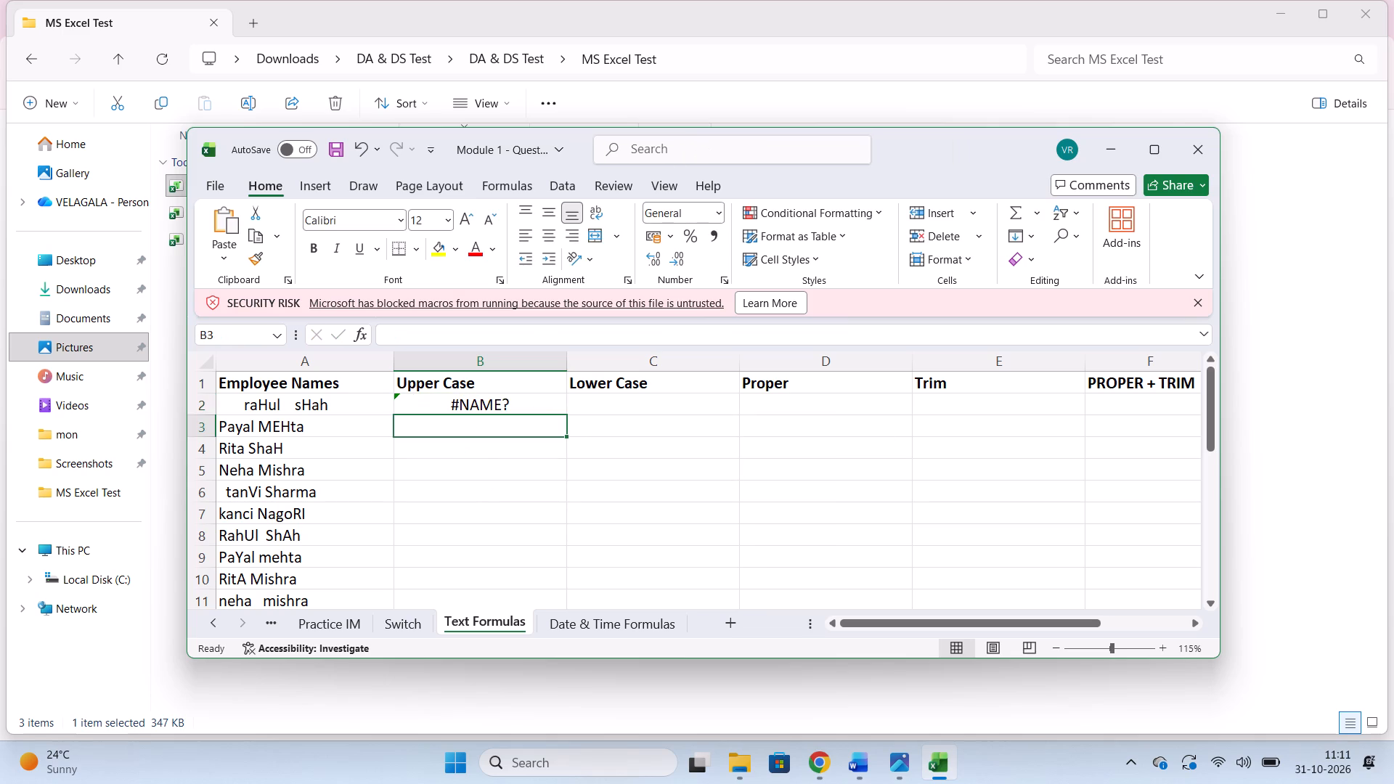
double_click(459, 402)
type("pp")
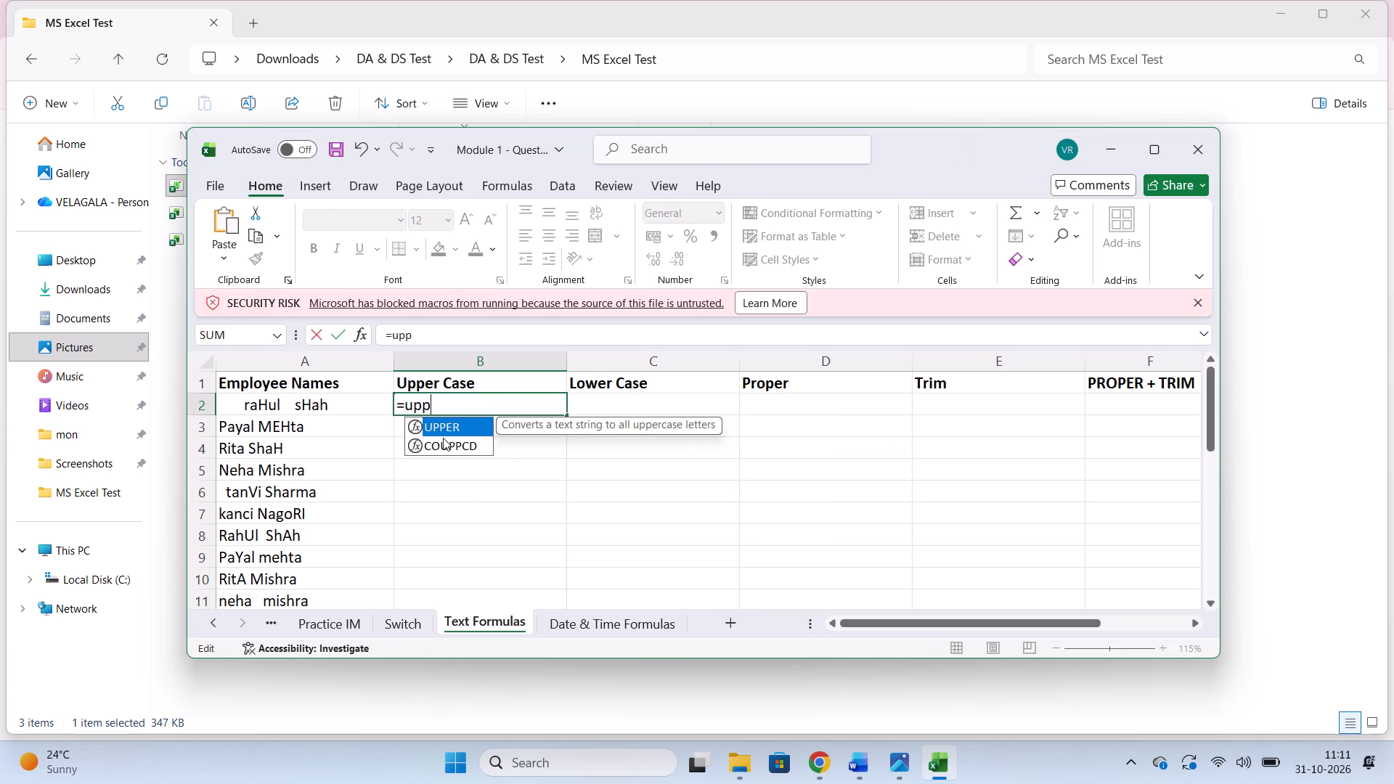
left_click(445, 425)
type("er")
key("shift+parenleft")
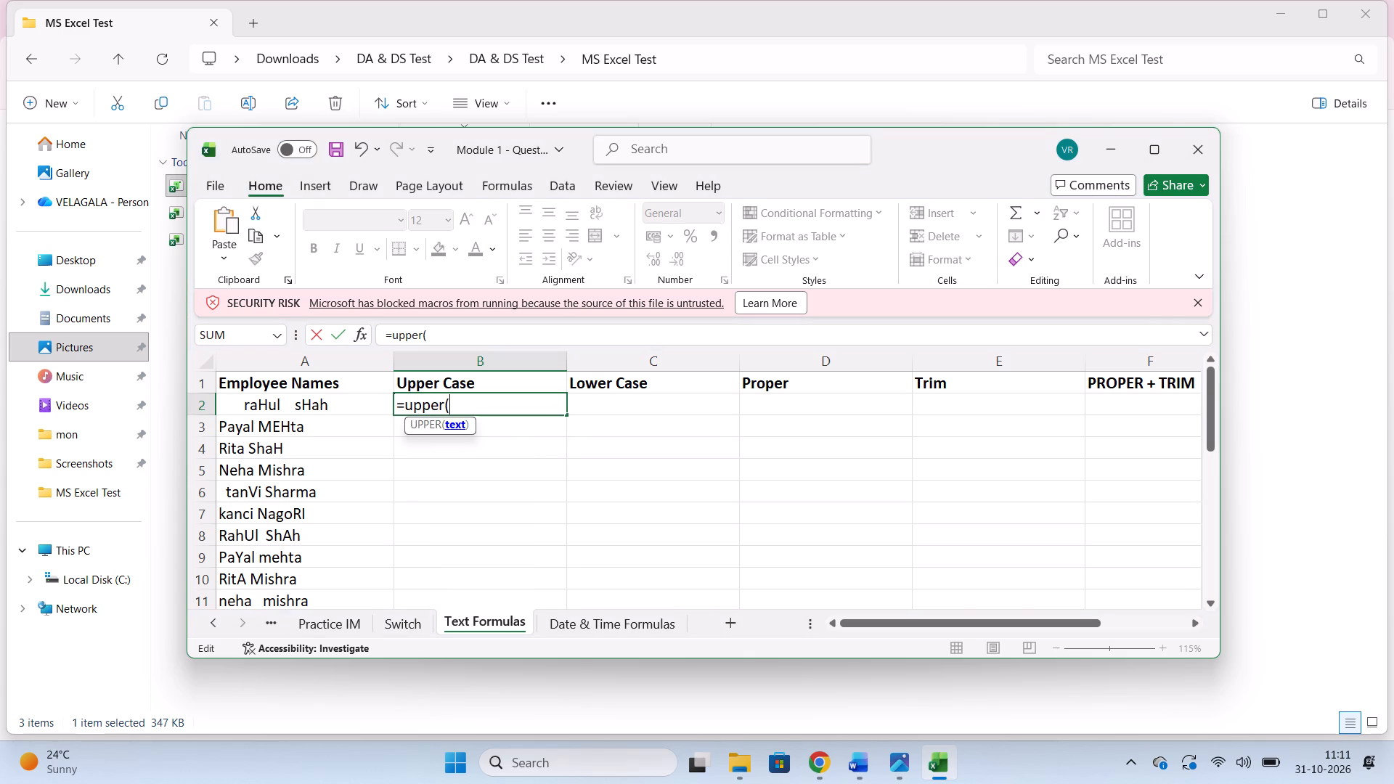
type("a2")
key("shift+parenright")
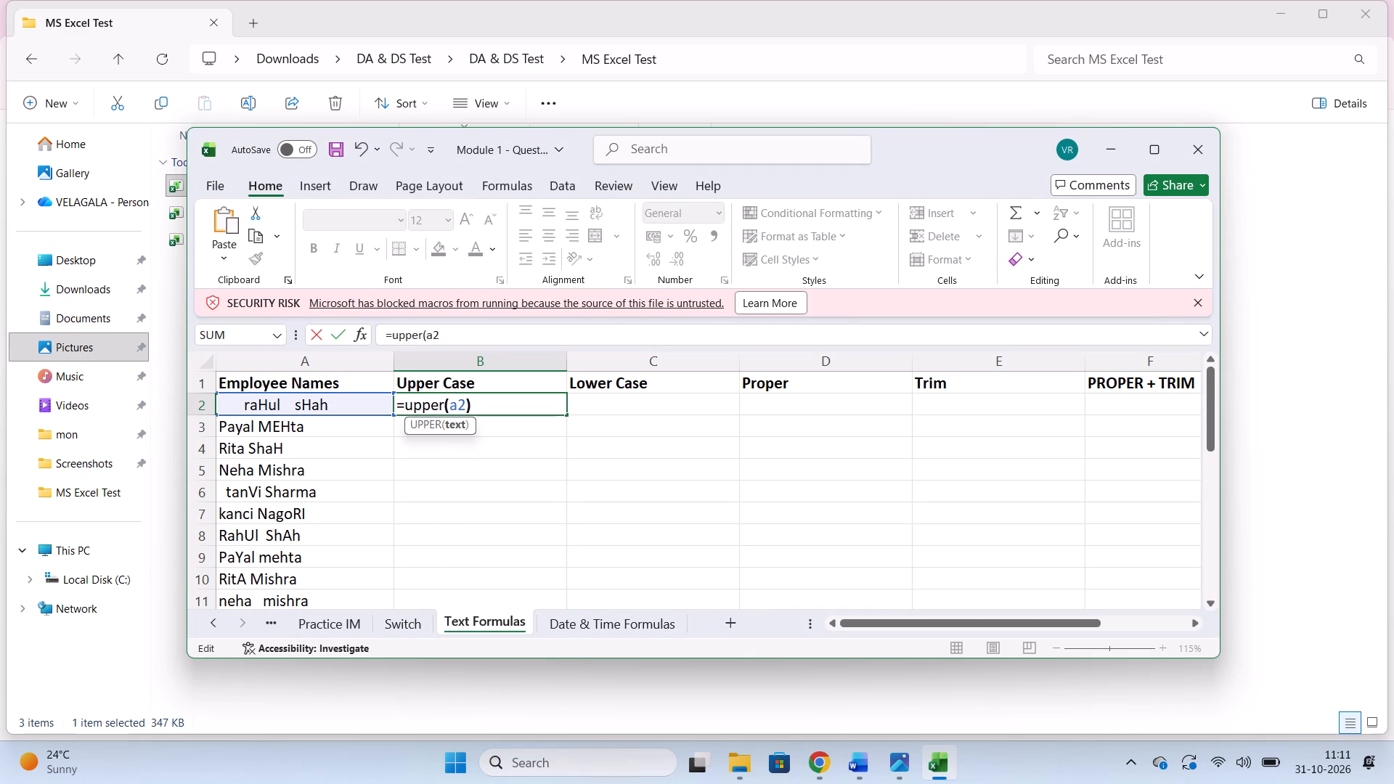
key("Return")
Fill the UPPER formula from B2 down to row 27, the last employee name.
left_click(524, 401)
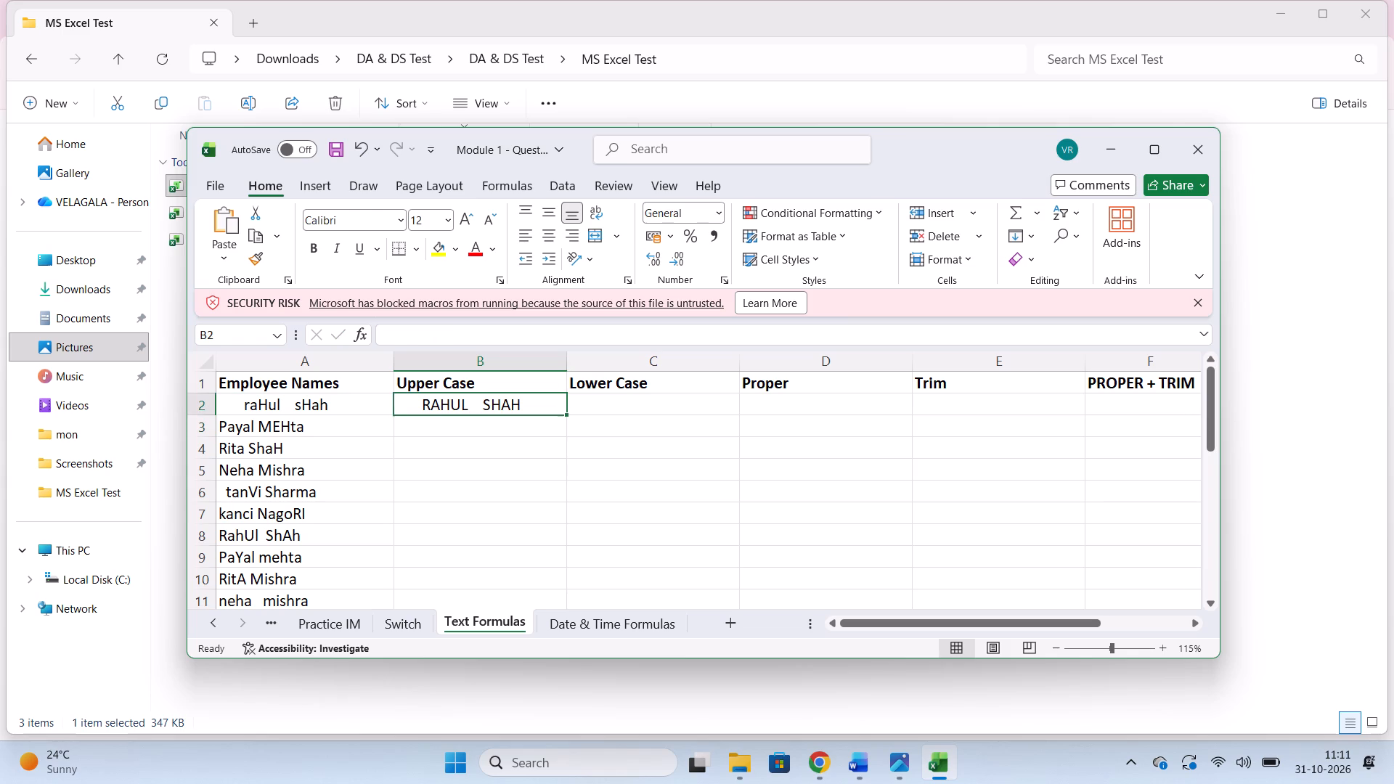
left_click_drag(568, 417, 586, 616)
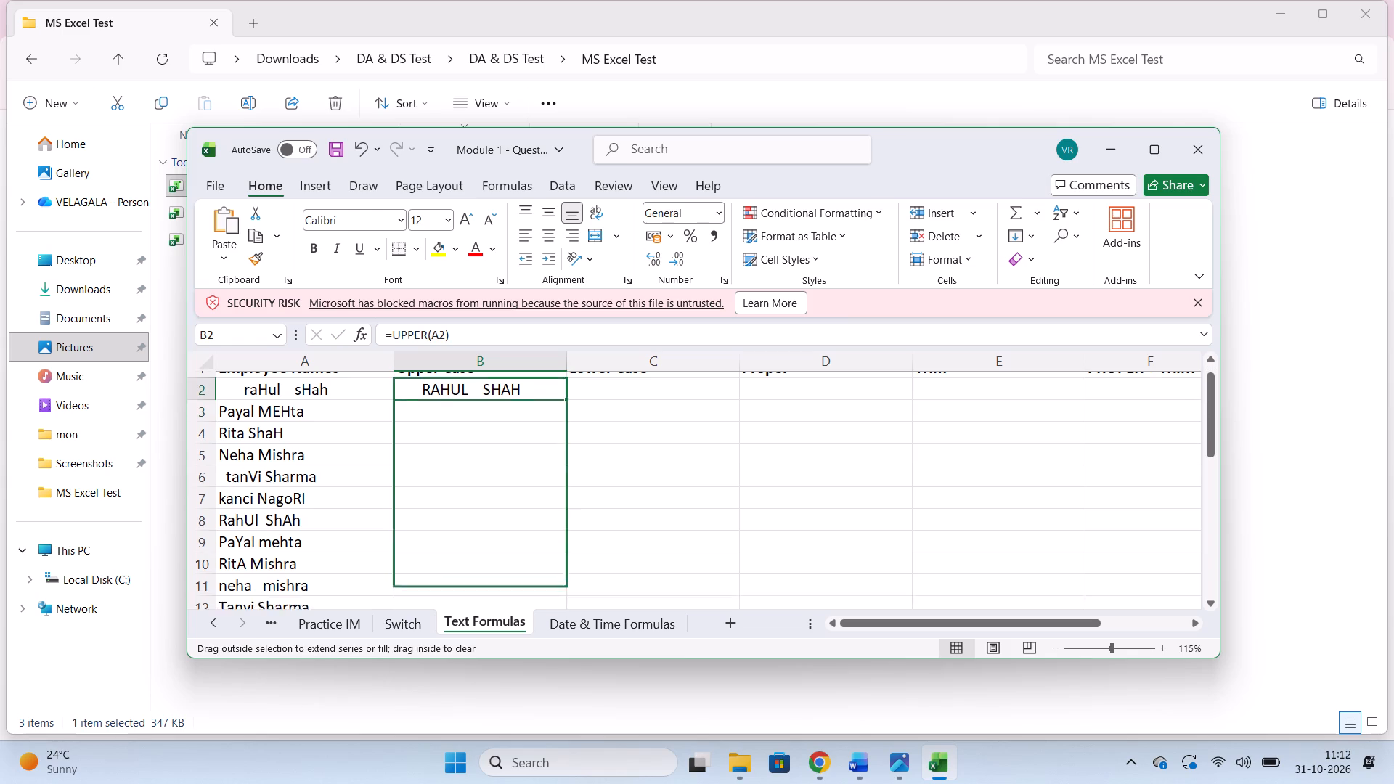
left_click_drag(586, 616, 592, 667)
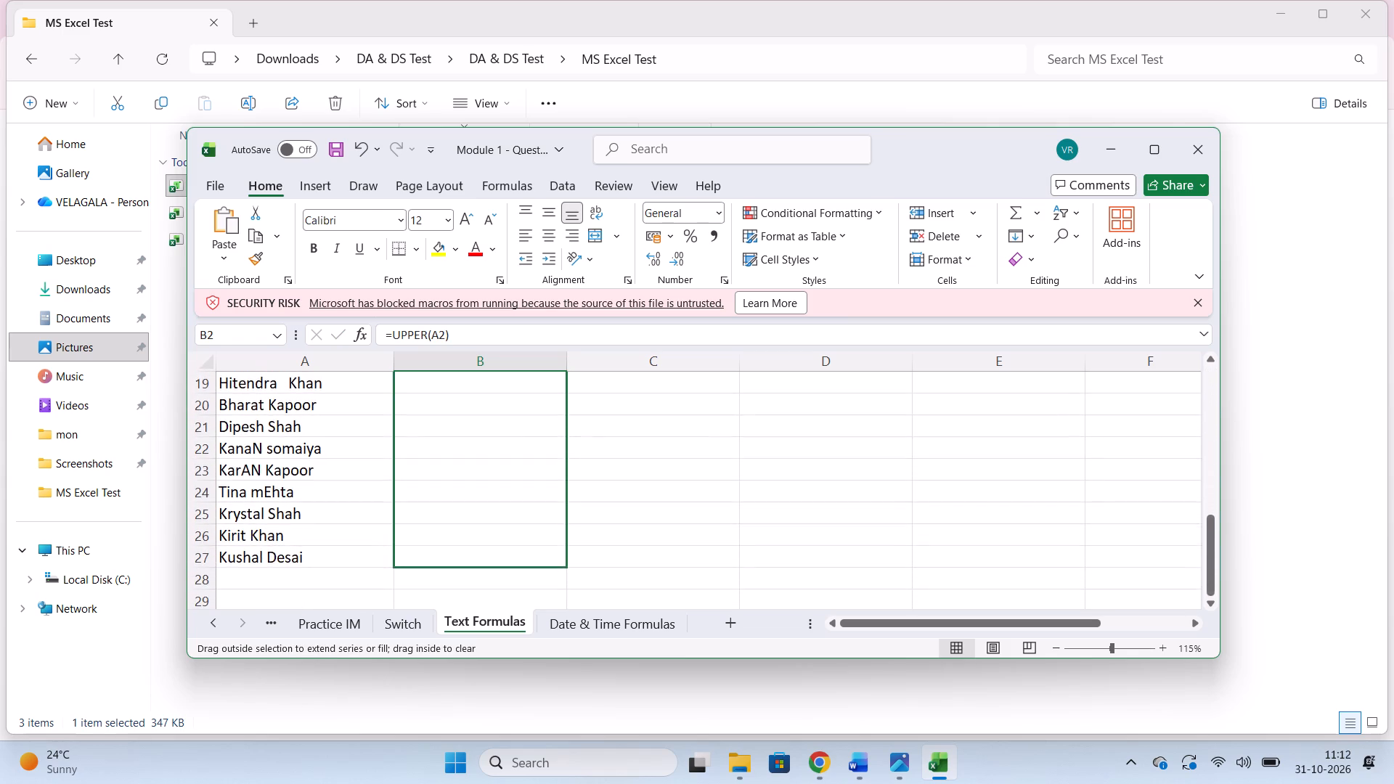
left_click_drag(592, 667, 545, 422)
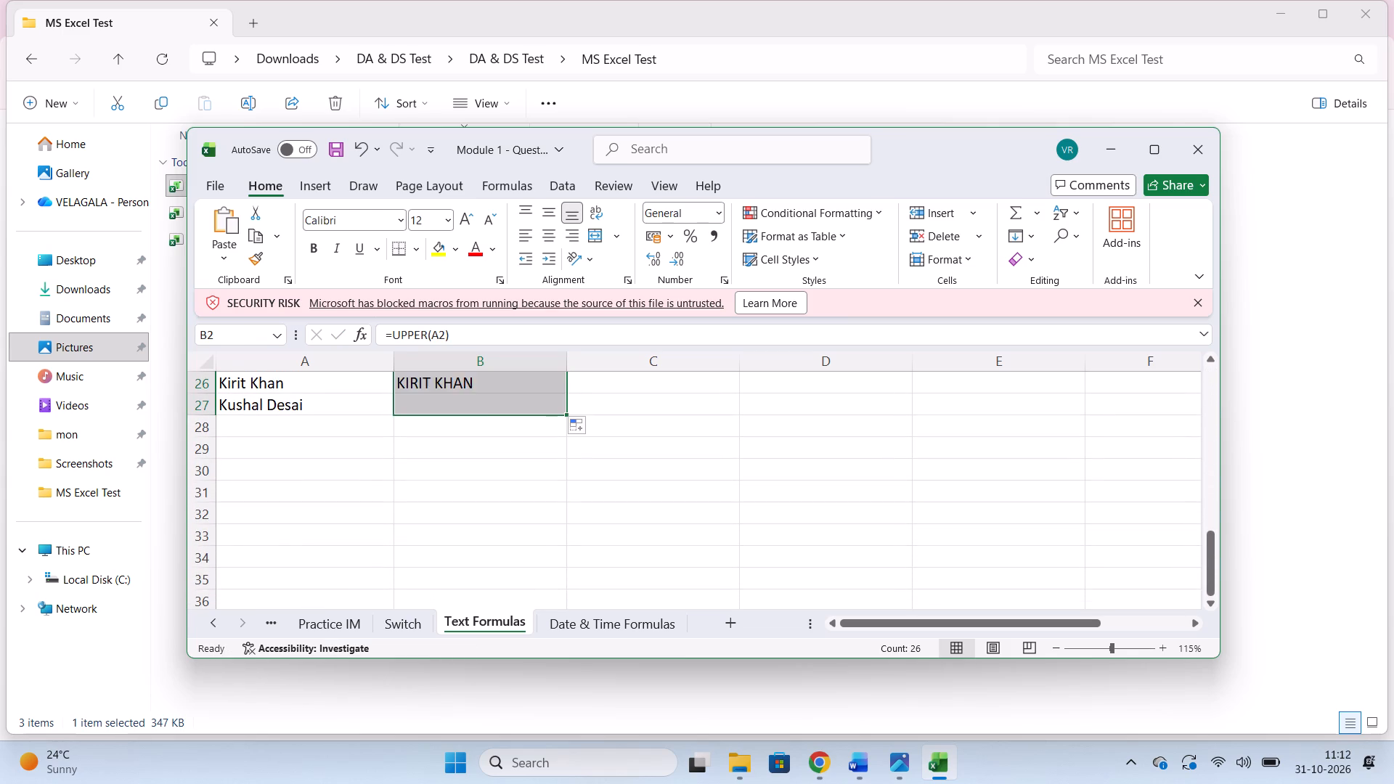
Enter =LOWER(A2) in cell C2 of the Lower Case column and fill it down to row 27.
scroll(732, 460, "up", 8)
left_click(616, 412)
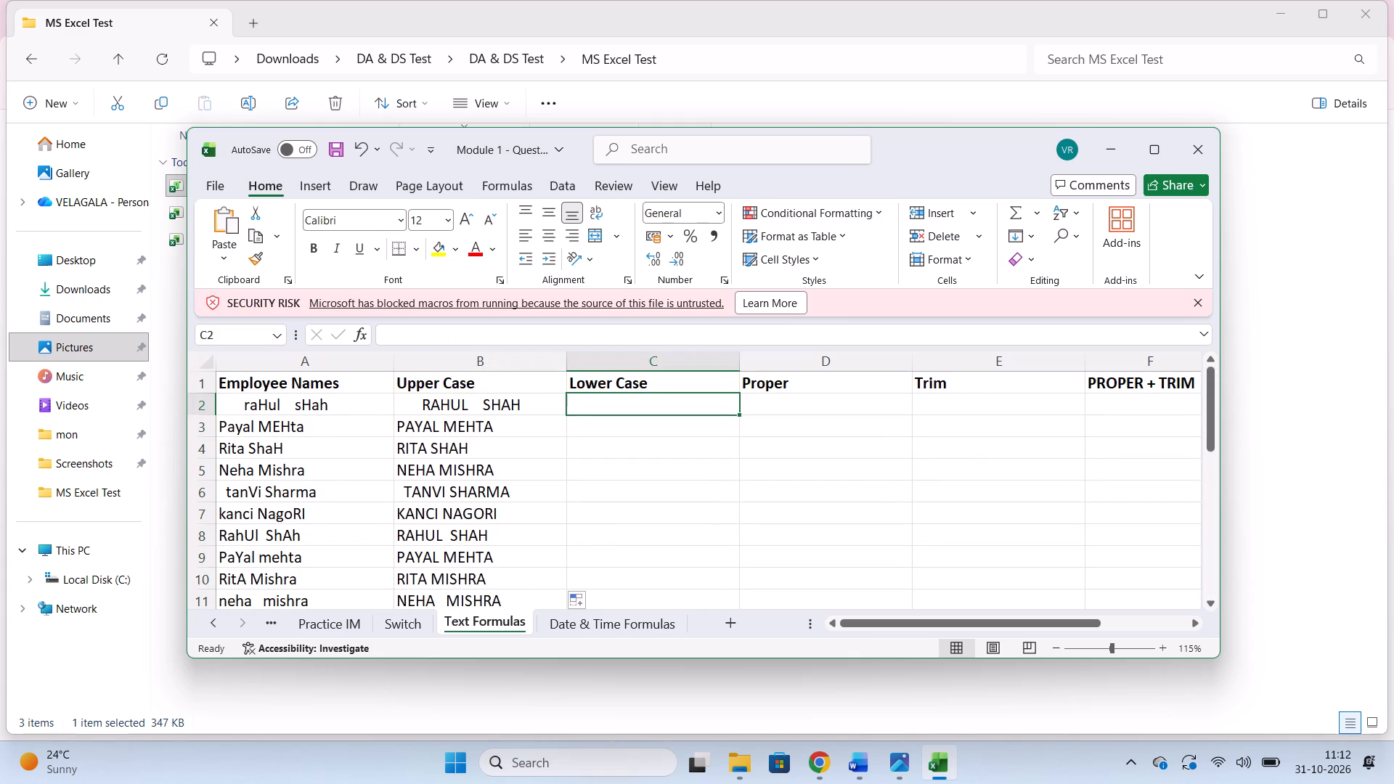
key("equal")
type("lo")
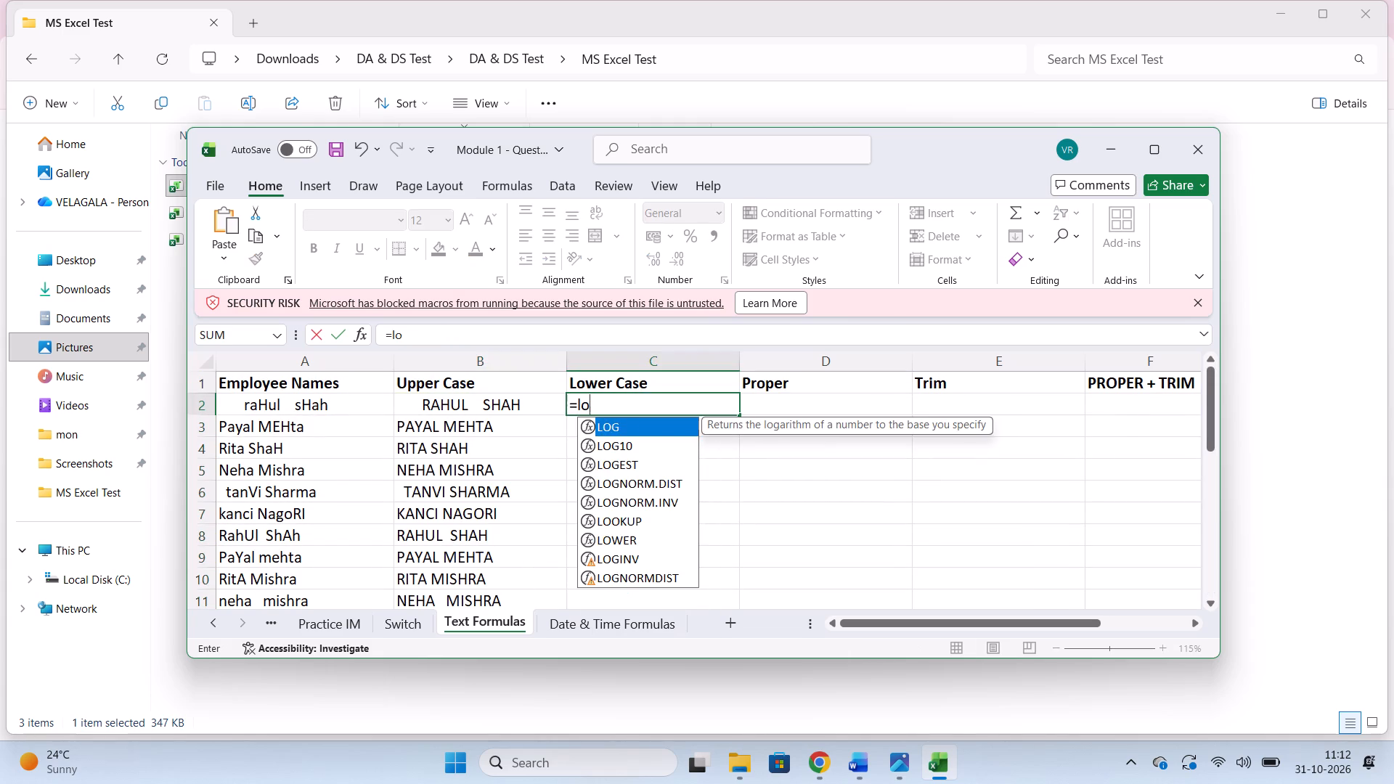
type("wer")
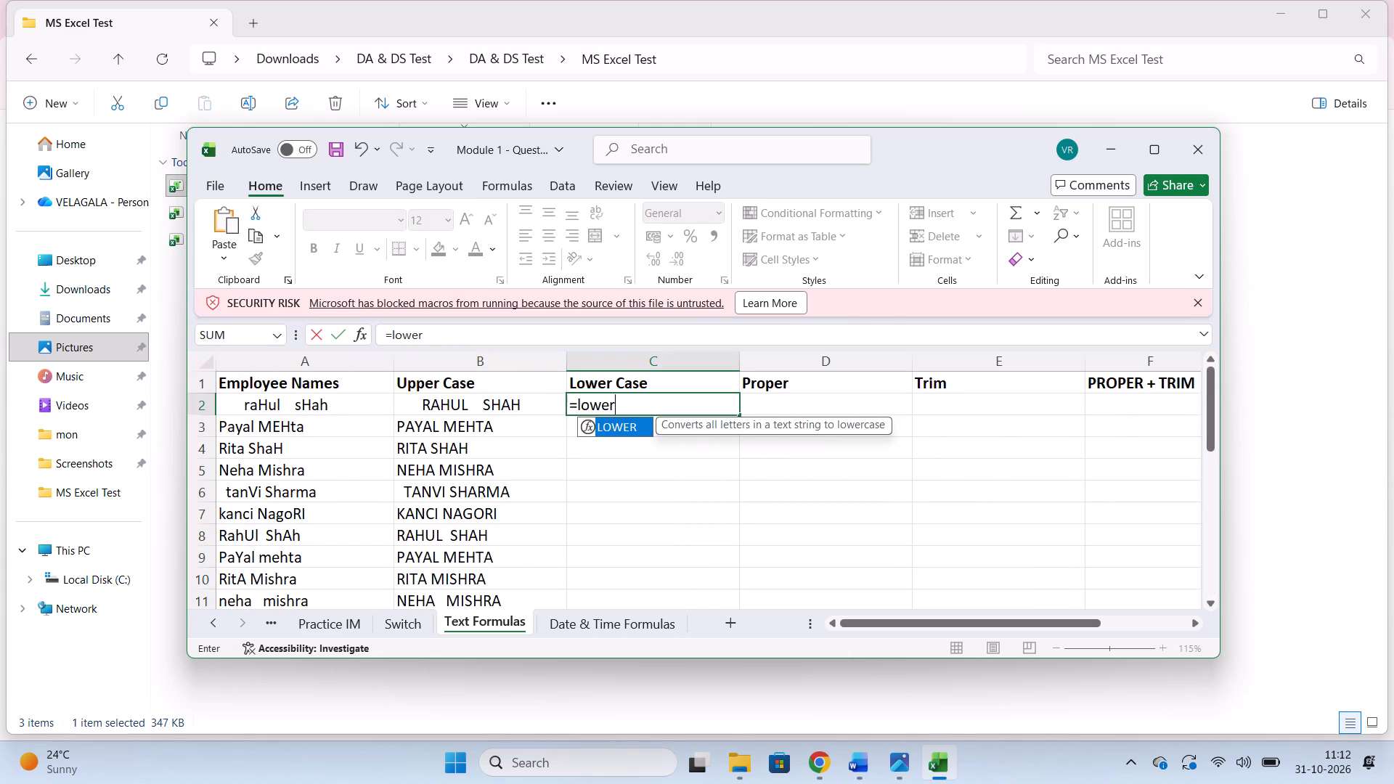
key("shift+parenleft")
type("a2")
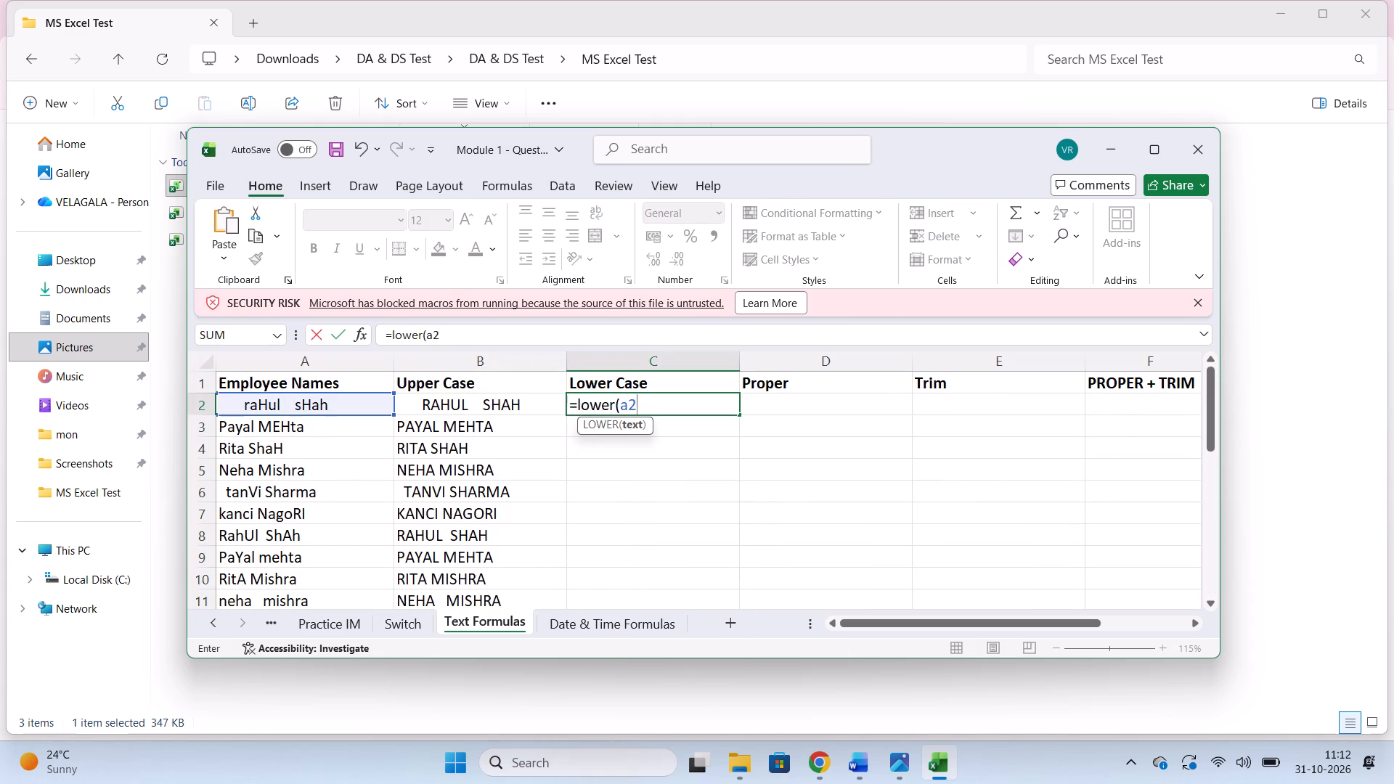
key("shift+parenright")
key("Return")
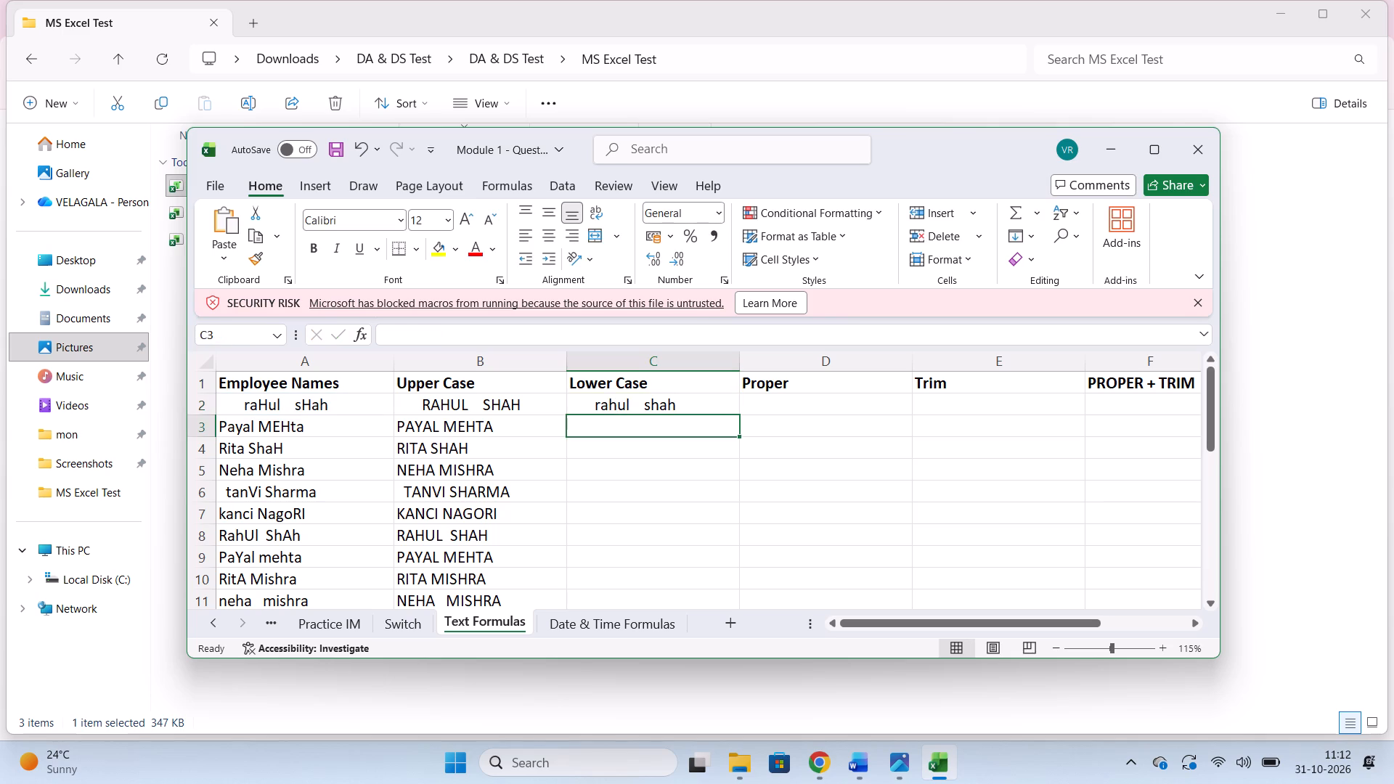
left_click(632, 409)
left_click_drag(738, 413, 744, 632)
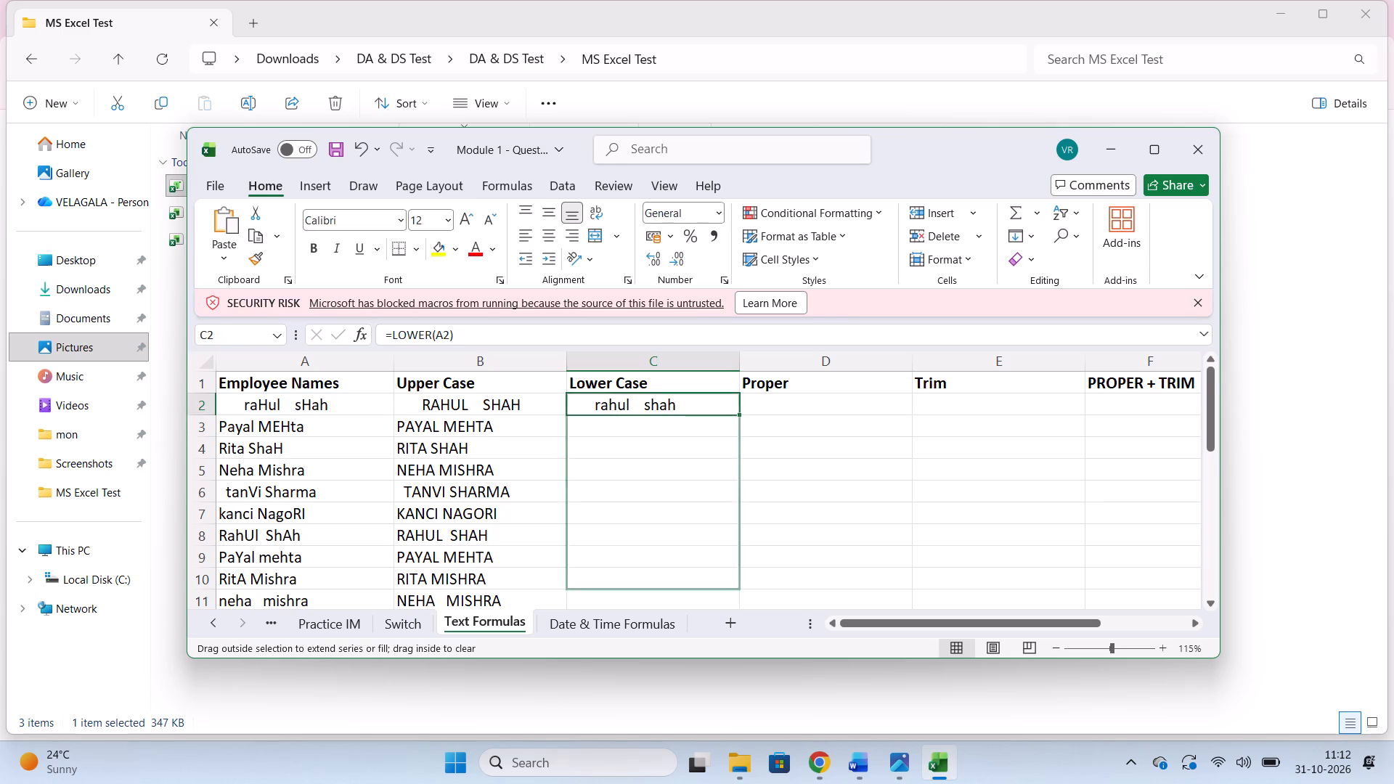
left_click_drag(744, 632, 717, 576)
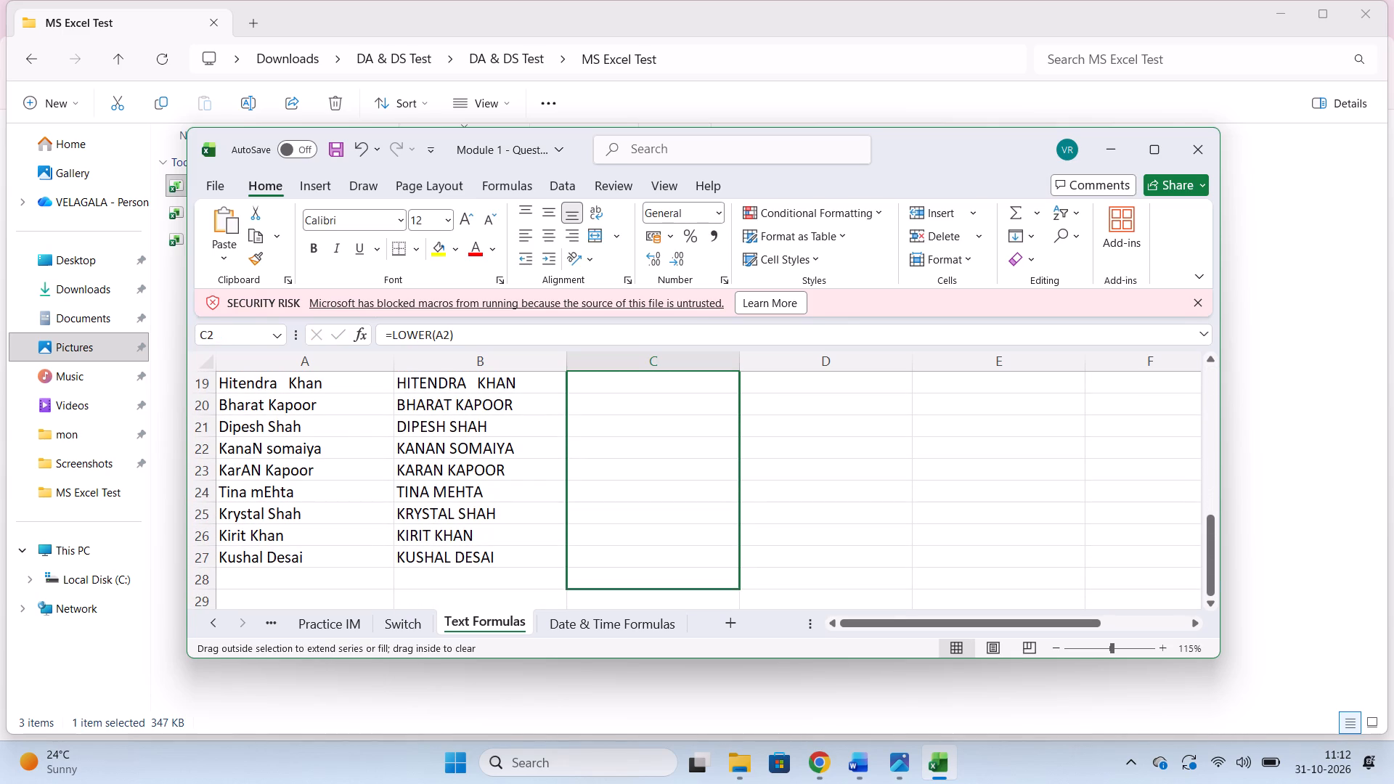
left_click_drag(717, 576, 715, 568)
Enter =PROPER(A2) in cell D2 of the Proper column and fill it down to row 27.
scroll(853, 466, "up", 8)
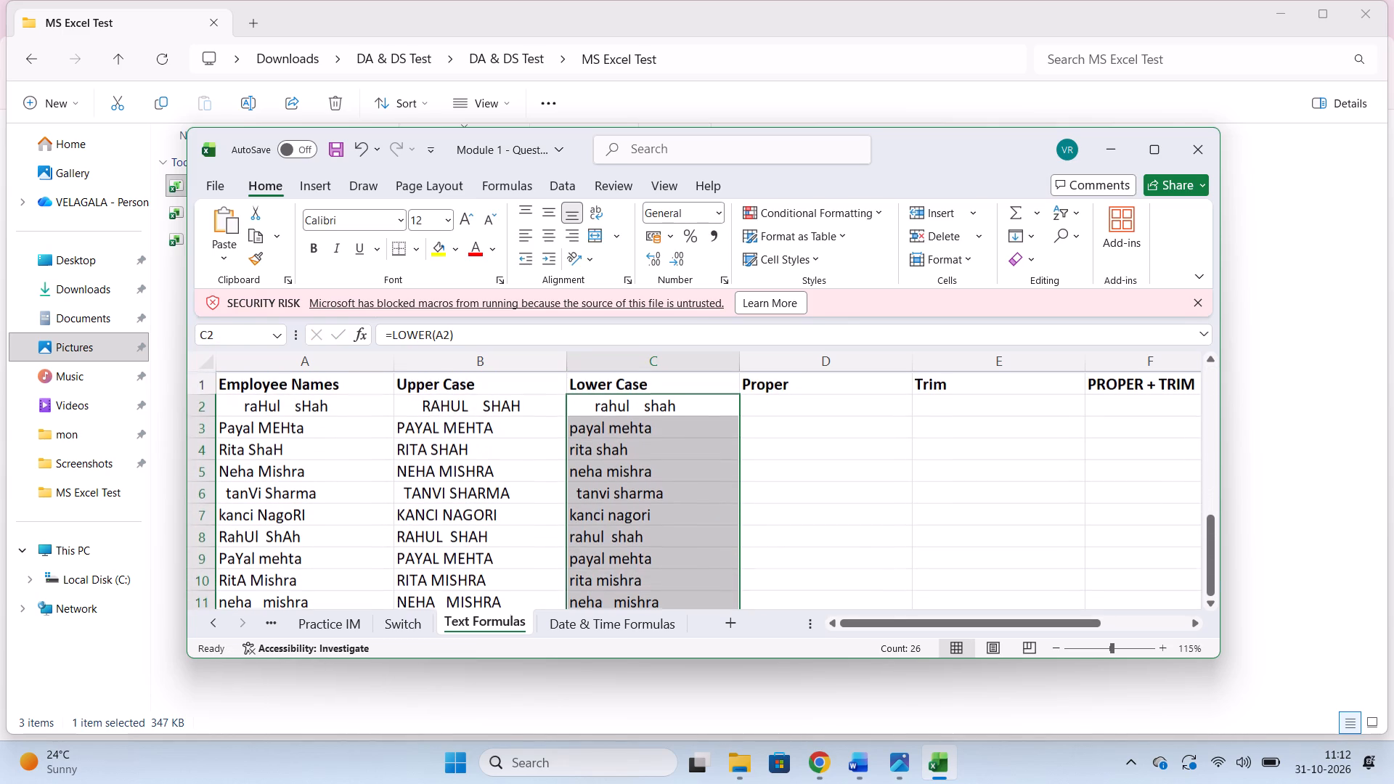
left_click(762, 401)
key("equal")
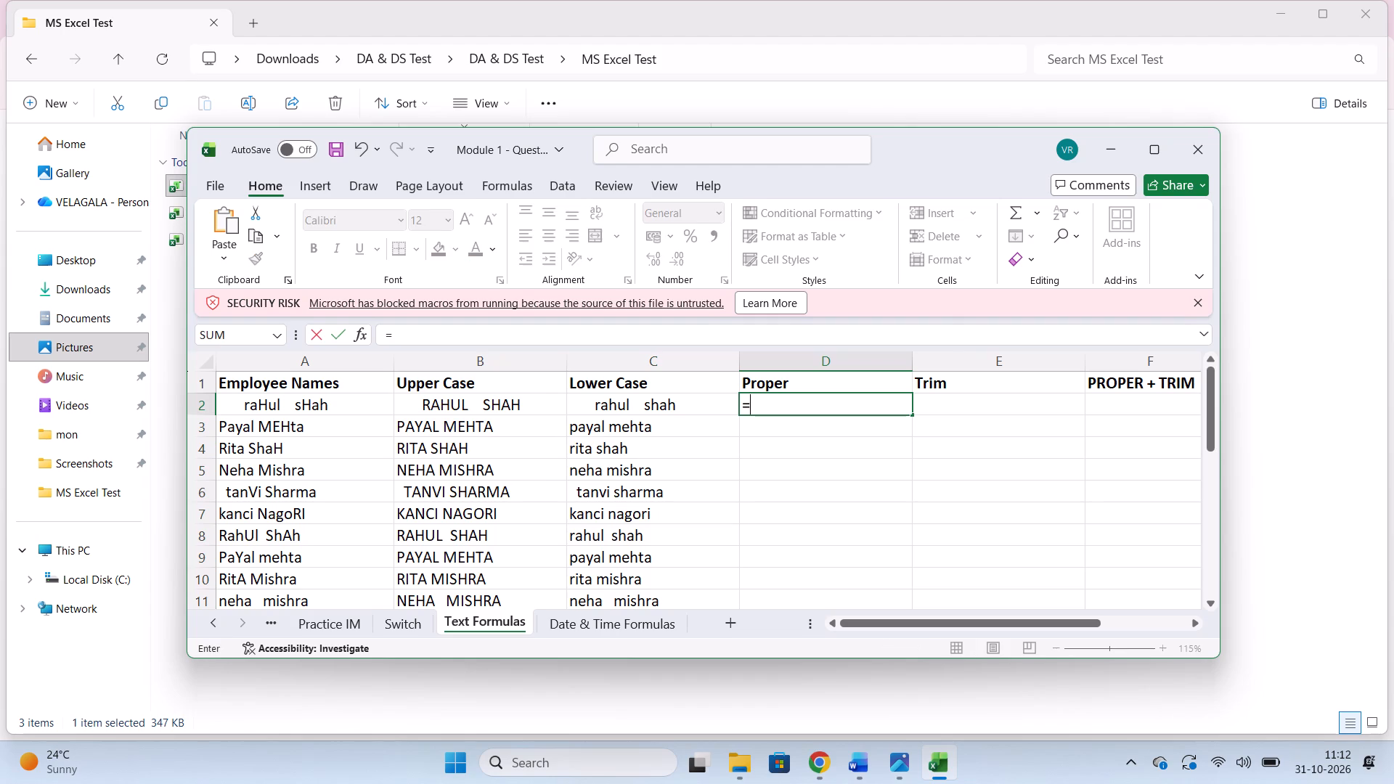
type("prp")
key("BackSpace")
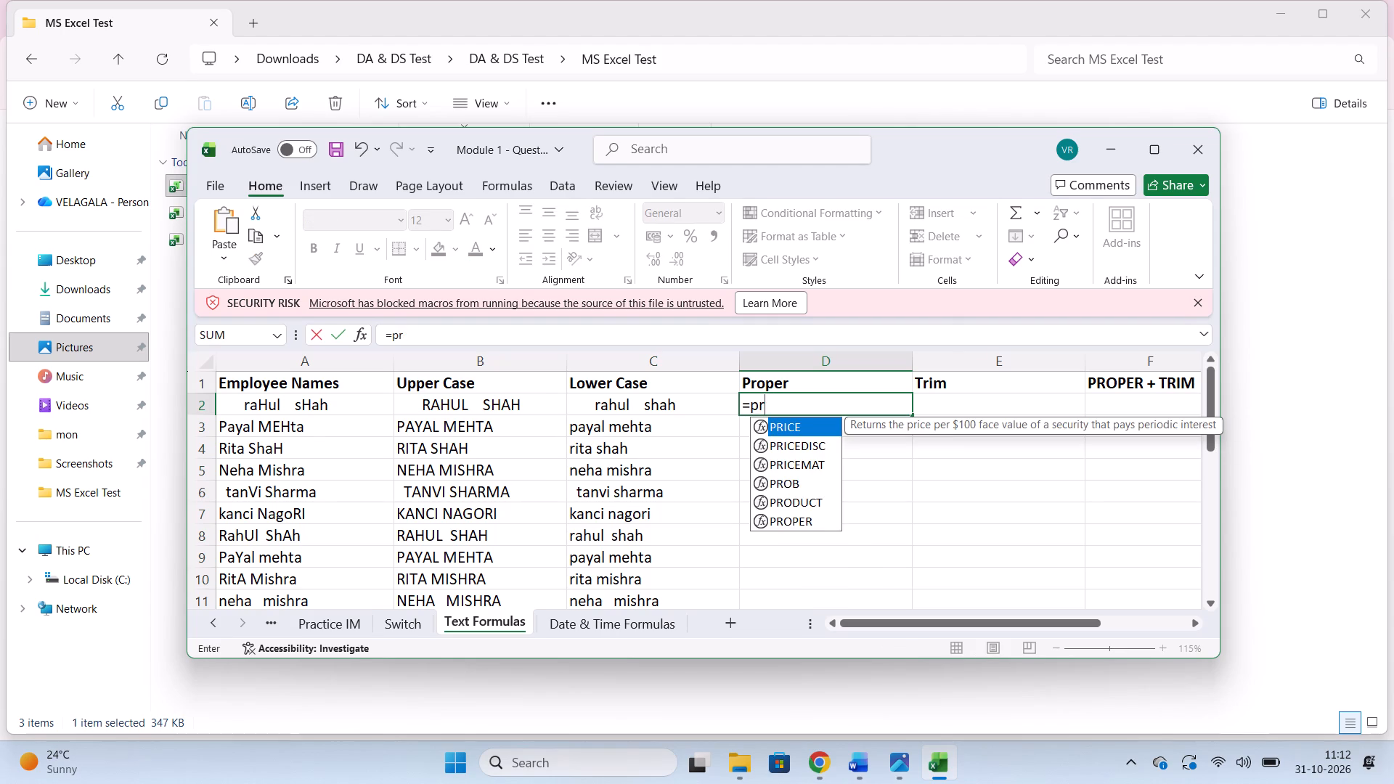
type("oper")
type("(a2)")
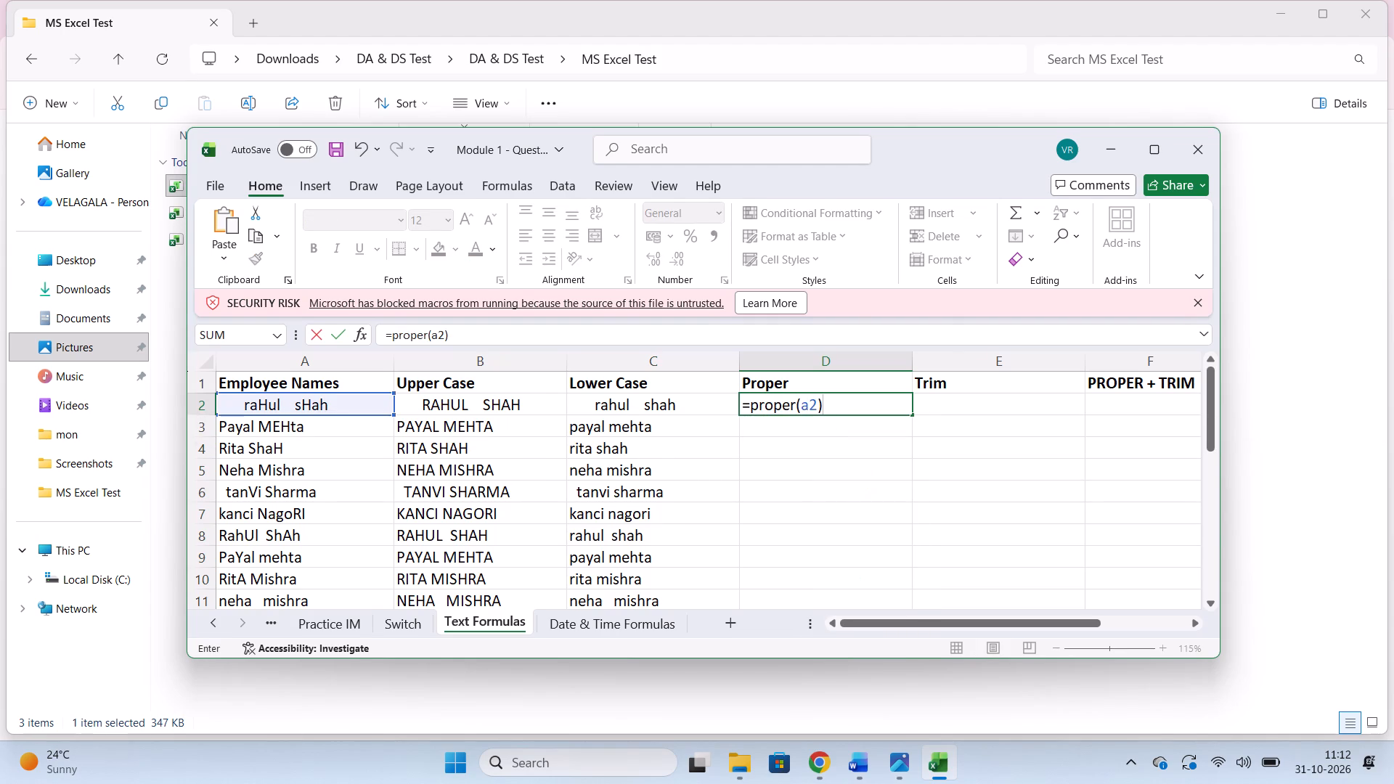
key("Return")
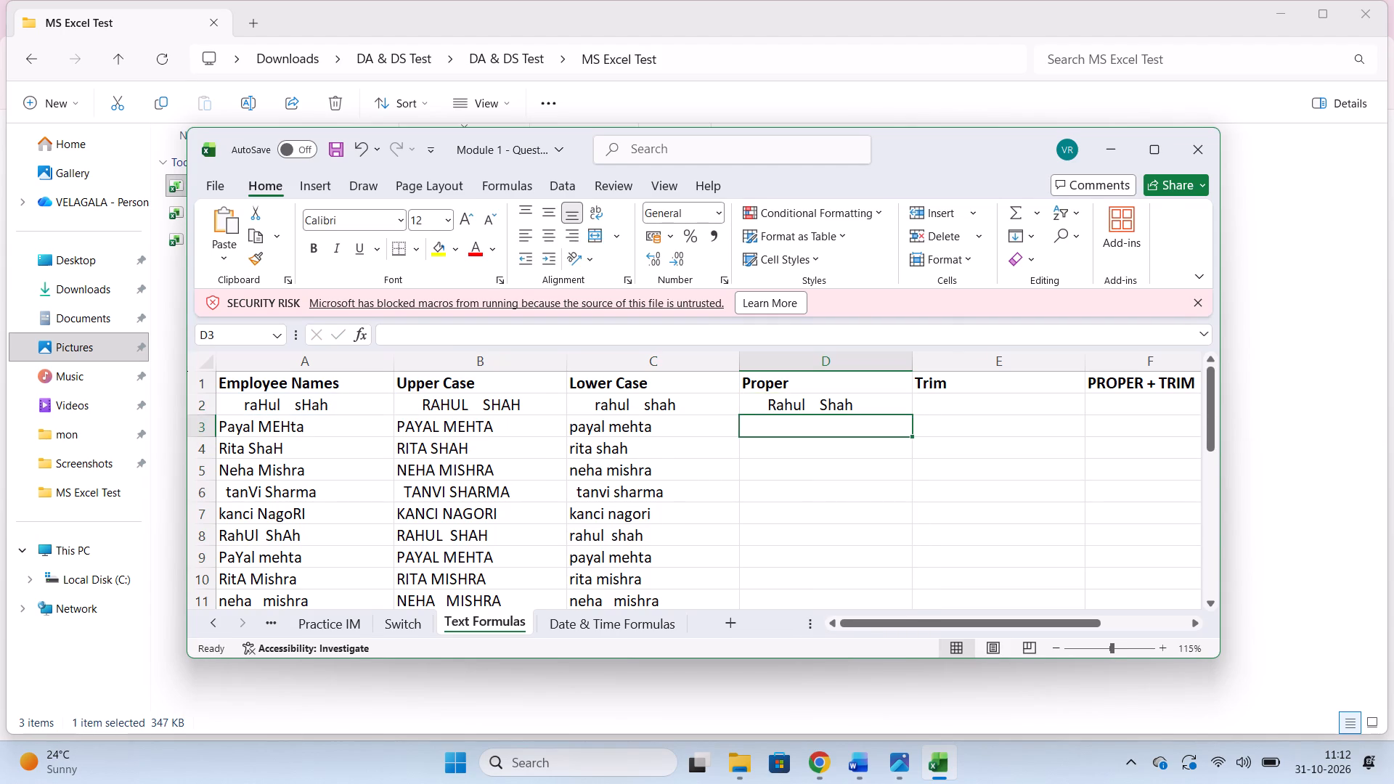
left_click(828, 401)
left_click_drag(913, 415, 913, 417)
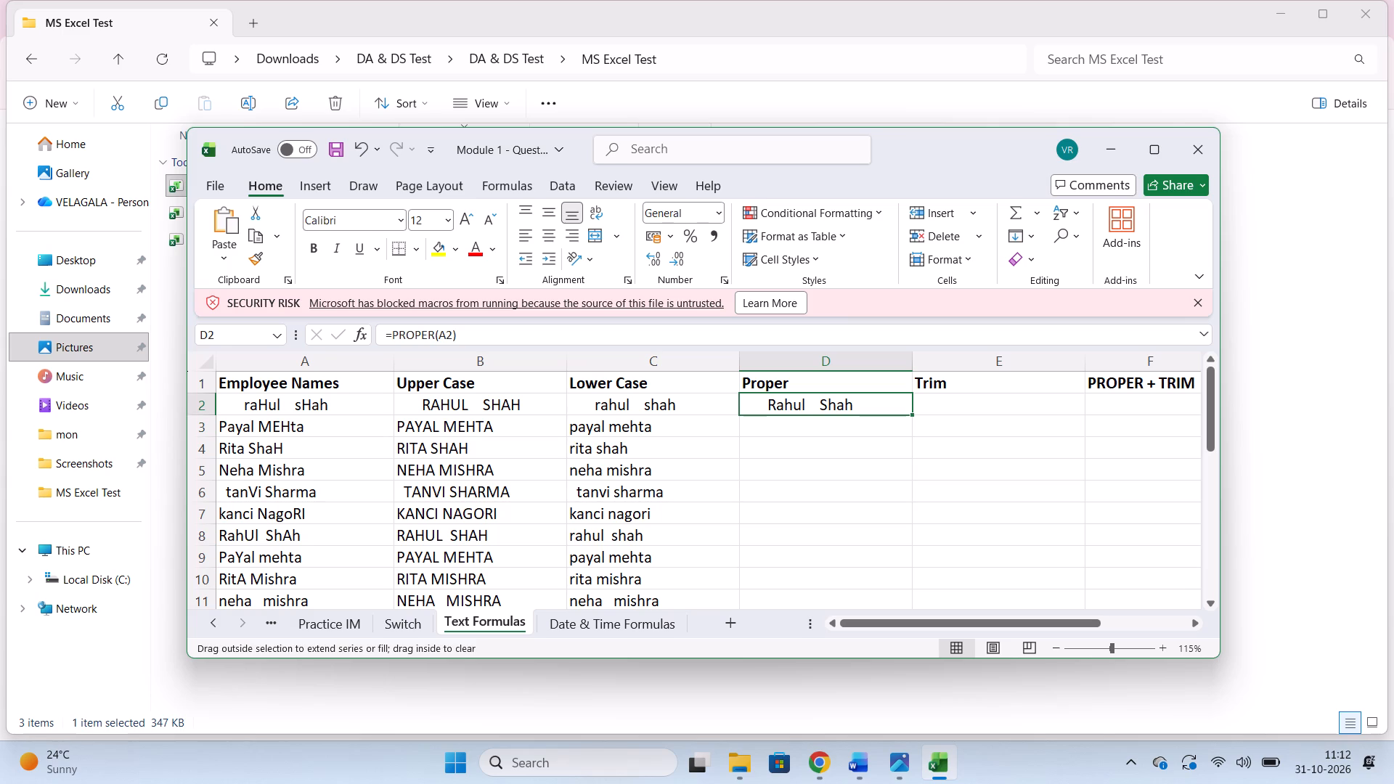
left_click_drag(913, 417, 915, 595)
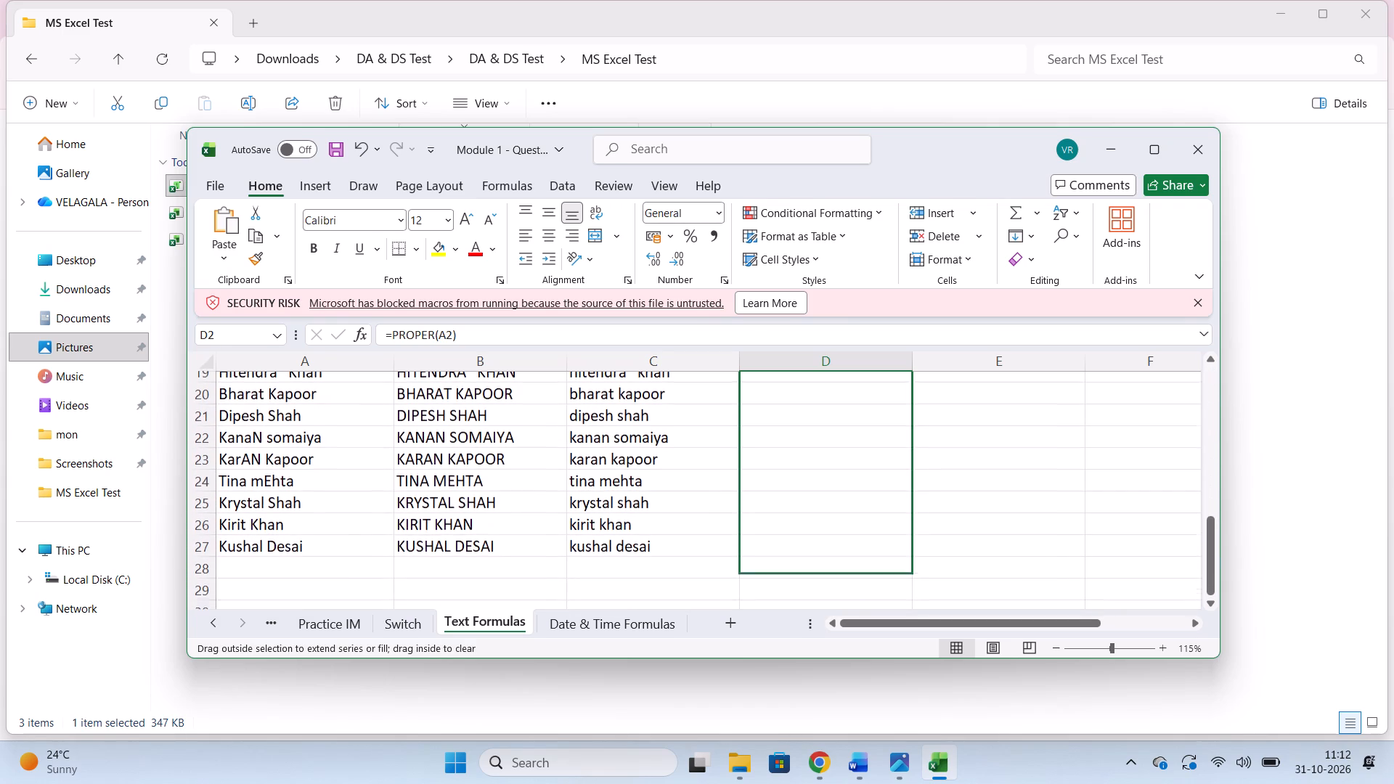
left_click_drag(915, 595, 894, 540)
Enter the formula =TRIM(A2) in cell E2 of the Trim column on the Text Formulas sheet.
scroll(987, 484, "up", 12)
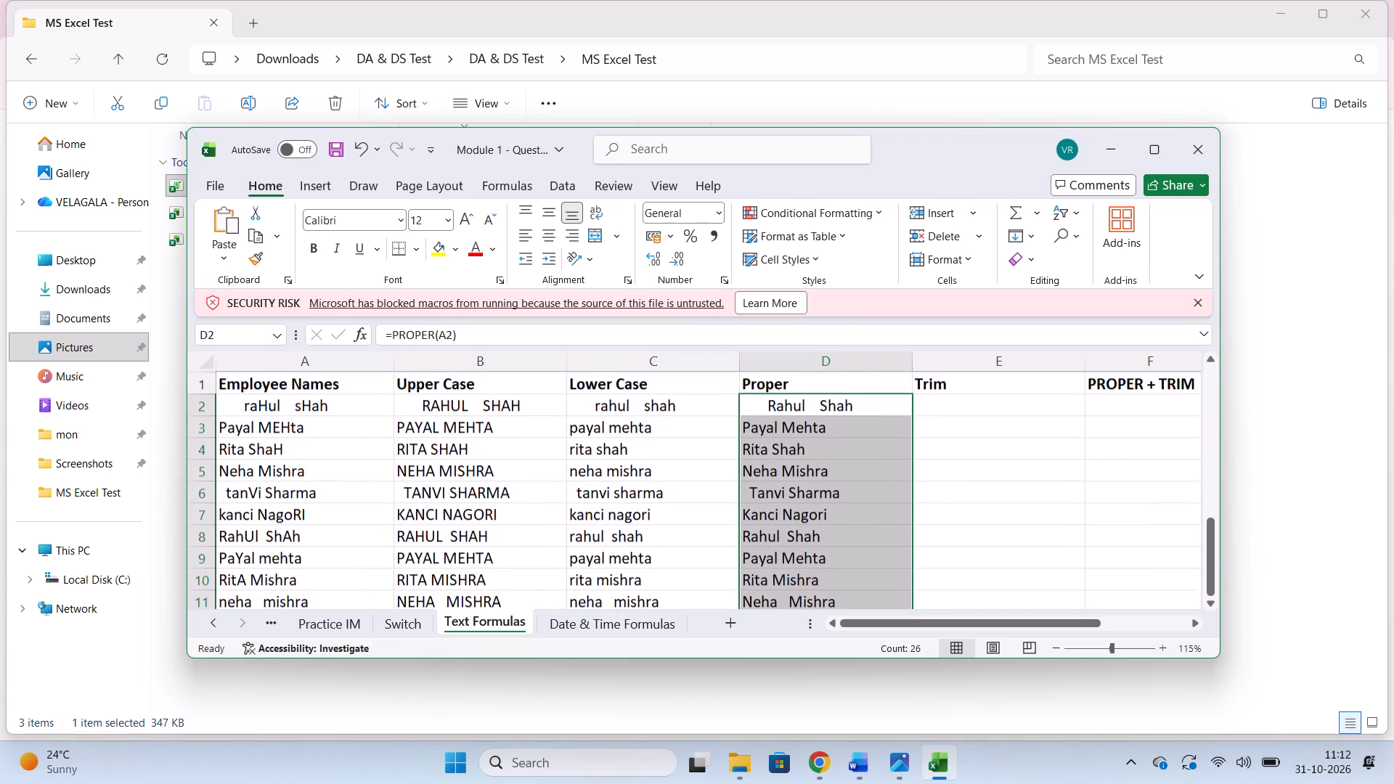
left_click(947, 409)
key("equal")
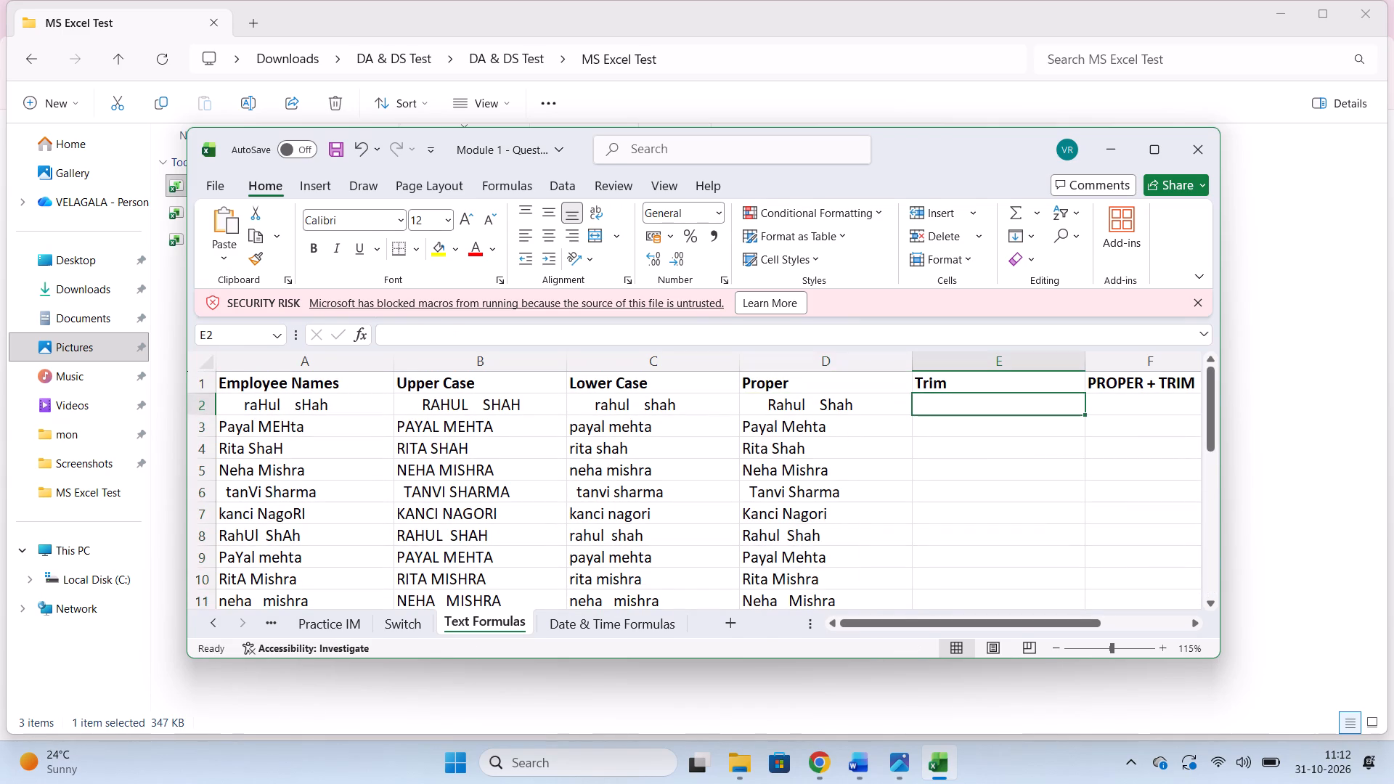
type("trim")
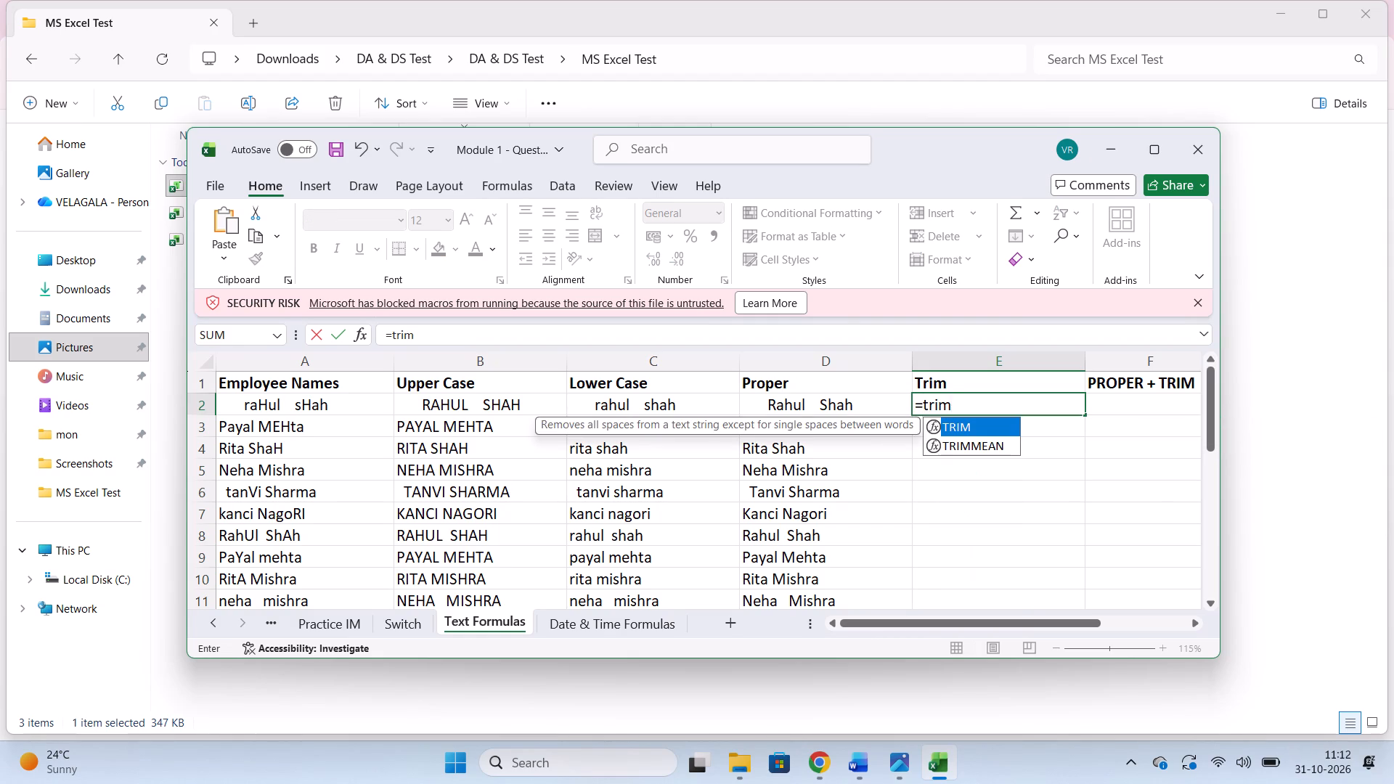
key("shift+parenleft")
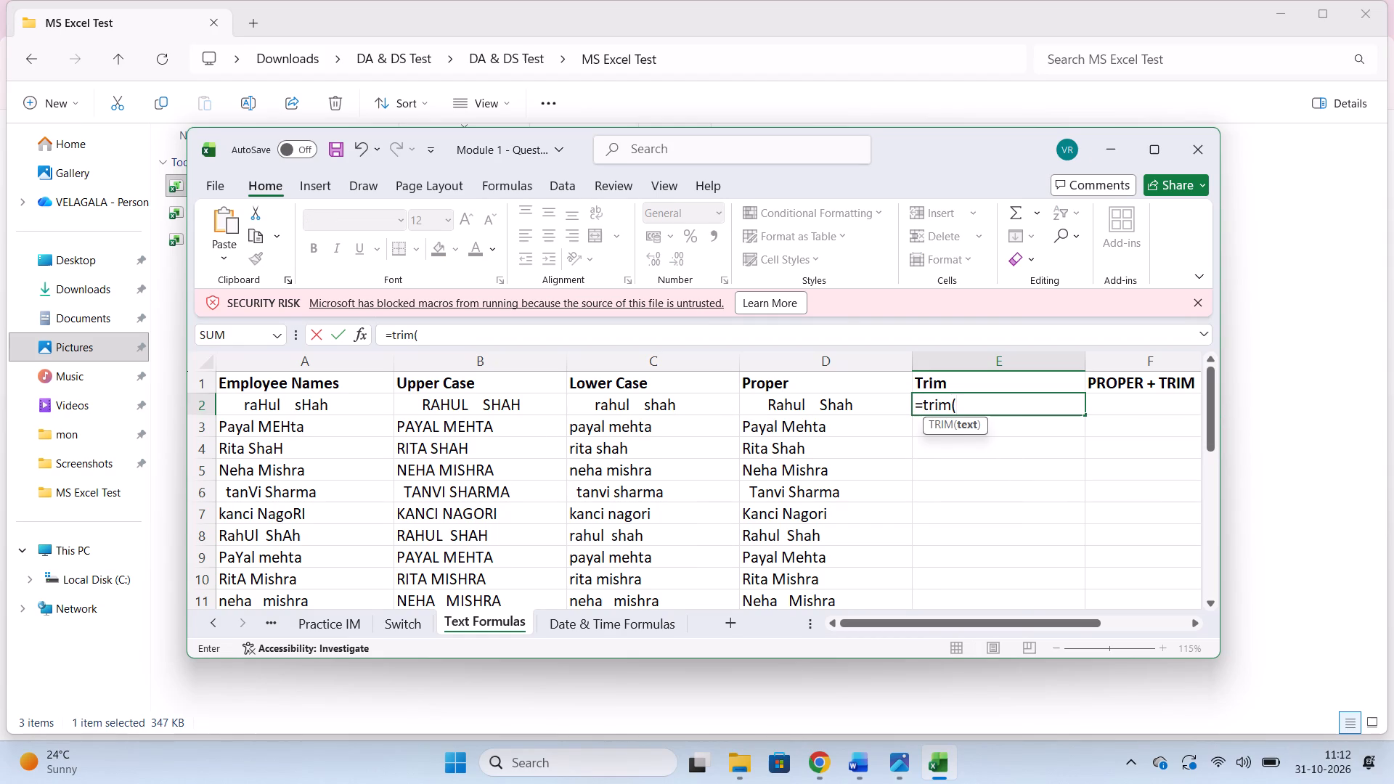
type("a2")
key("shift+parenright")
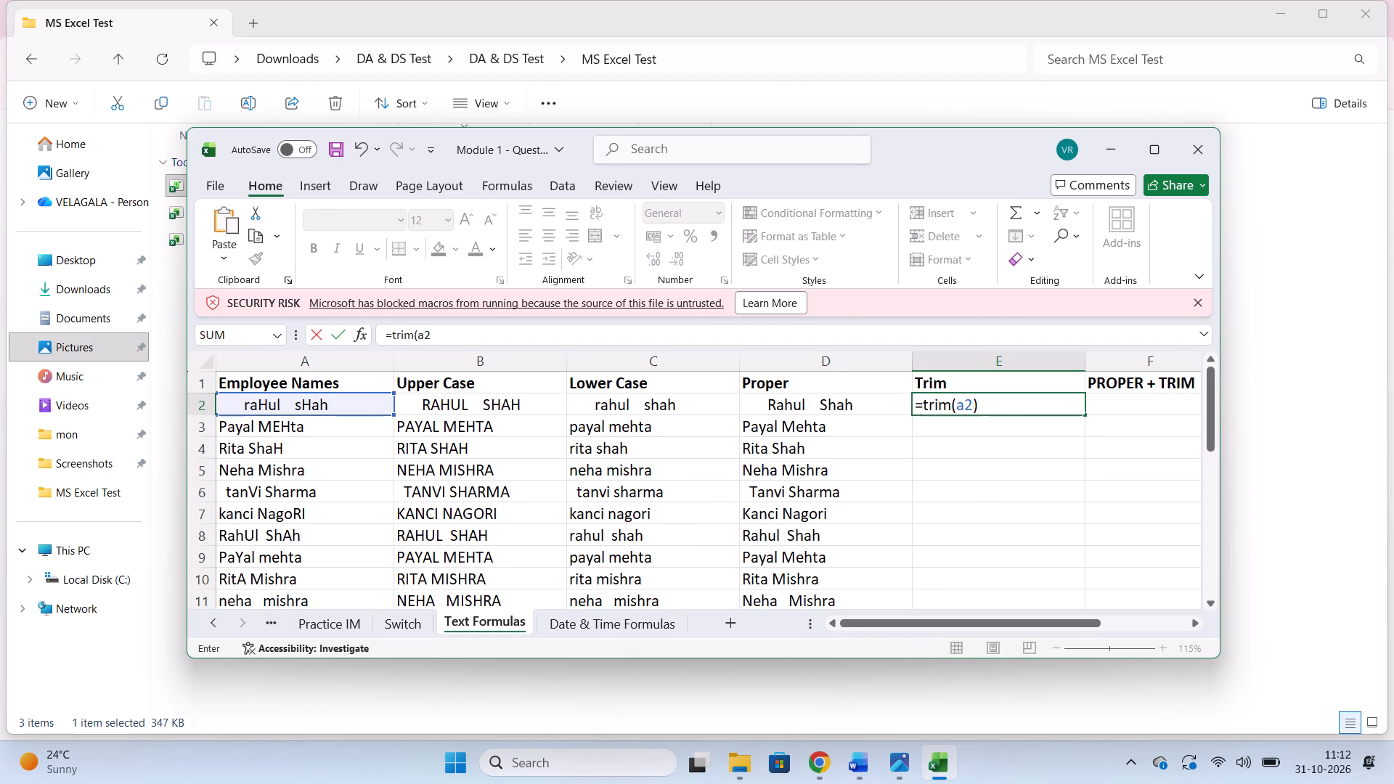
key("Return")
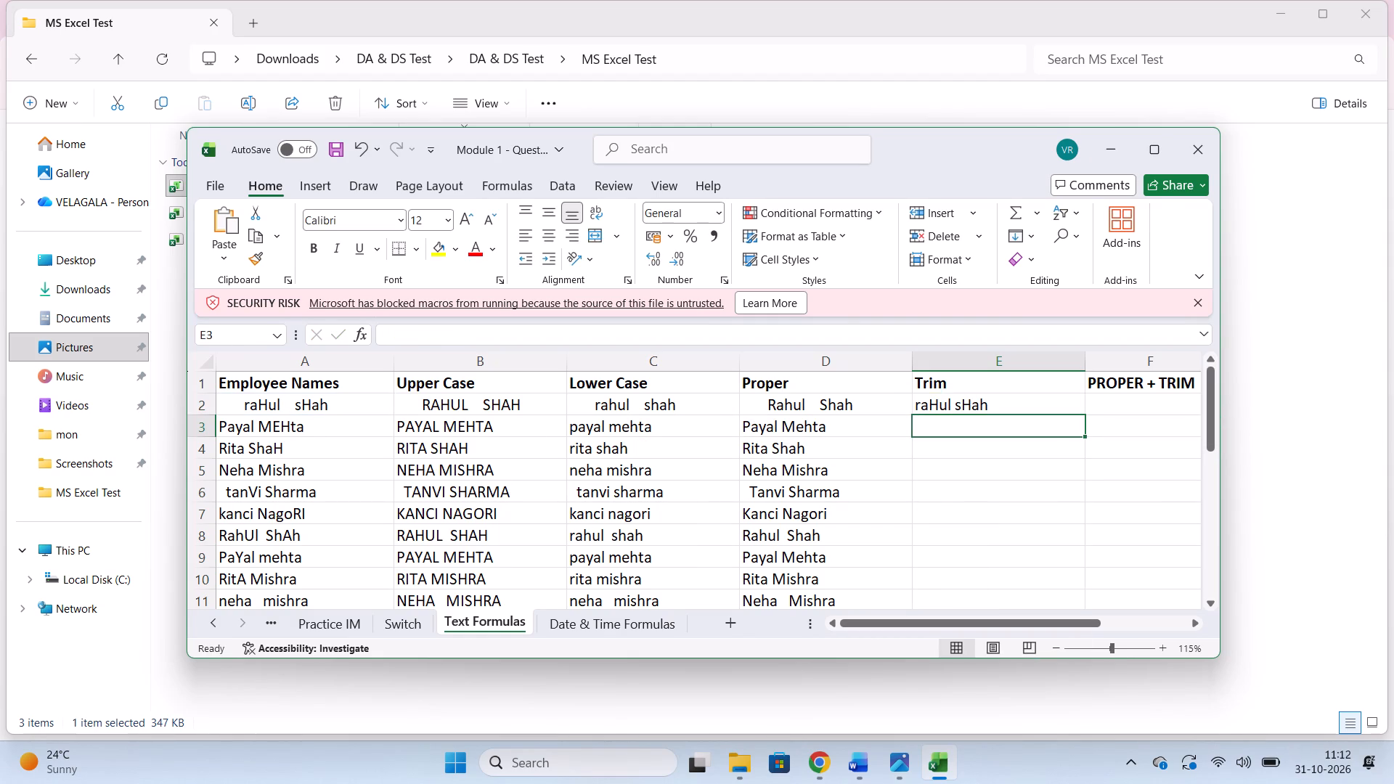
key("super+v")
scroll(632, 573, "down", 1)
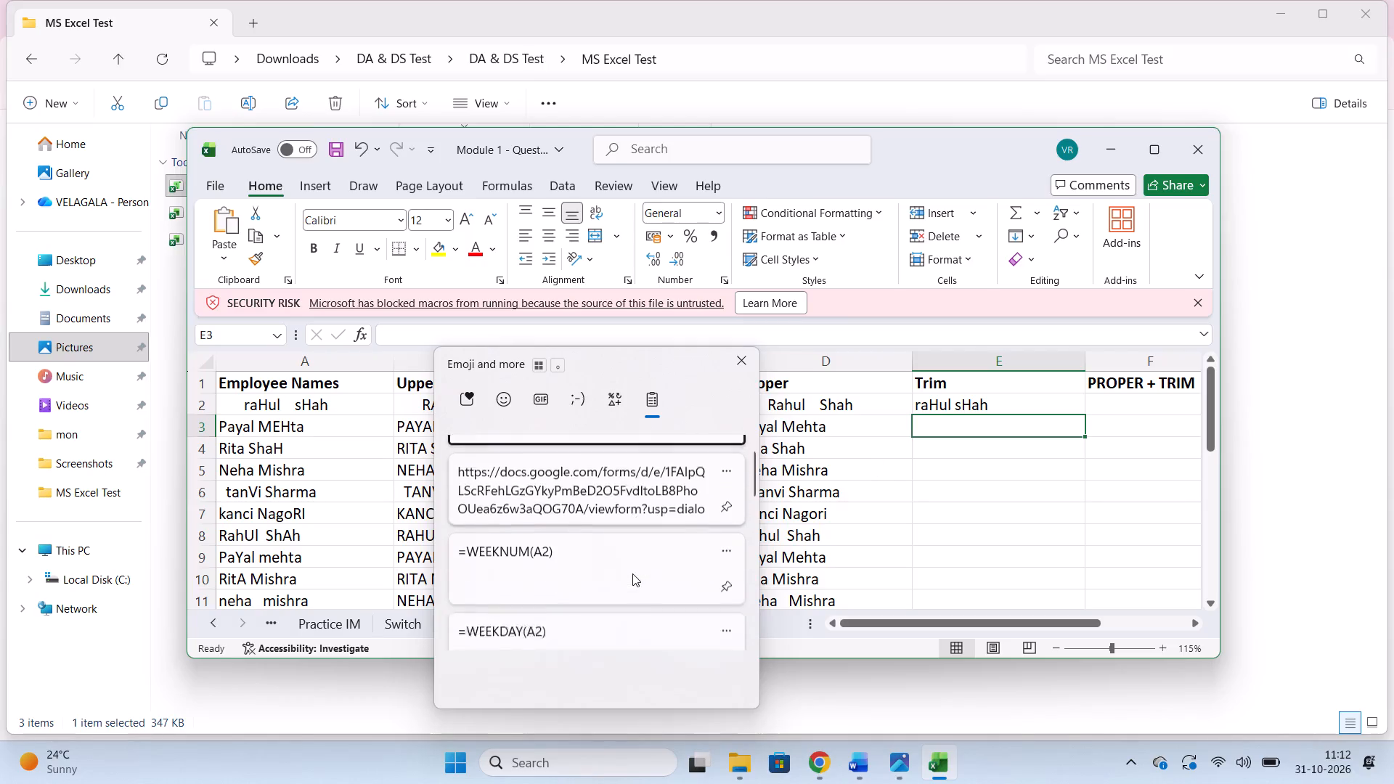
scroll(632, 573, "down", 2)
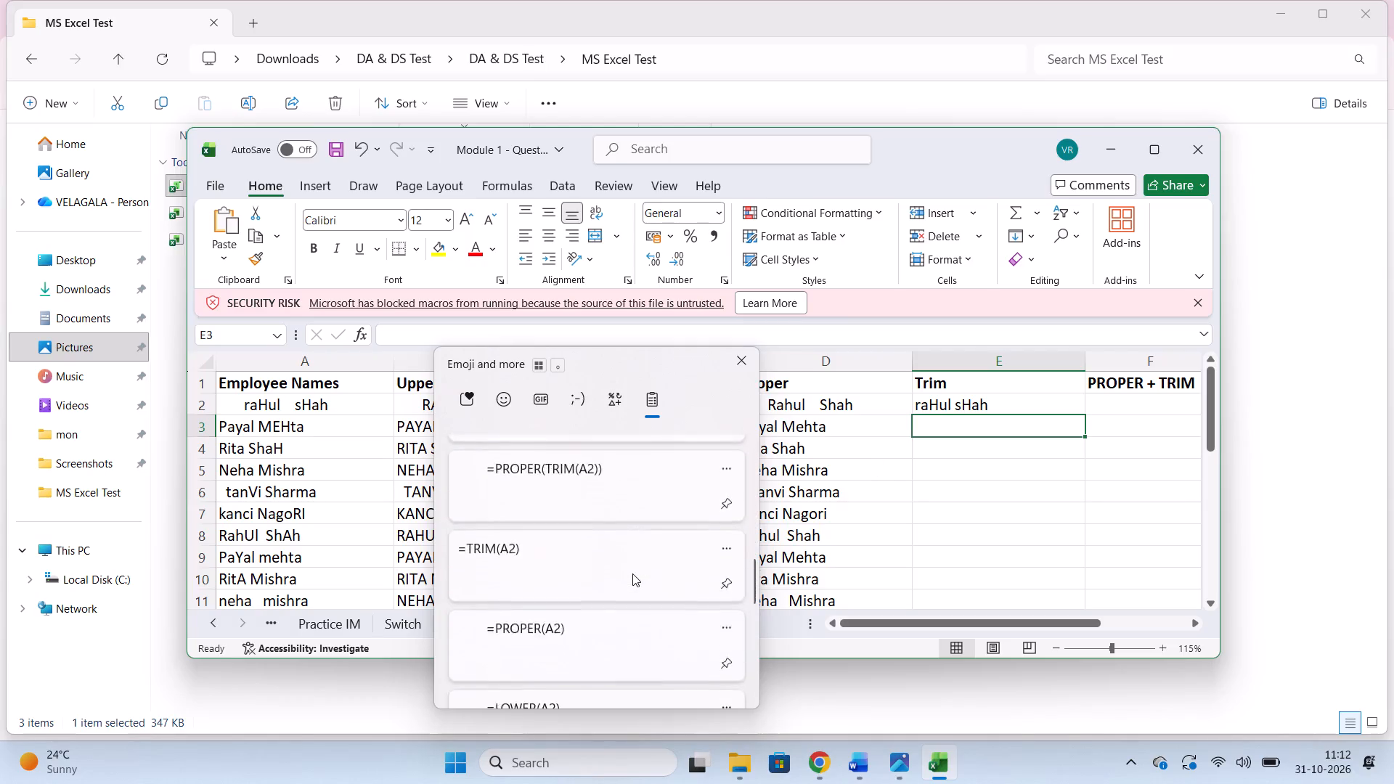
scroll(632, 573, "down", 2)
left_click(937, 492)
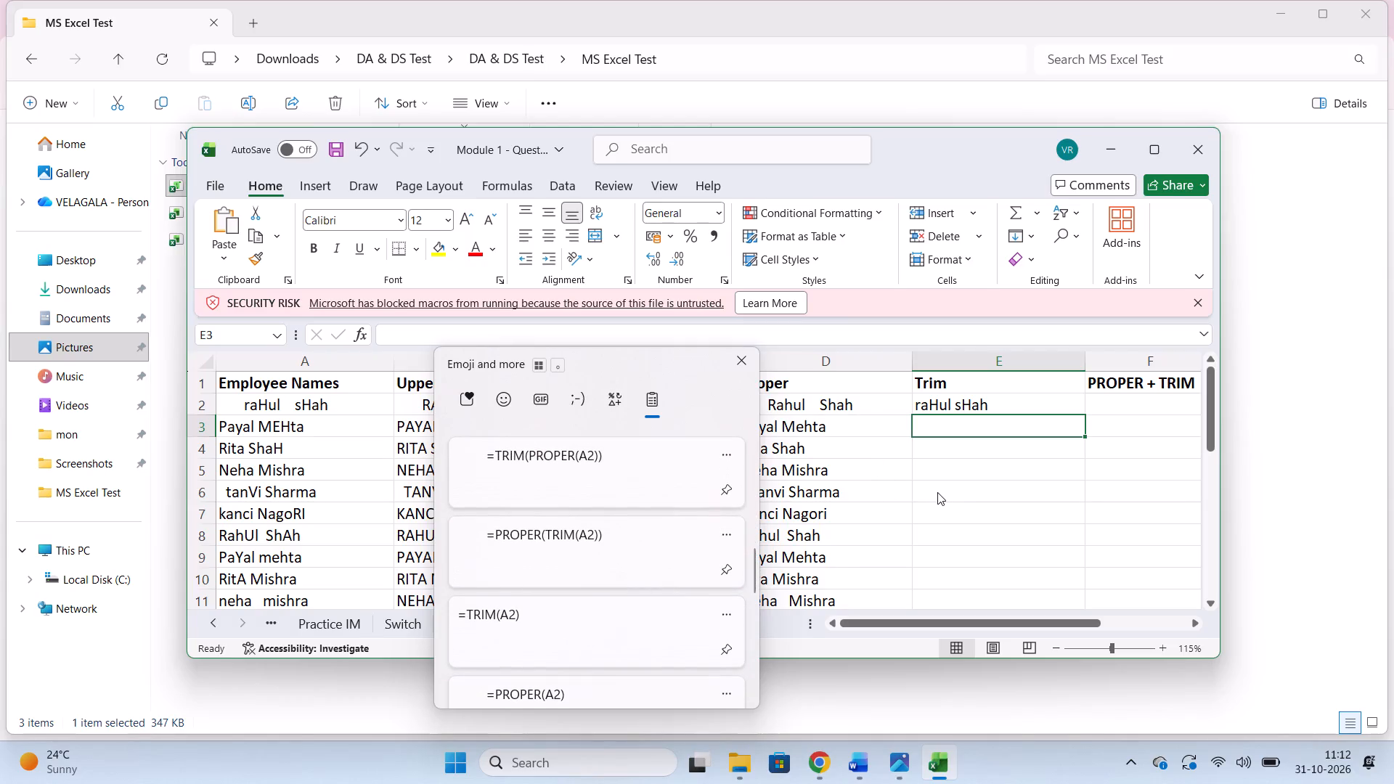
Paste =PROPER(TRIM(A2)) from the clipboard history into cell F2 of the PROPER + TRIM column.
scroll(1030, 460, "left", 3)
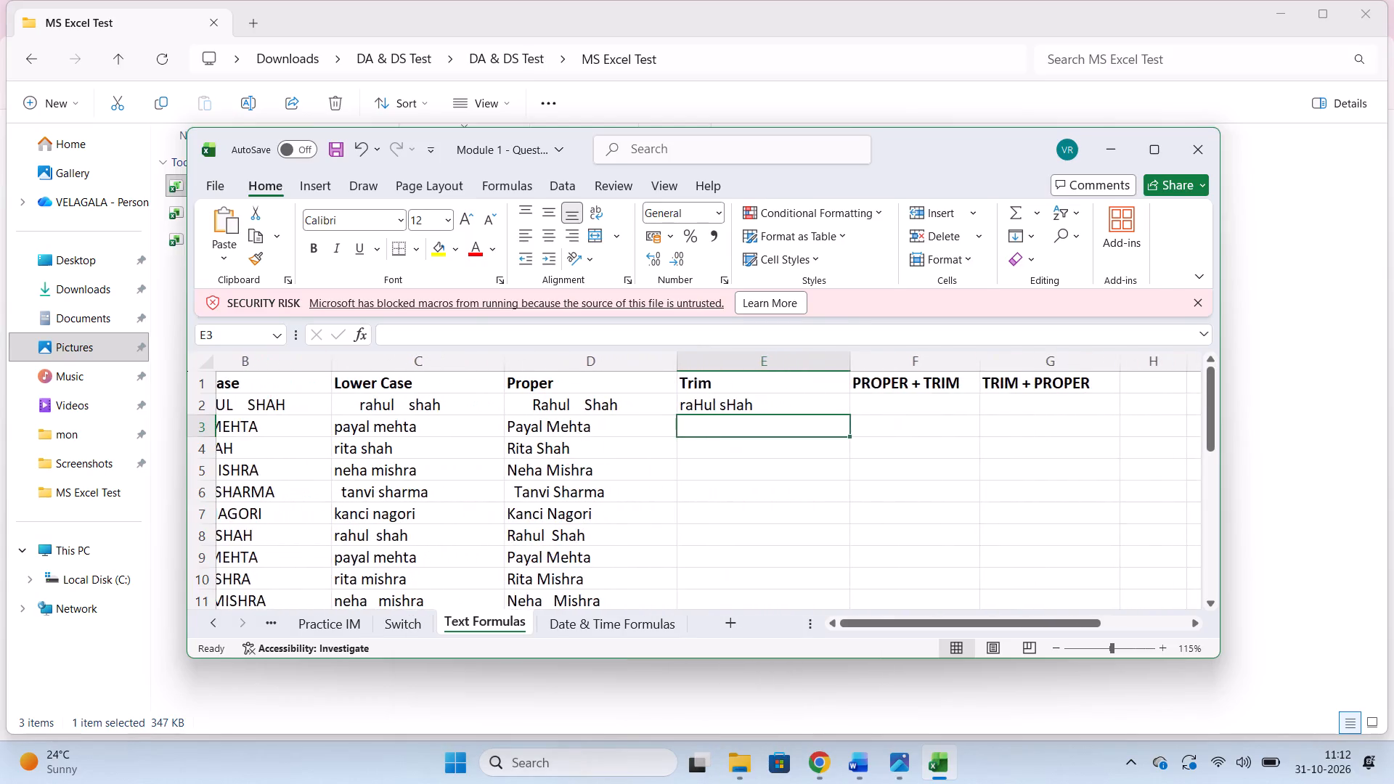
left_click(775, 408)
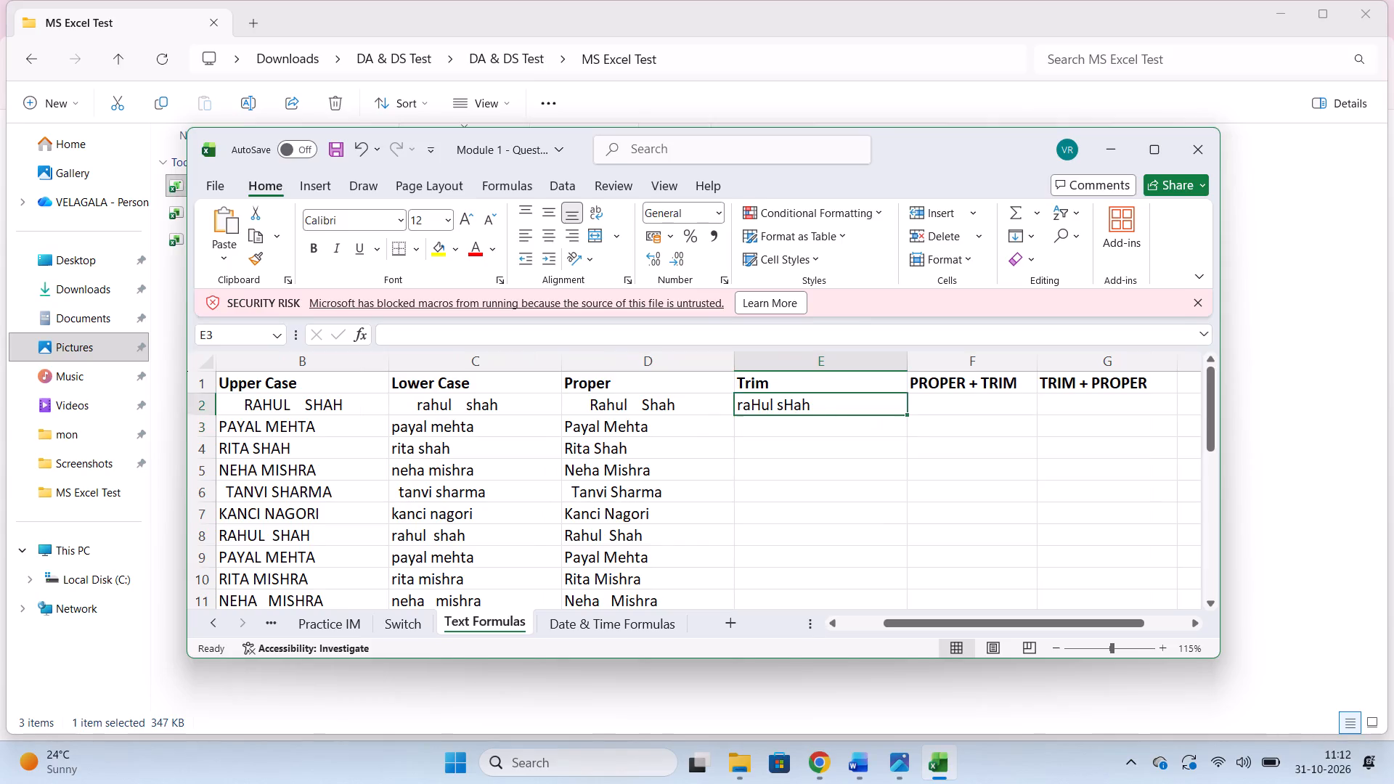
left_click(956, 403)
key("super+v")
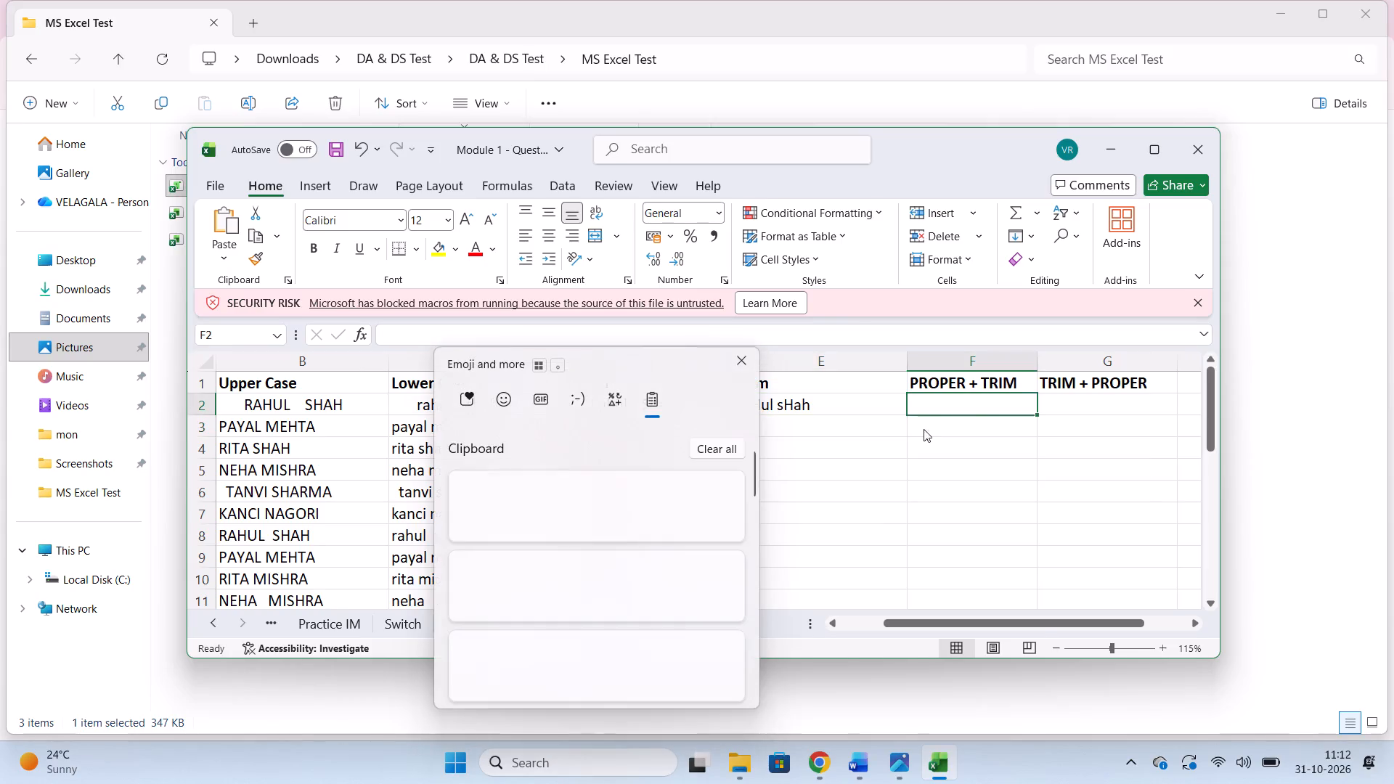
scroll(535, 529, "down", 6)
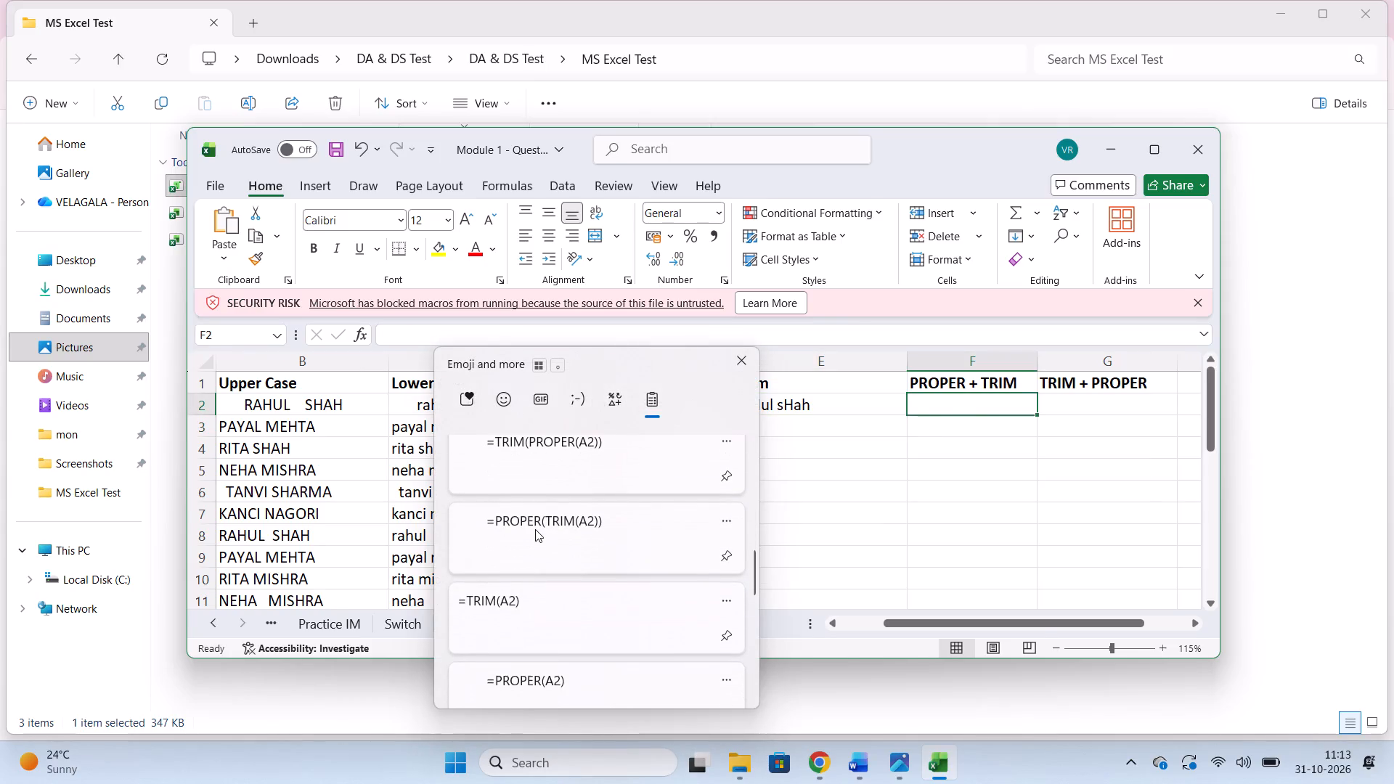
left_click(555, 533)
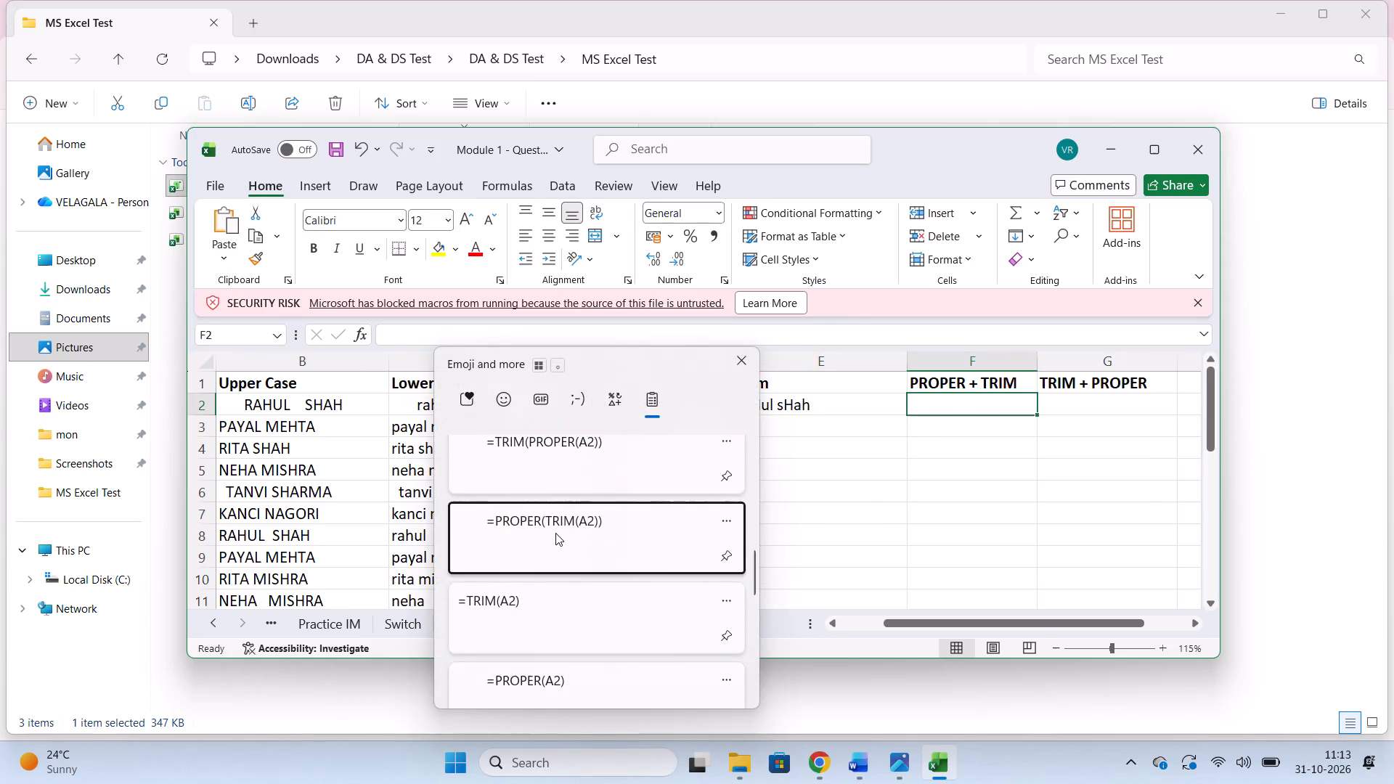
key("ctrl+v")
Paste =TRIM(PROPER(A2)) from the clipboard history into cell G2 of the TRIM + PROPER column.
left_click(1094, 414)
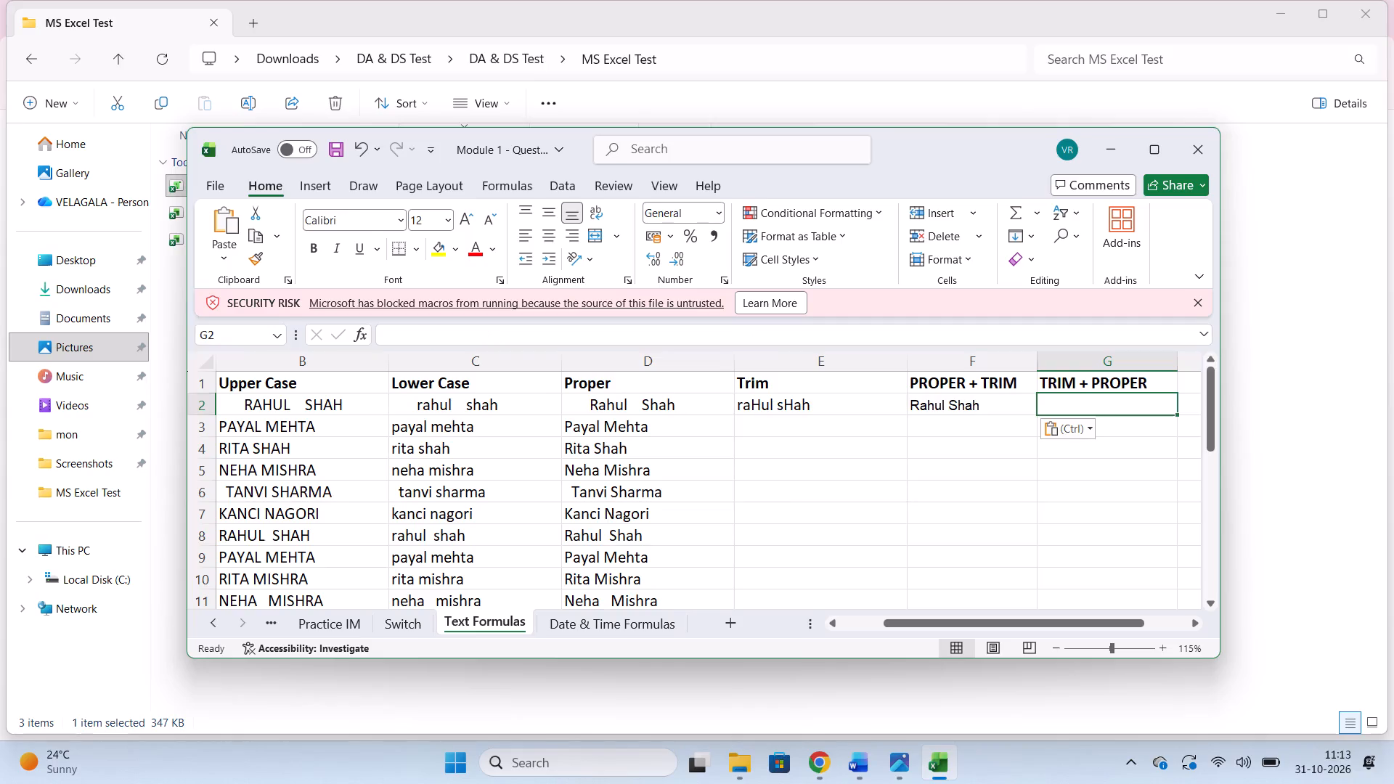
key("super+v")
scroll(500, 545, "down", 5)
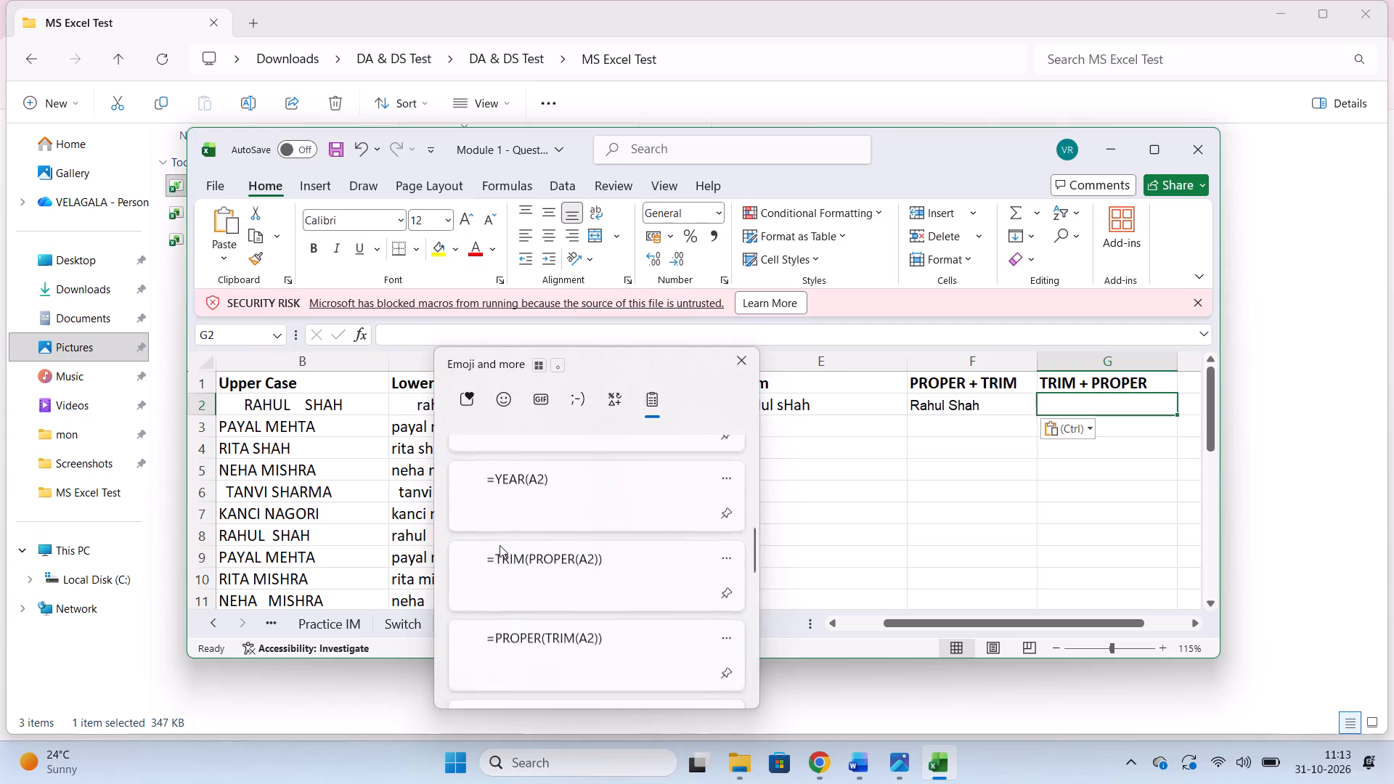
scroll(500, 545, "down", 1)
left_click(580, 480)
key("ctrl+v")
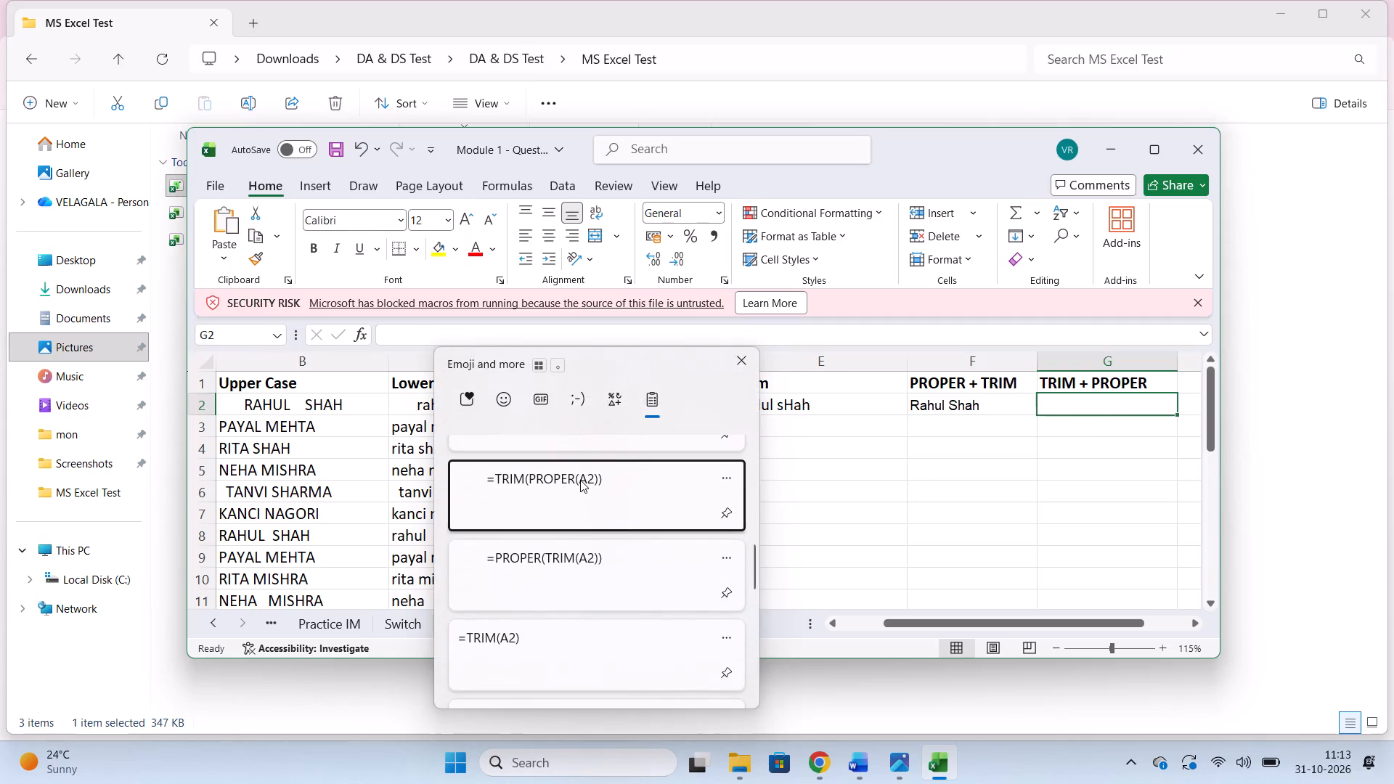
left_click(1072, 399)
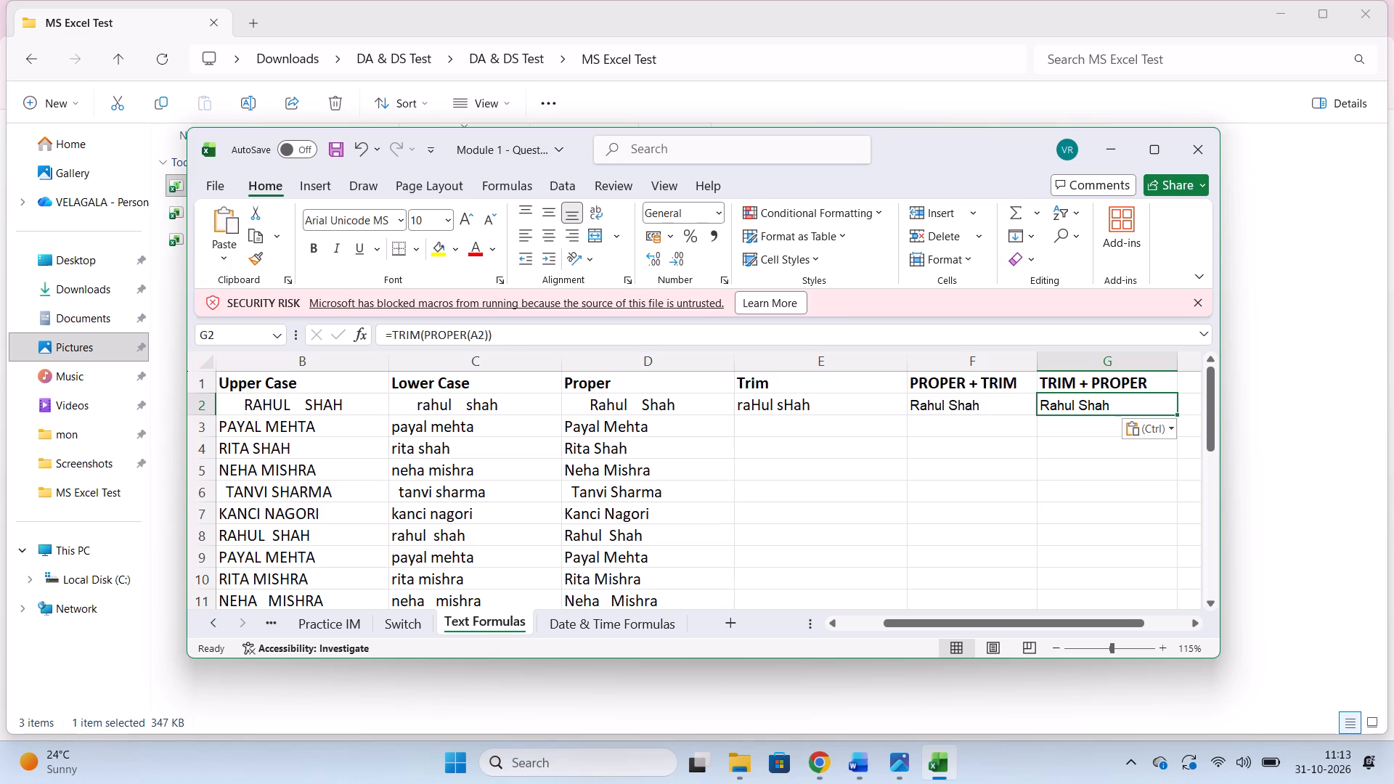
Fill the TRIM formula from E2 down to row 27, the last employee name.
left_click(813, 409)
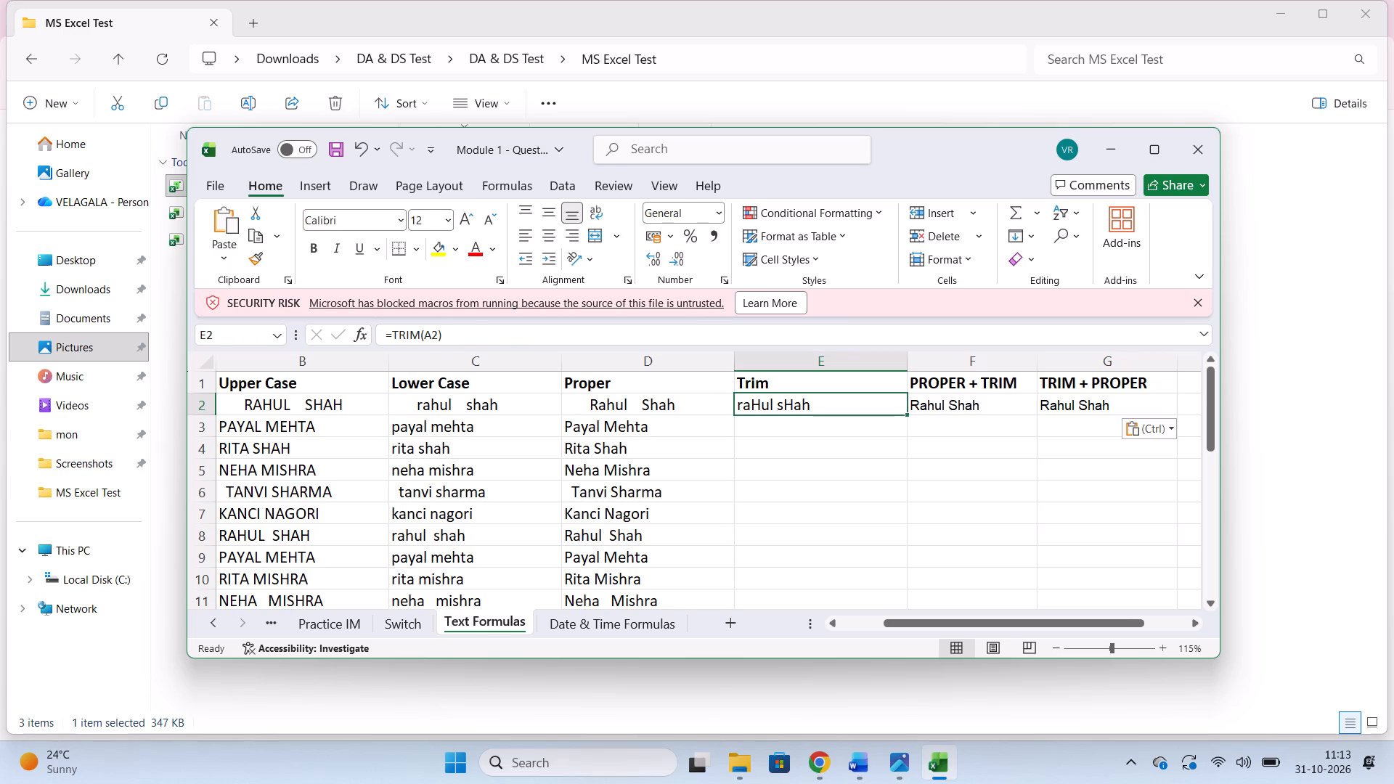
left_click_drag(905, 414, 926, 721)
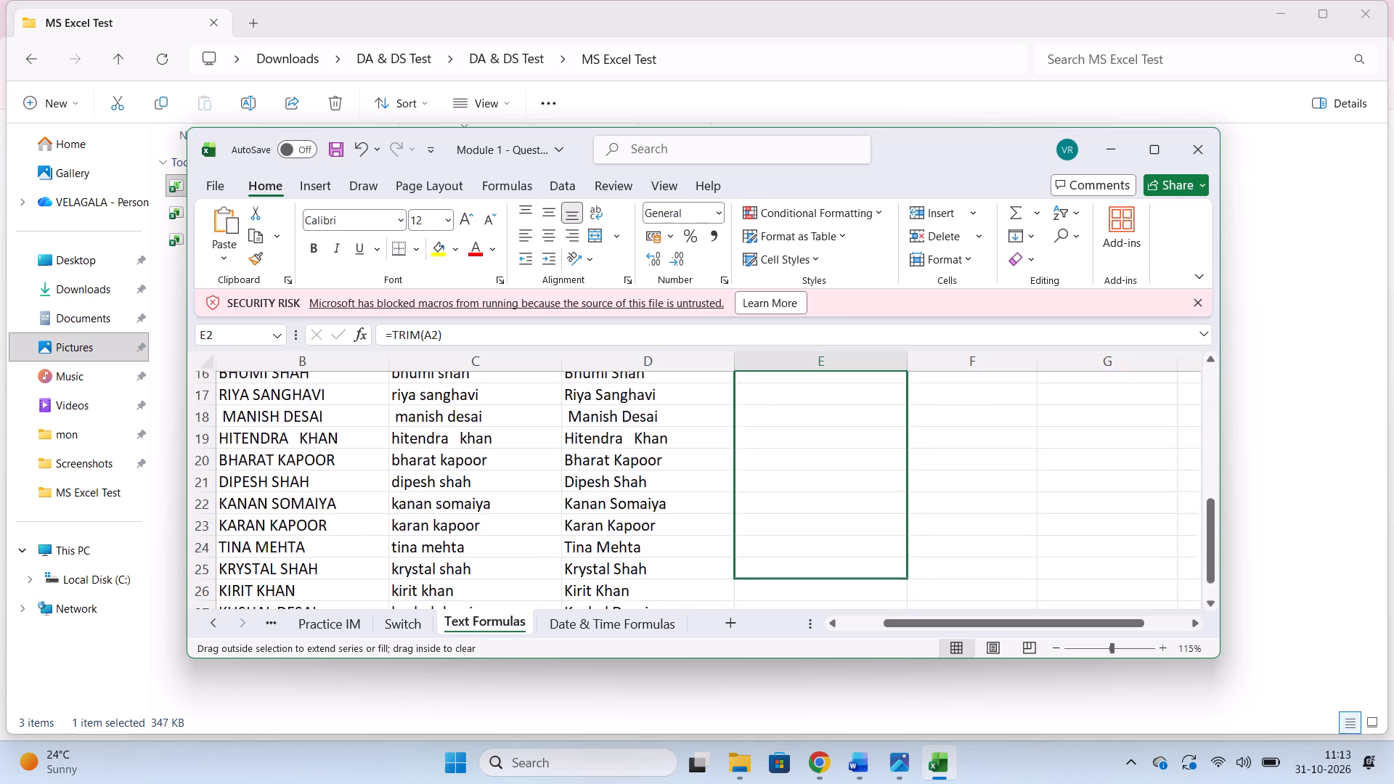
left_click_drag(926, 721, 892, 446)
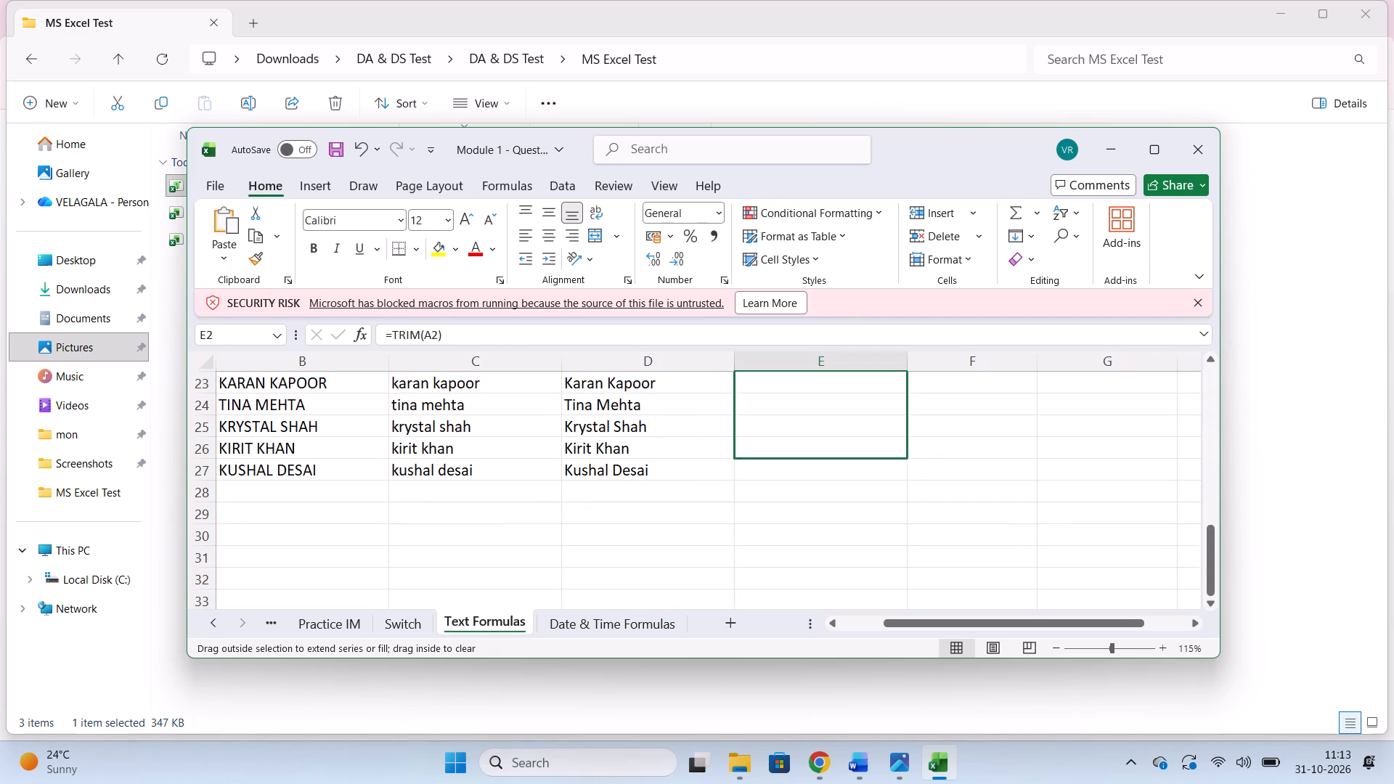
left_click_drag(892, 446, 901, 476)
Fill the PROPER(TRIM) formula from F2 down to row 27.
scroll(1032, 478, "up", 10)
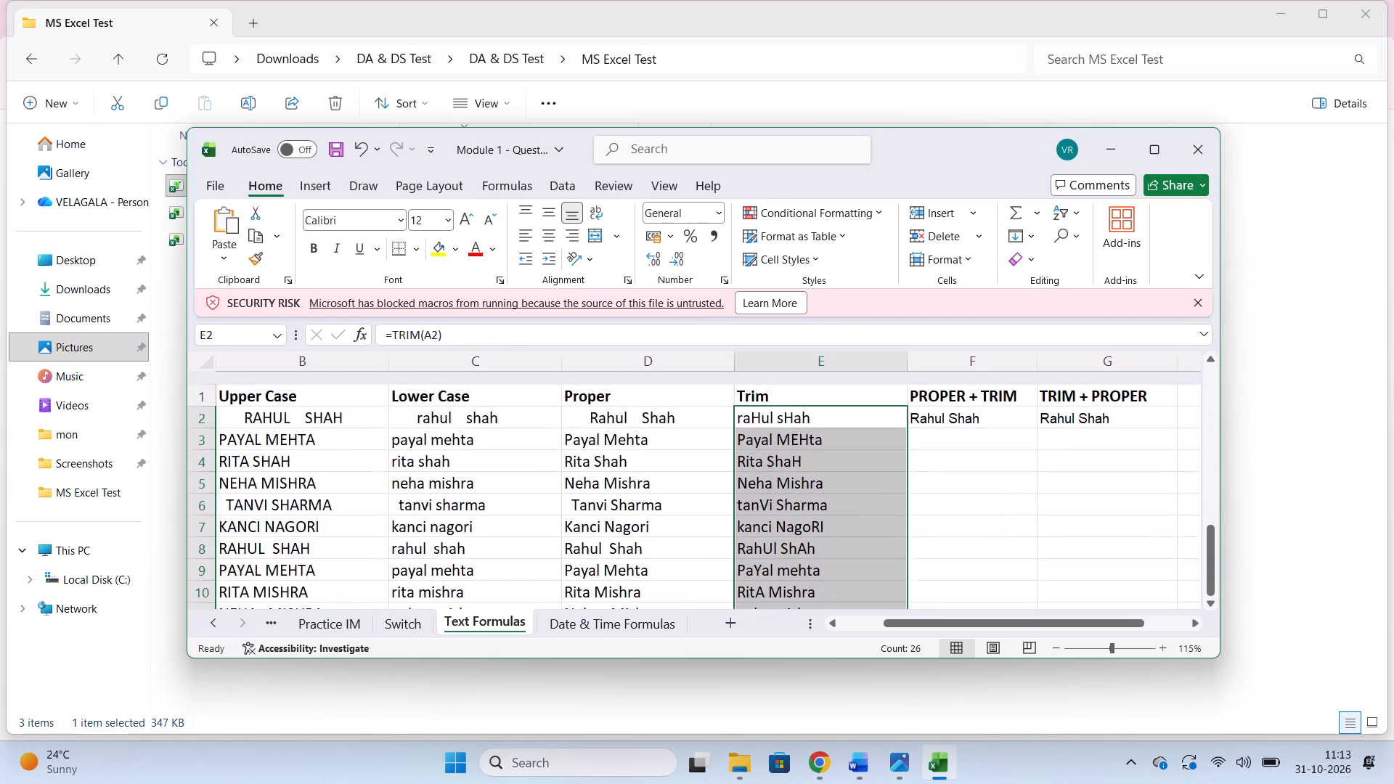
left_click(950, 409)
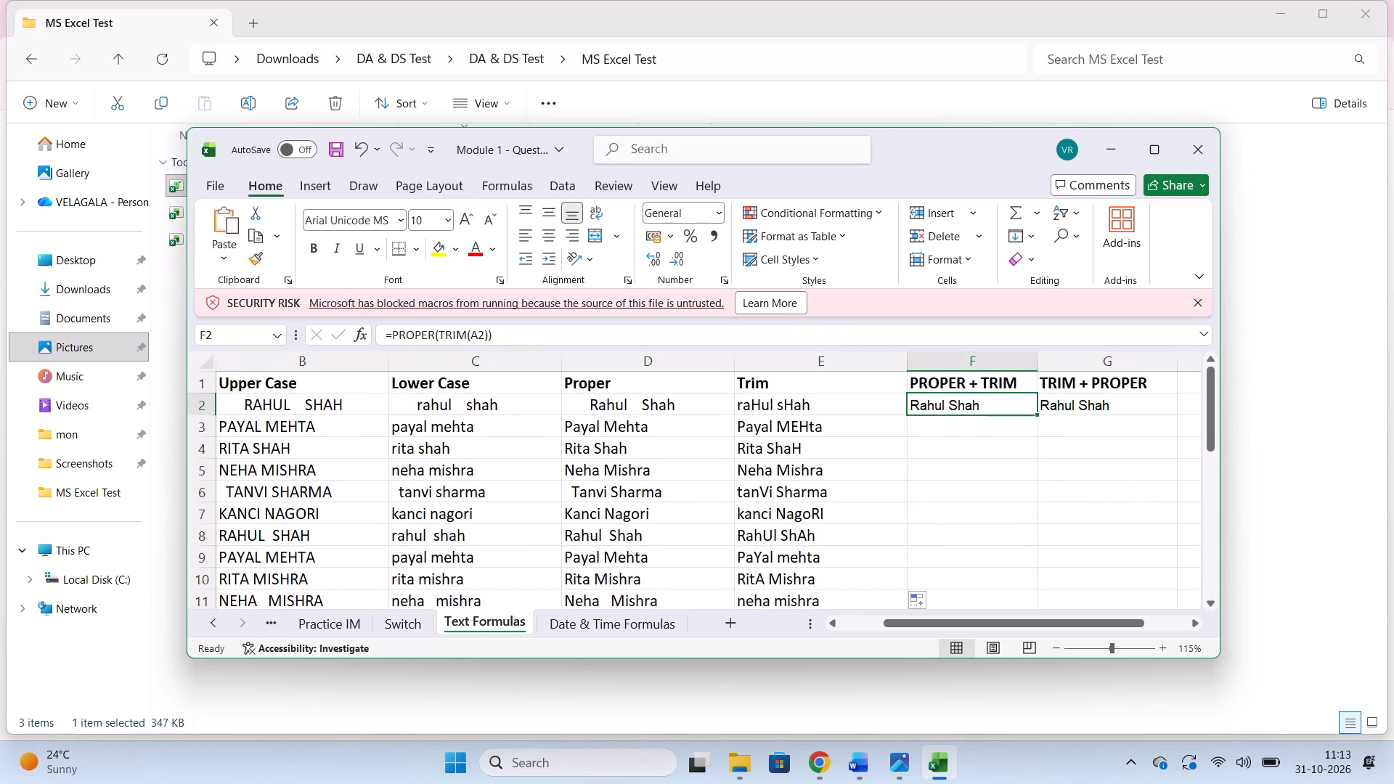
left_click_drag(1037, 415, 1051, 576)
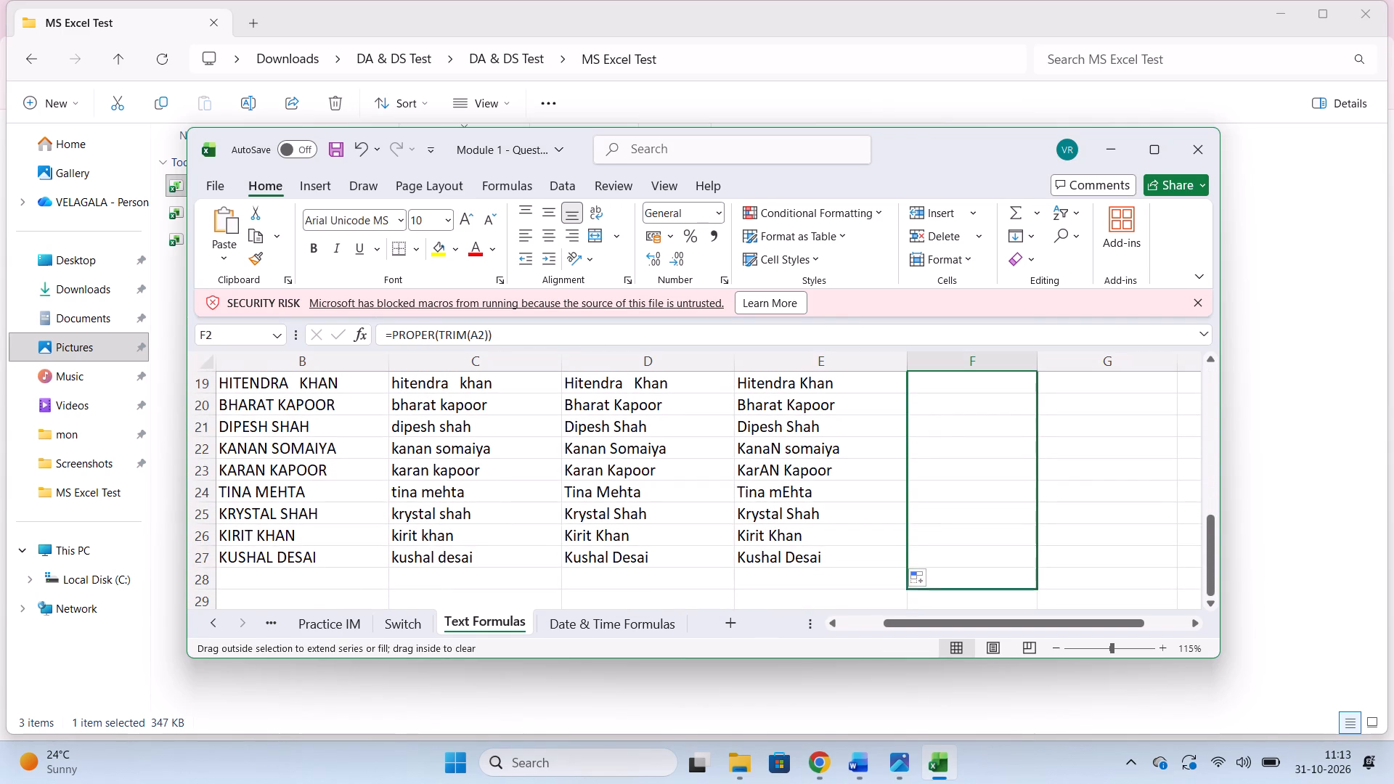
left_click_drag(1051, 576, 1038, 560)
Fill the TRIM(PROPER) formula from G2 down to row 27.
scroll(1065, 449, "up", 7)
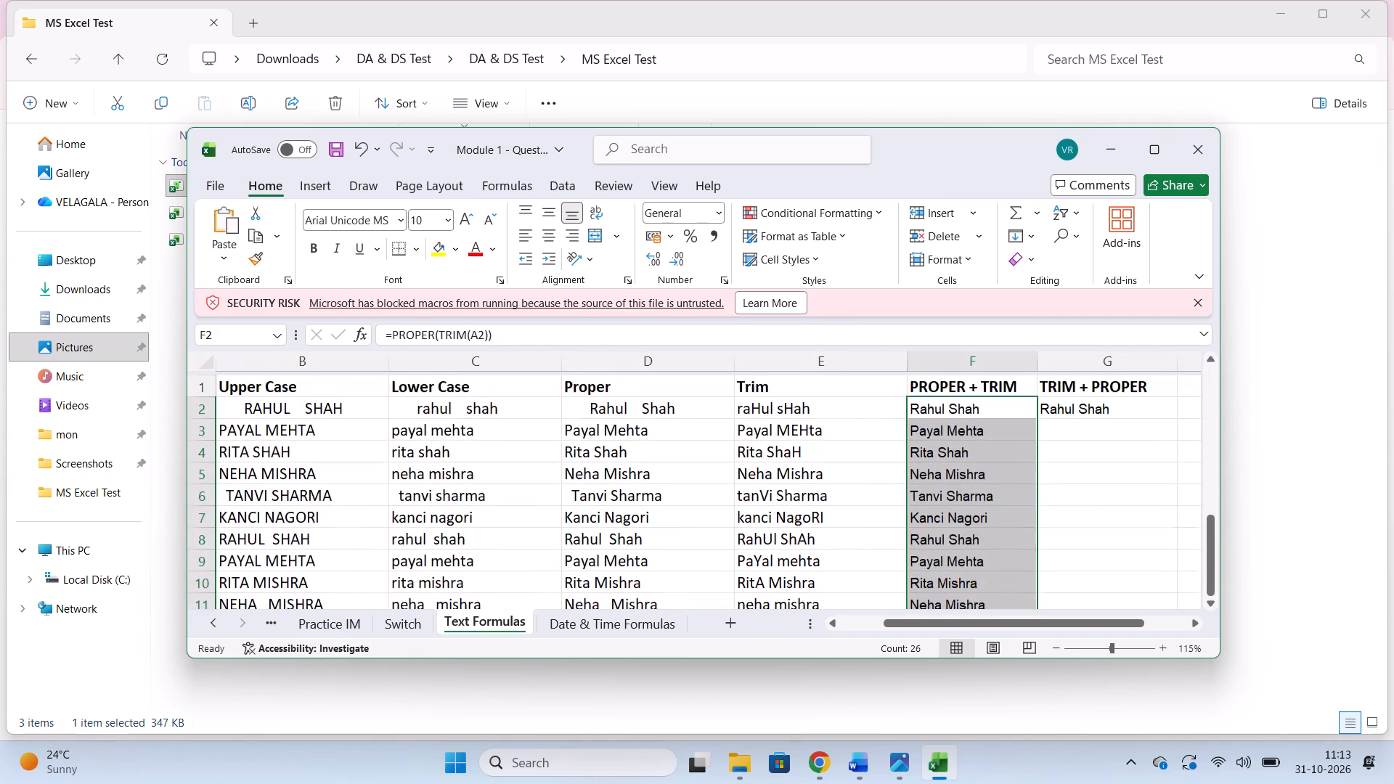
left_click(1082, 402)
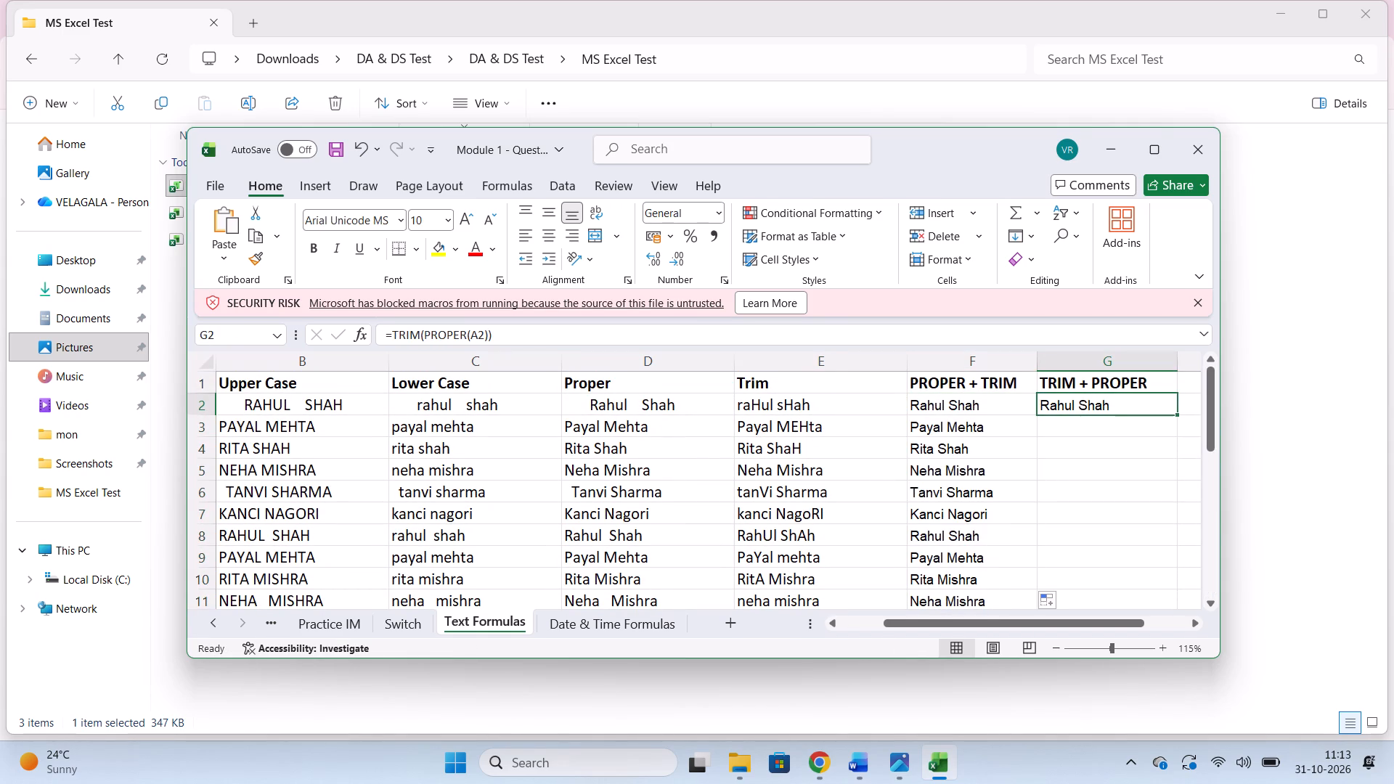
left_click_drag(1179, 415, 1194, 686)
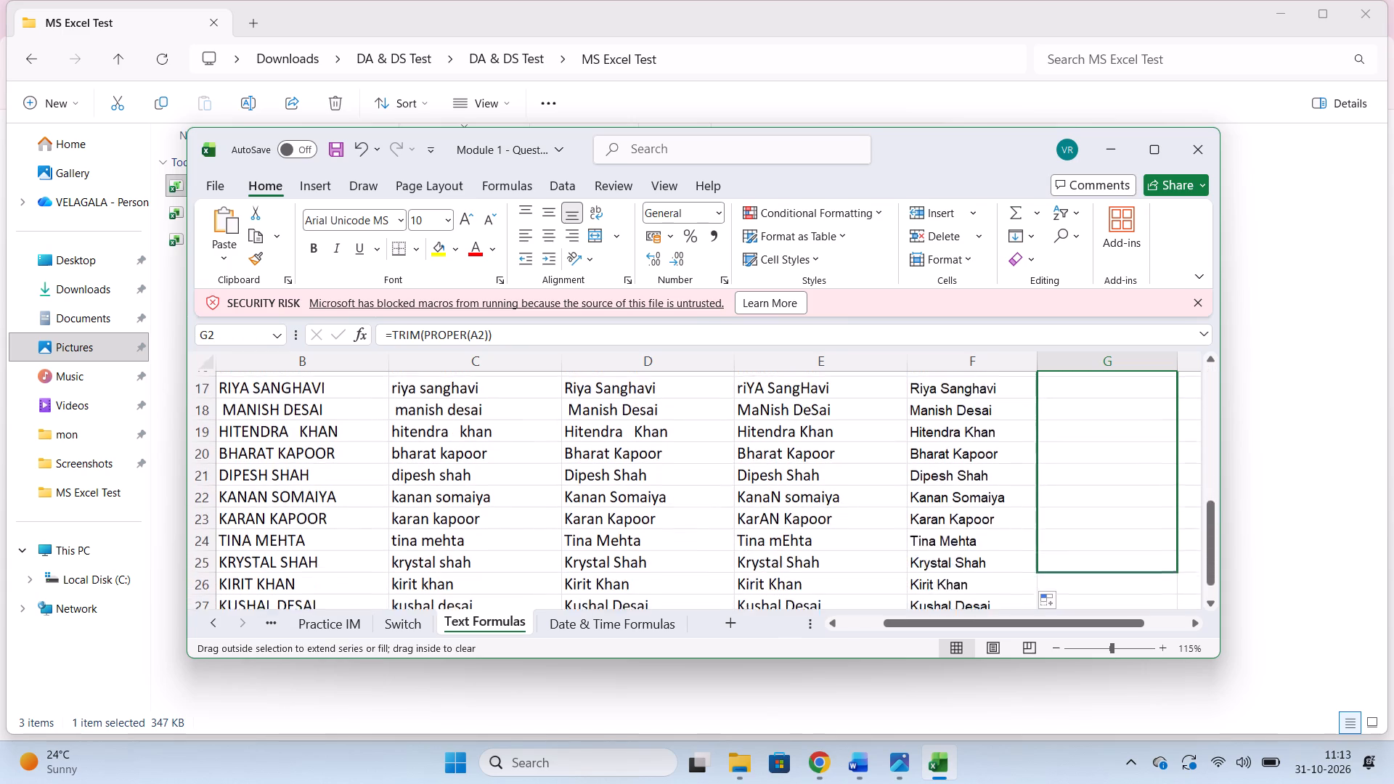
left_click_drag(1194, 686, 1175, 573)
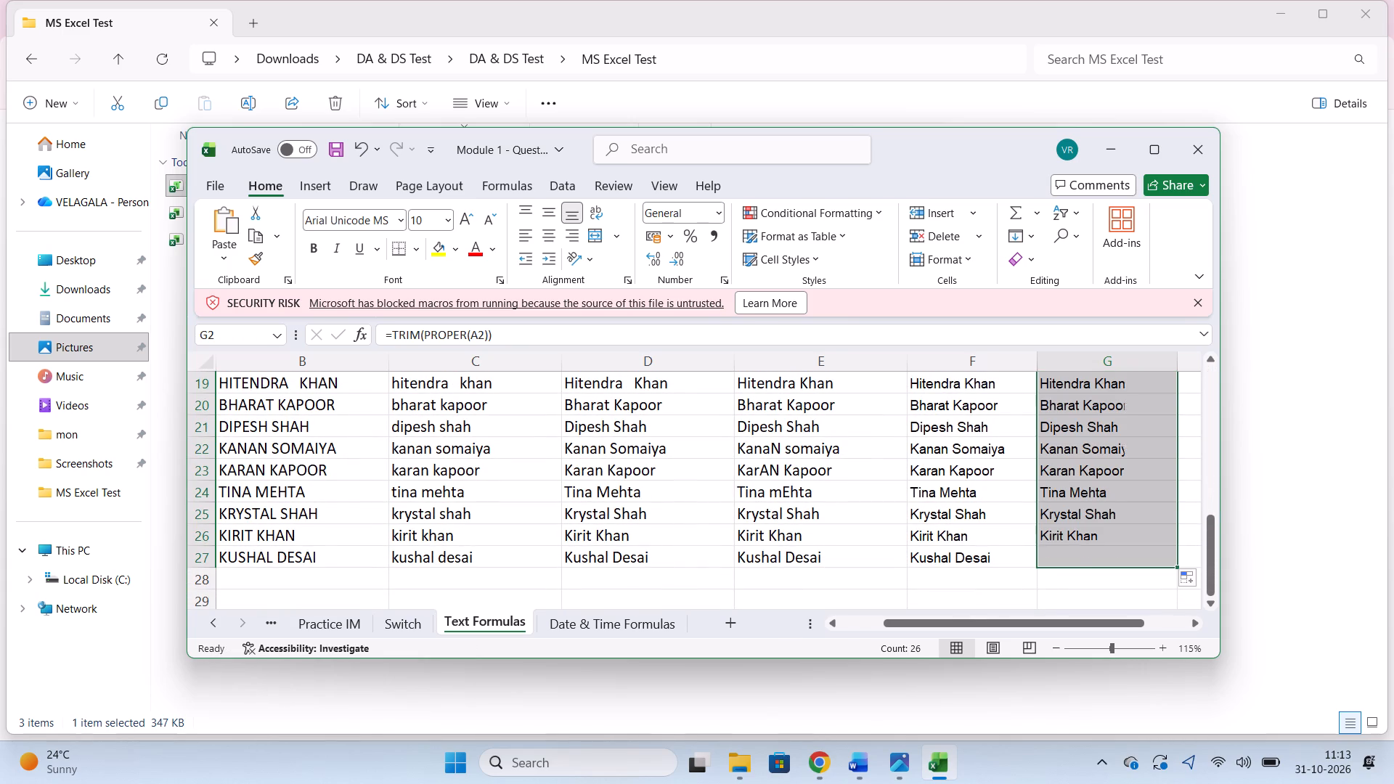
On the Date & Time Formulas sheet, enter =MONTH(A2) in cell E2 of the Month column.
left_click(579, 616)
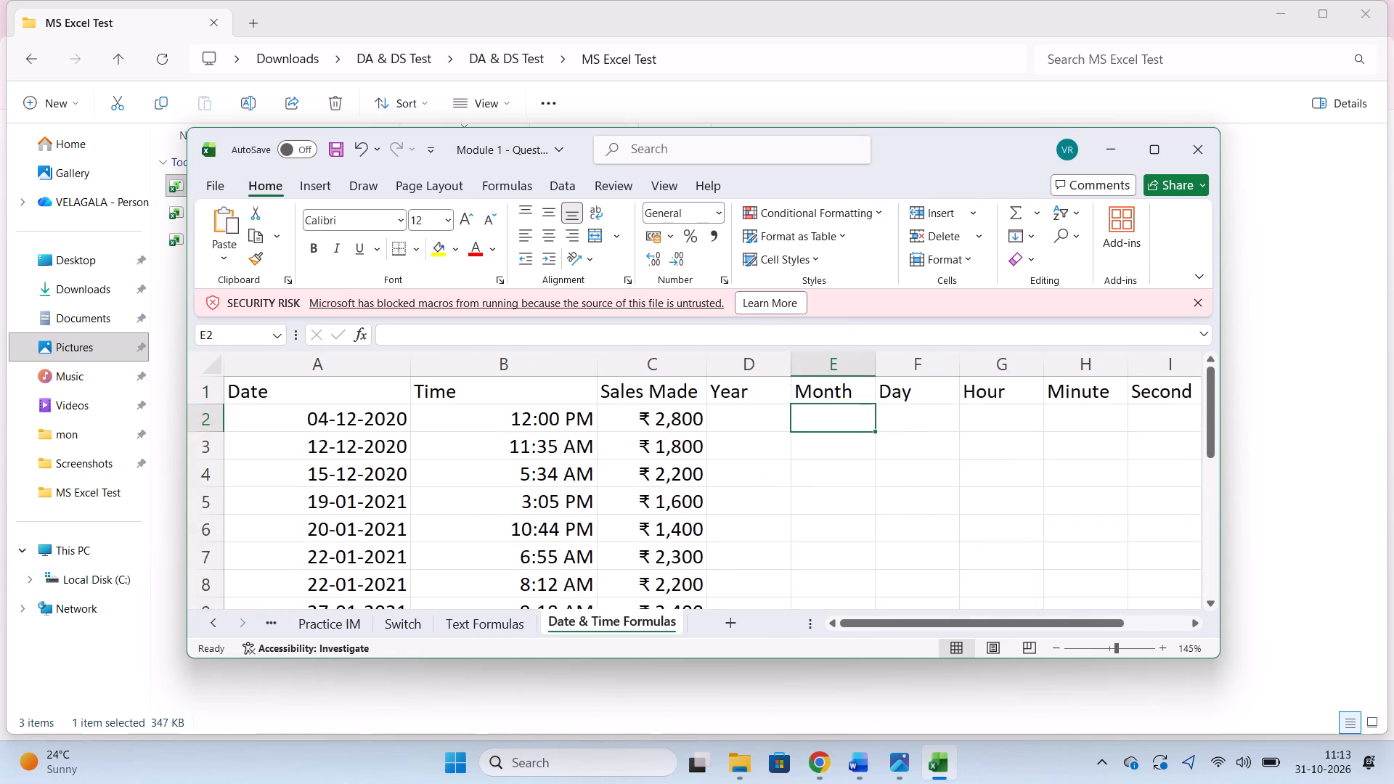
type("=month")
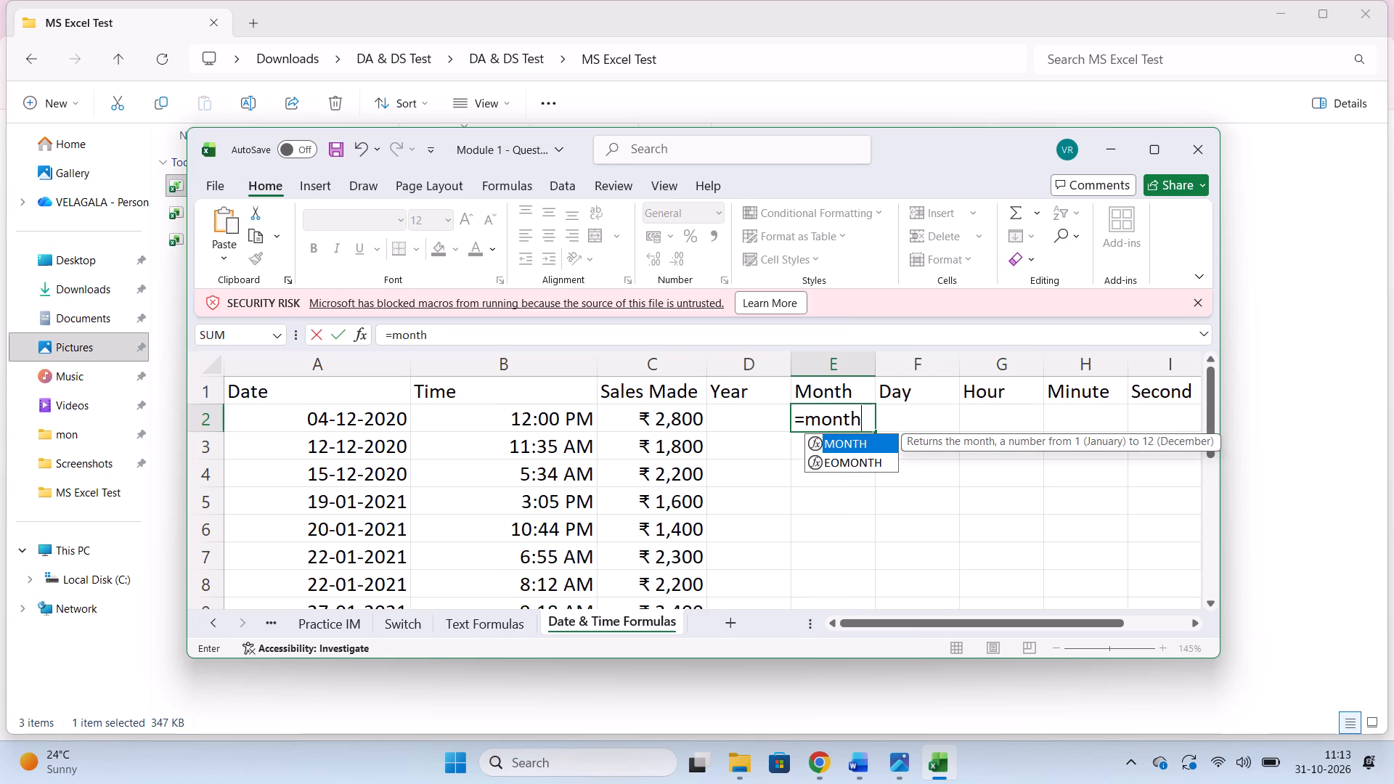
key("shift+parenleft")
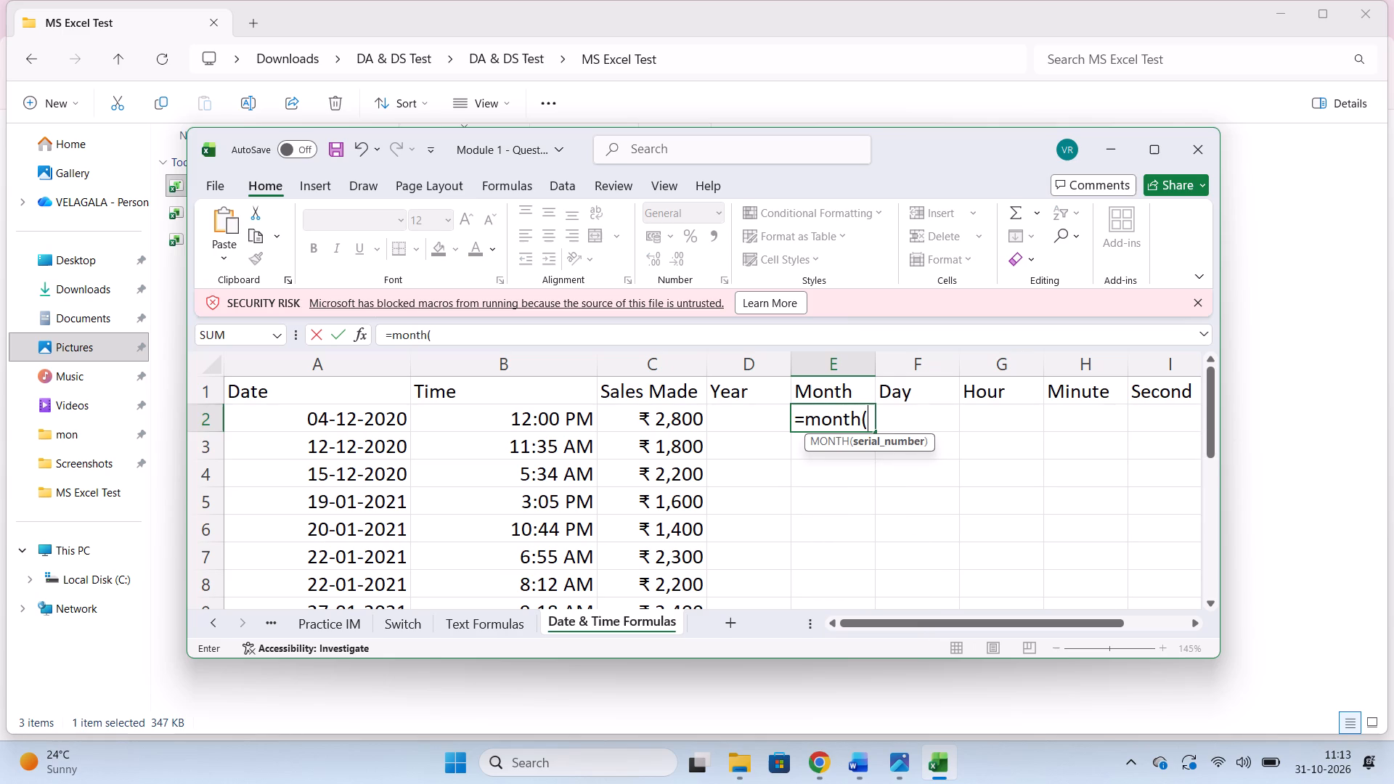
type("a2")
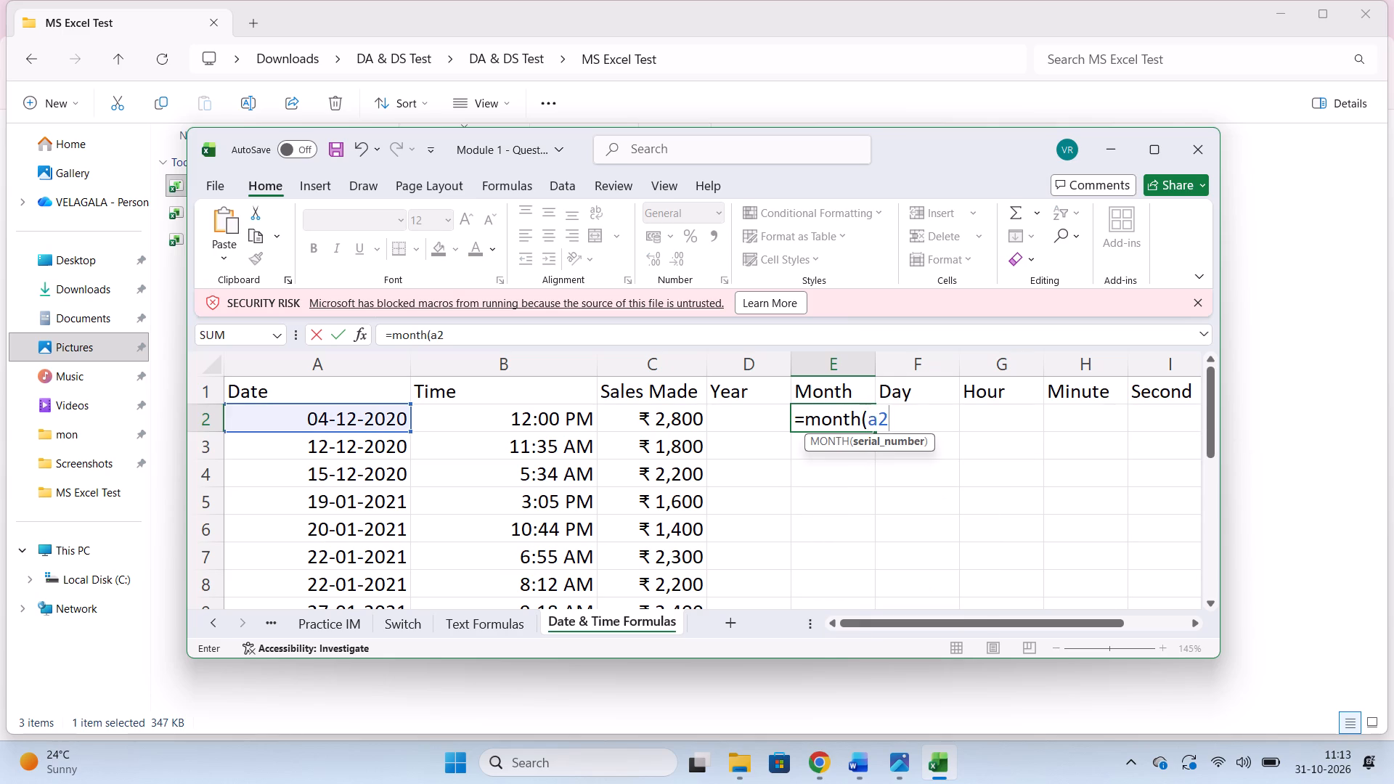
key("shift+parenright")
key("Return")
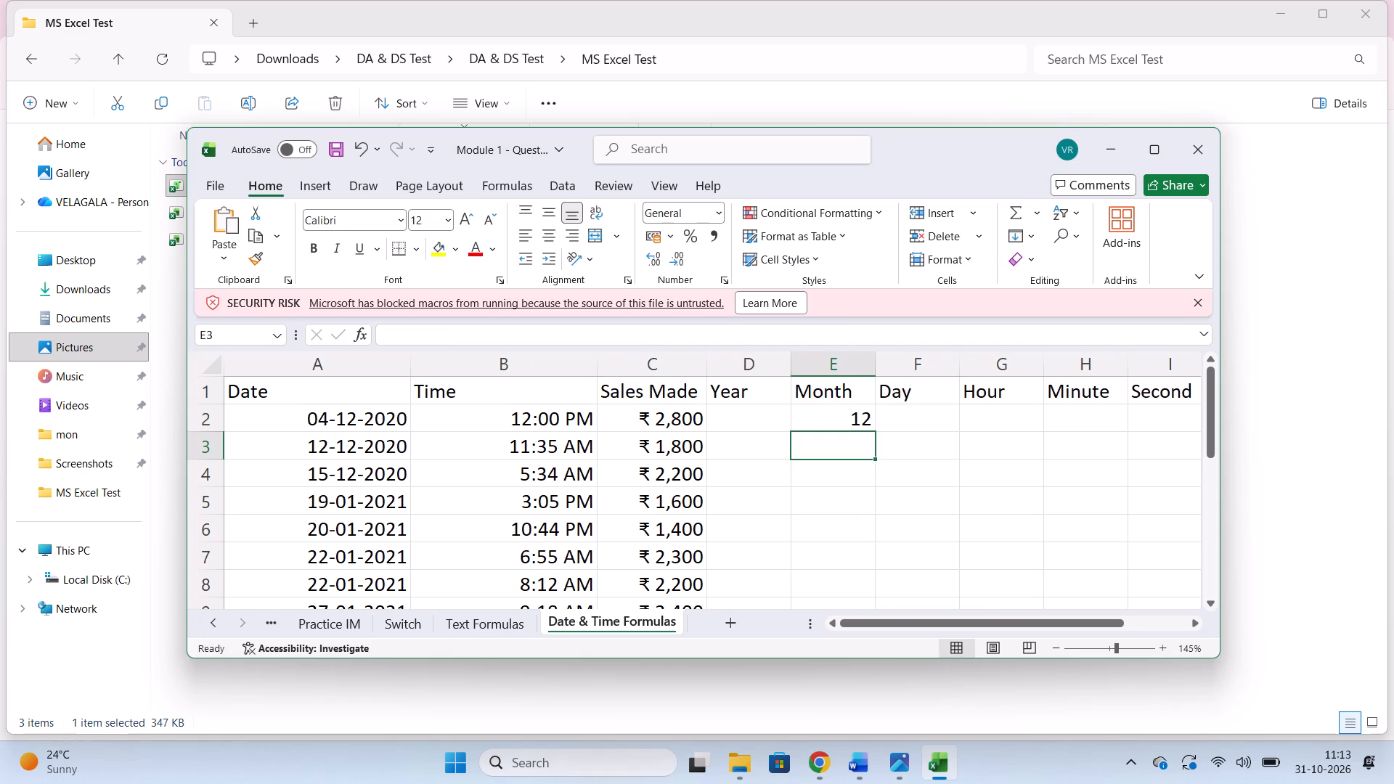
Enter =DAY(A2) in cell F2 of the Day column.
left_click(901, 420)
key("equal")
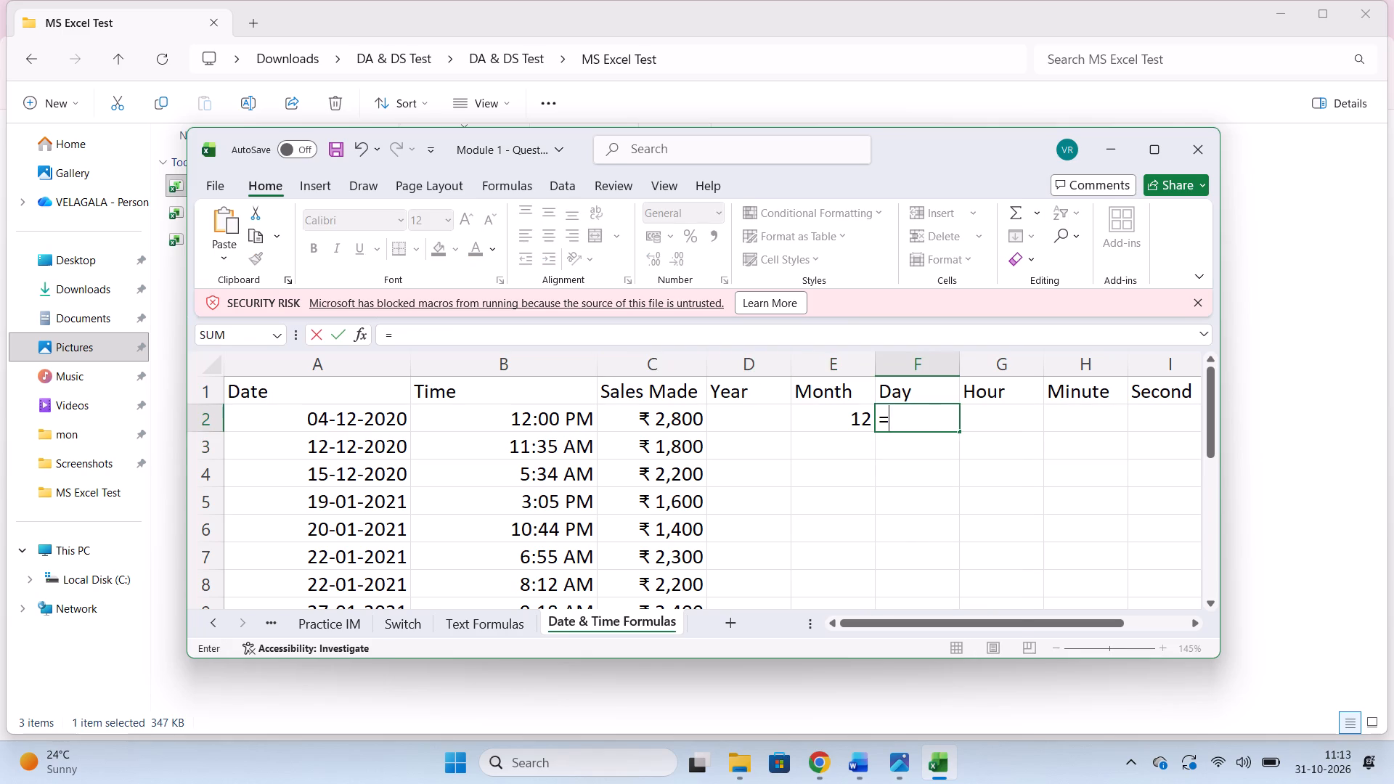
key("s")
key("BackSpace")
type("day")
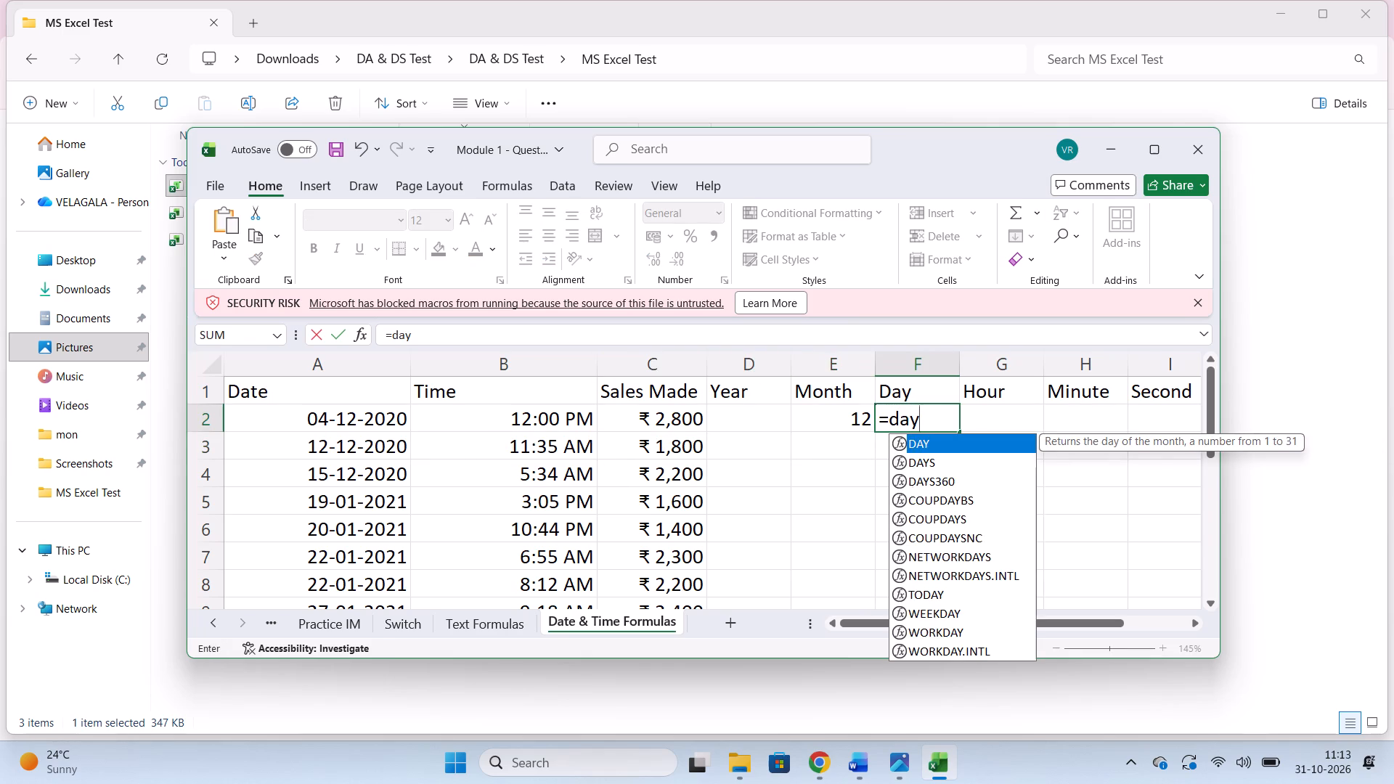
type("(aq")
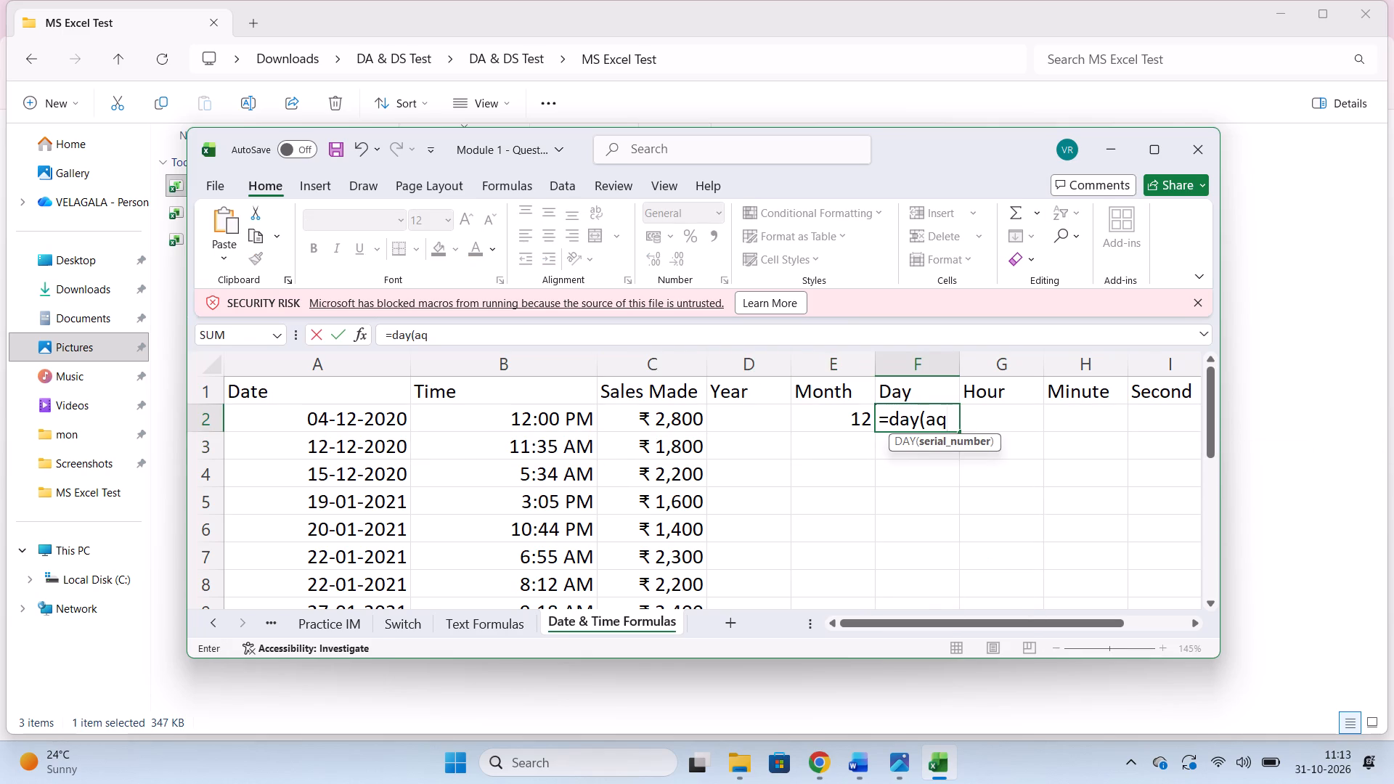
key("BackSpace")
key("2")
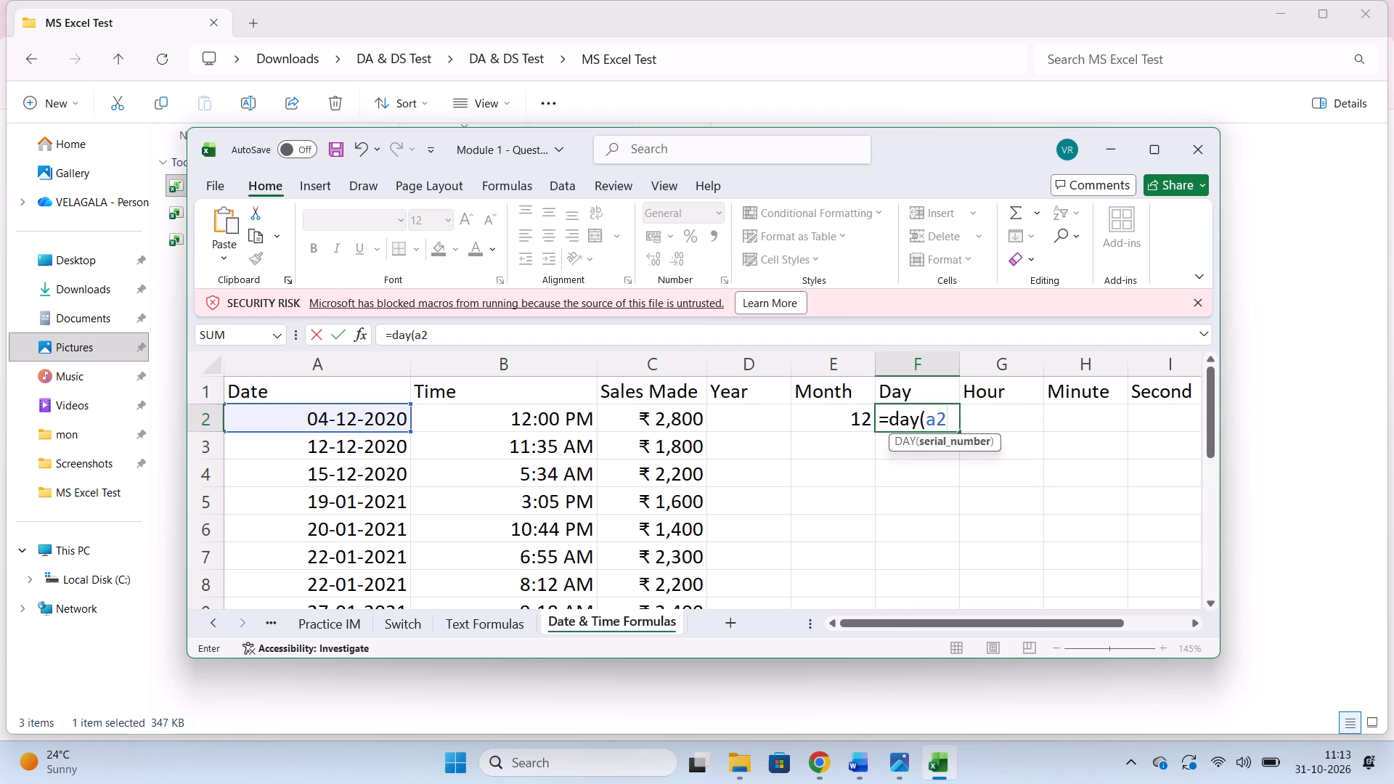
key("shift+parenright")
key("Return")
Enter =HOUR(A2) in cell G2 of the Hour column.
left_click(995, 413)
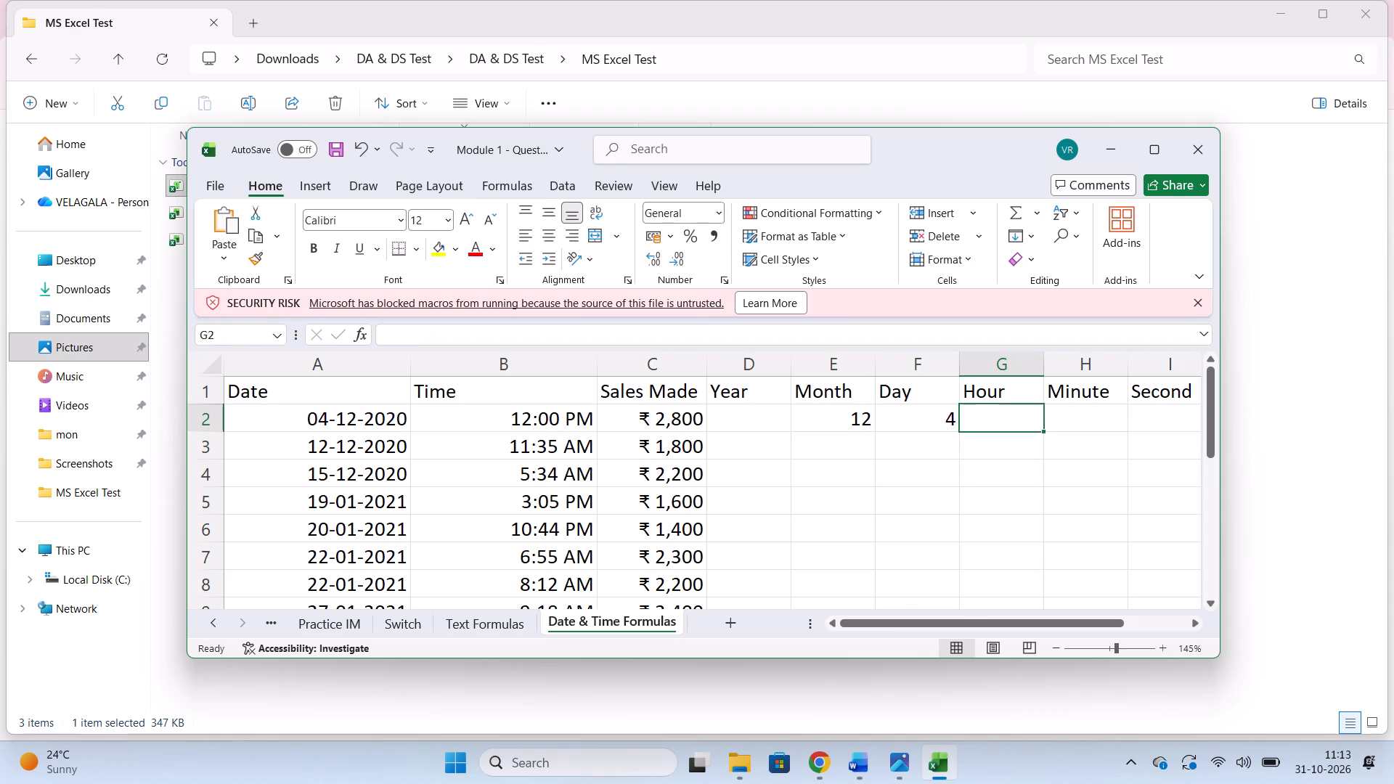
key("equal")
type("houtr")
key("BackSpace")
key("BackSpace")
key("e")
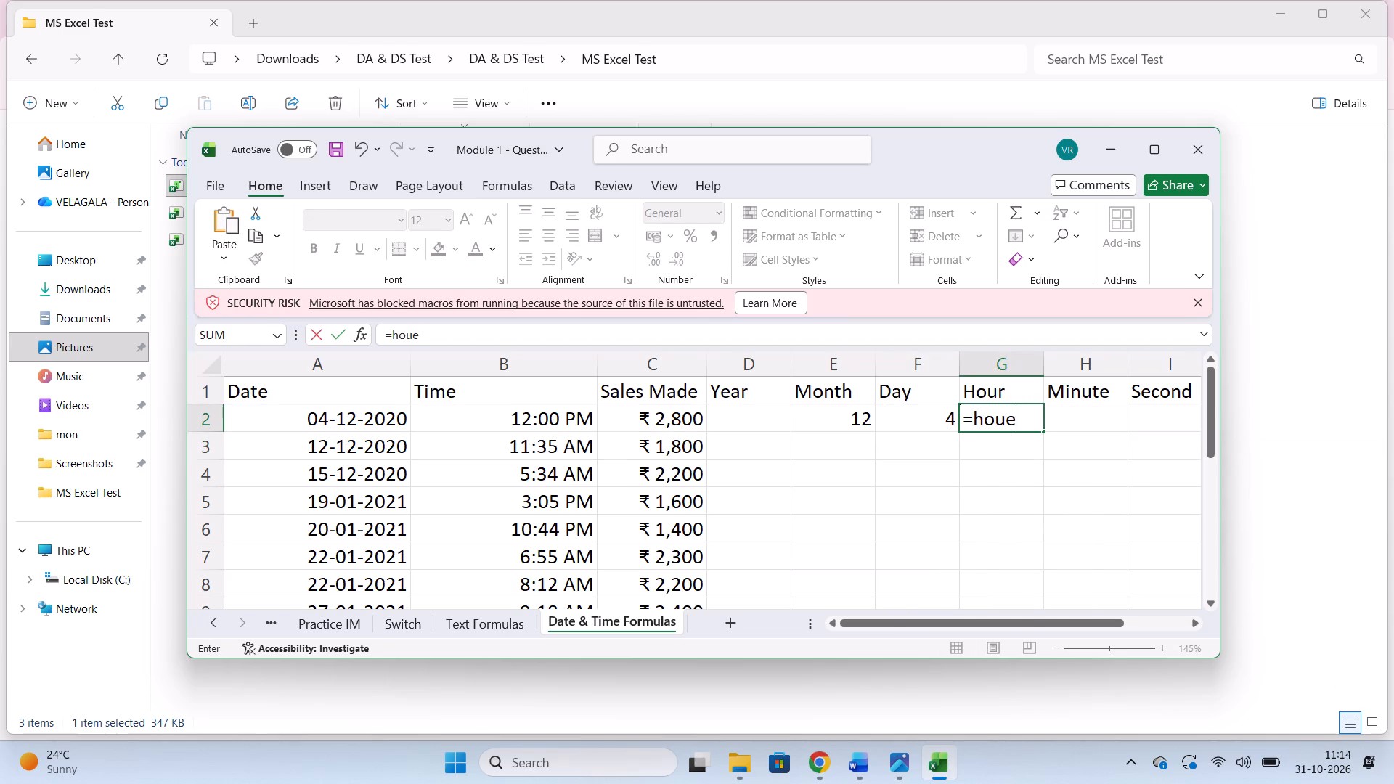
key("BackSpace")
key("r")
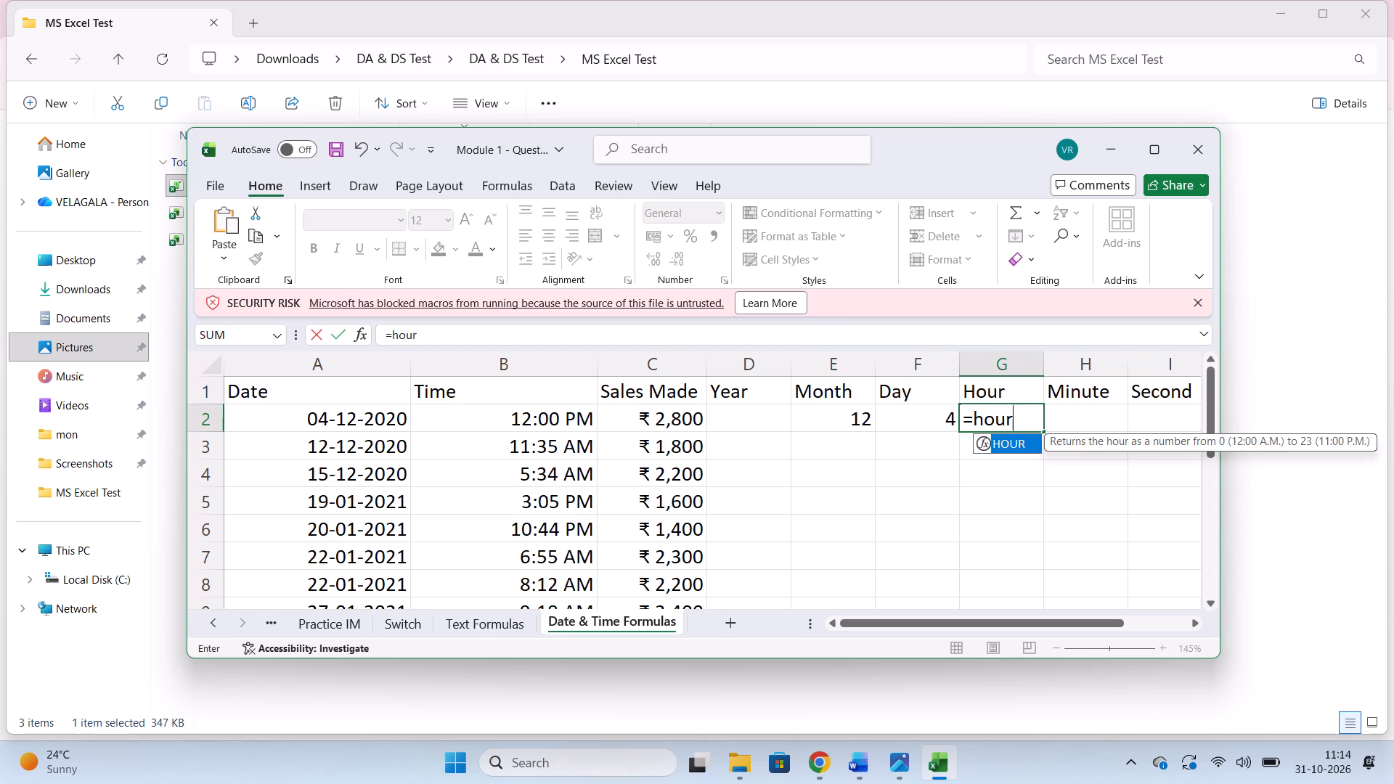
type("(a2)")
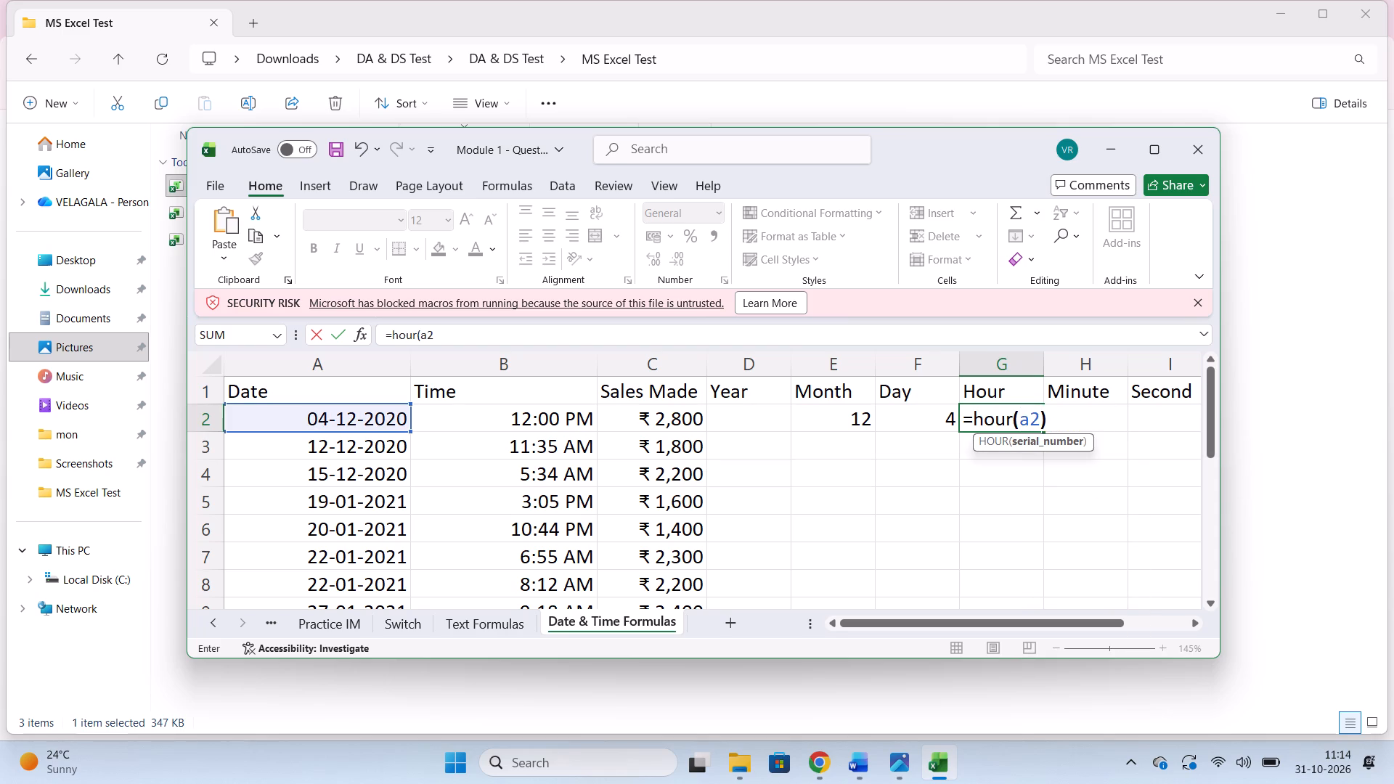
key("Return")
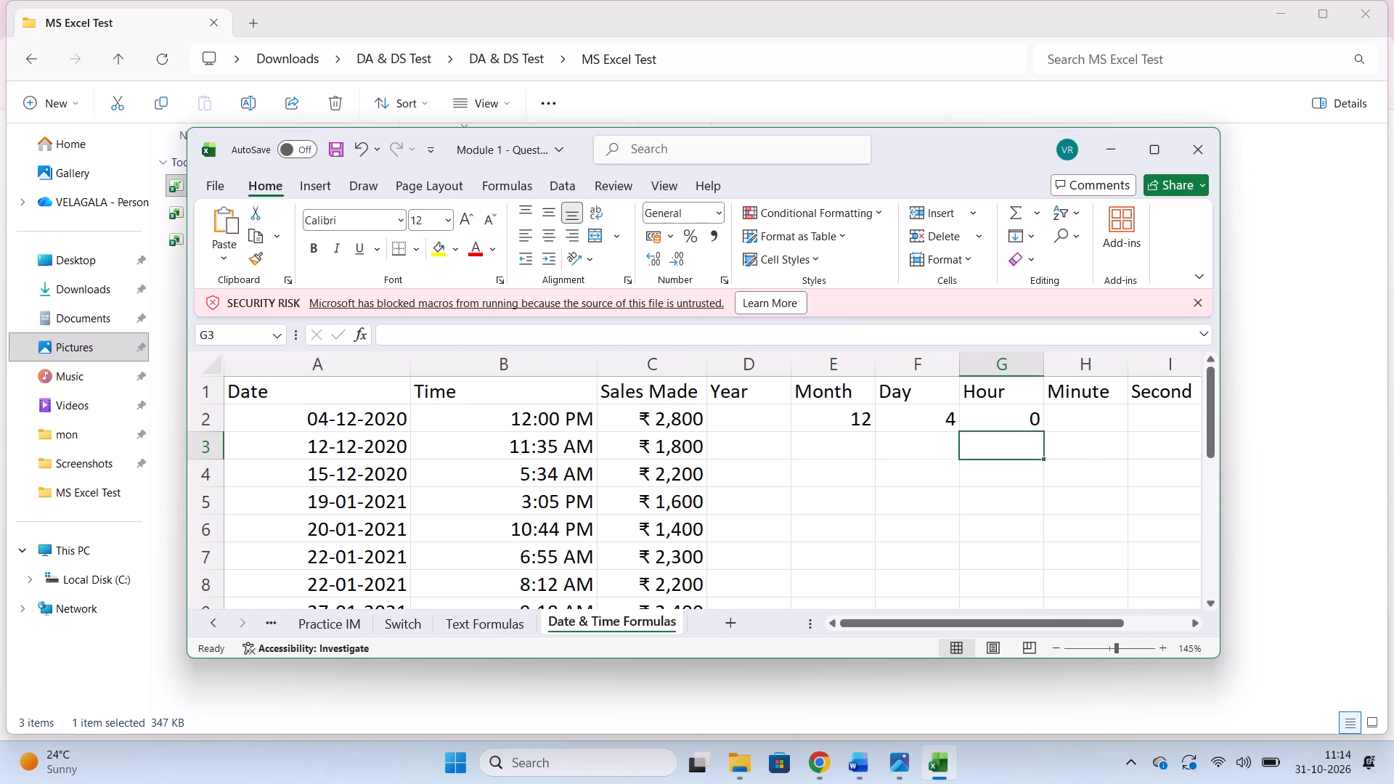
Change the reference in the G2 Hour formula to the Time column, making it =HOUR(B2).
left_click(1066, 420)
left_click(1025, 418)
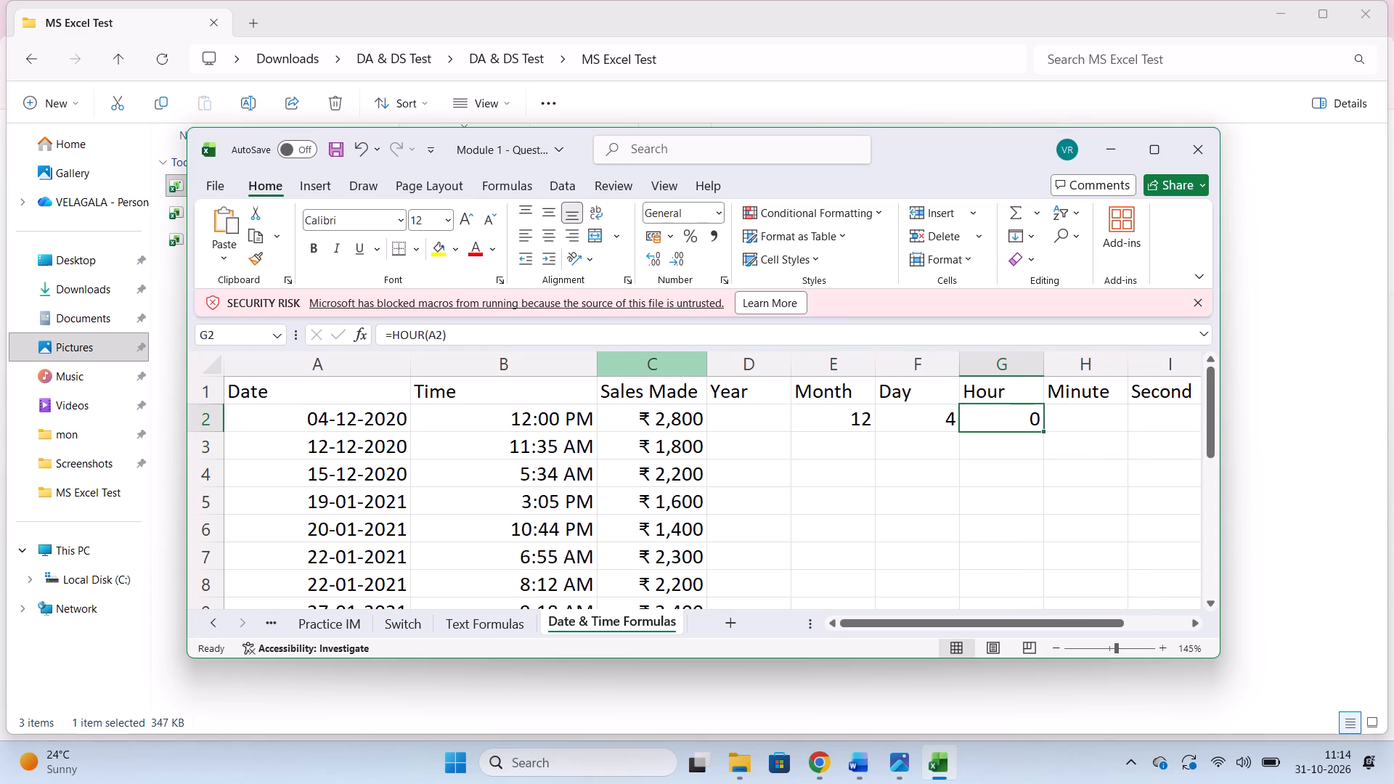
left_click(441, 338)
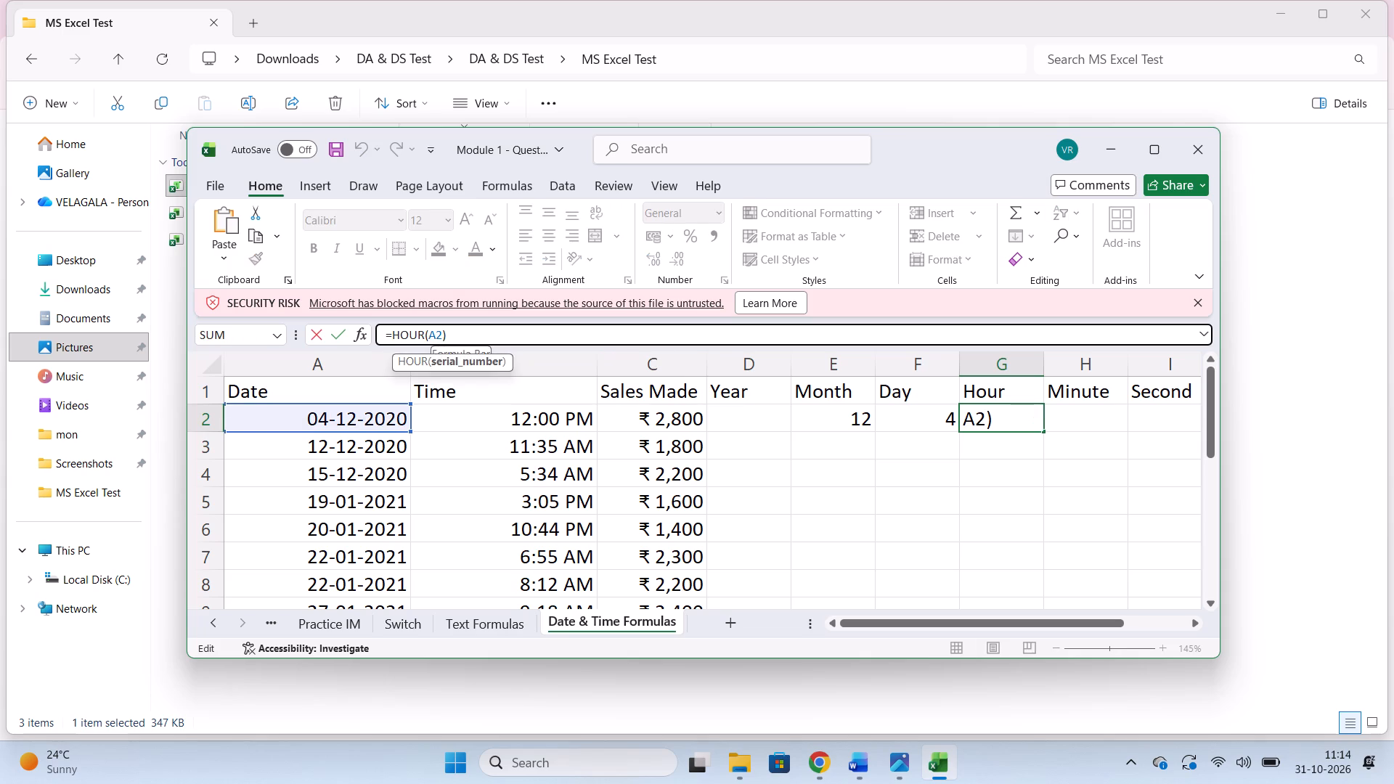
key("Left")
key("BackSpace")
key("2")
key("BackSpace")
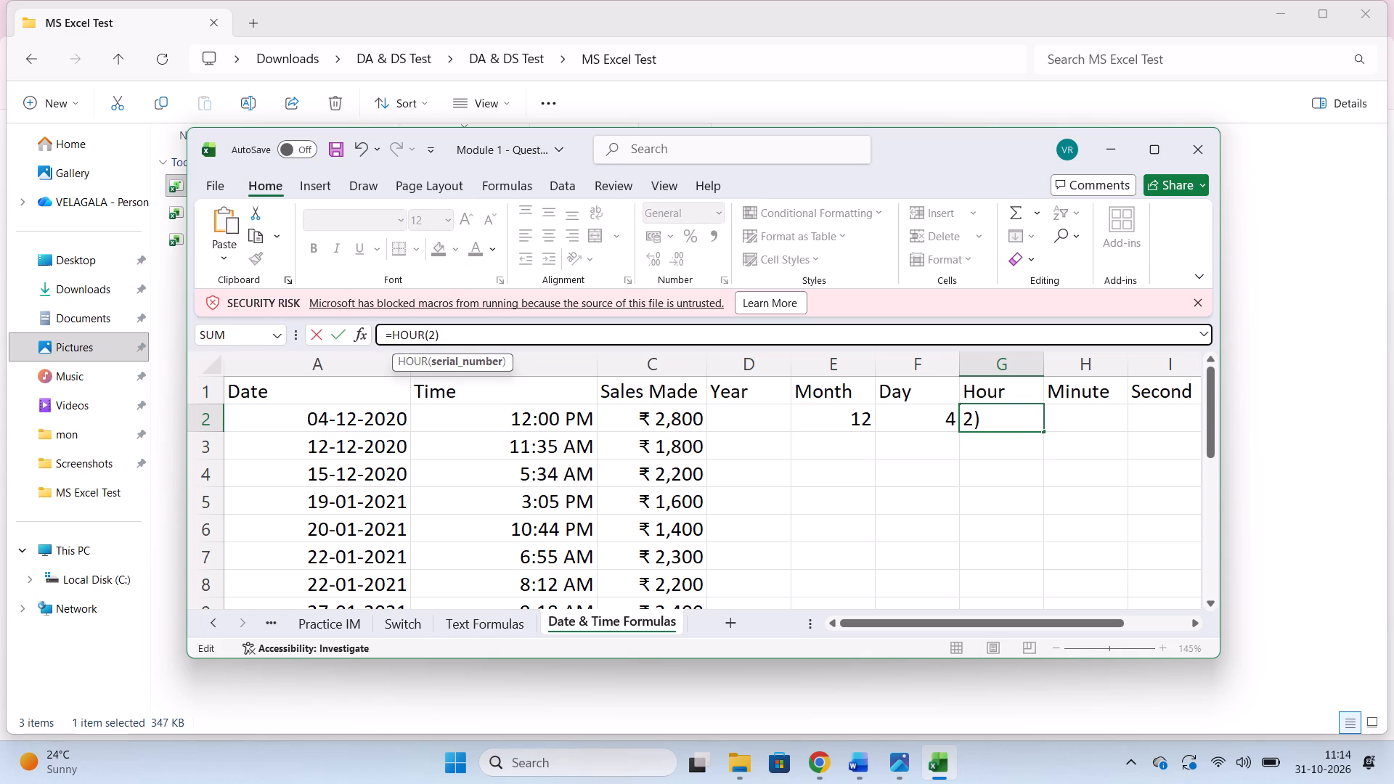
key("b")
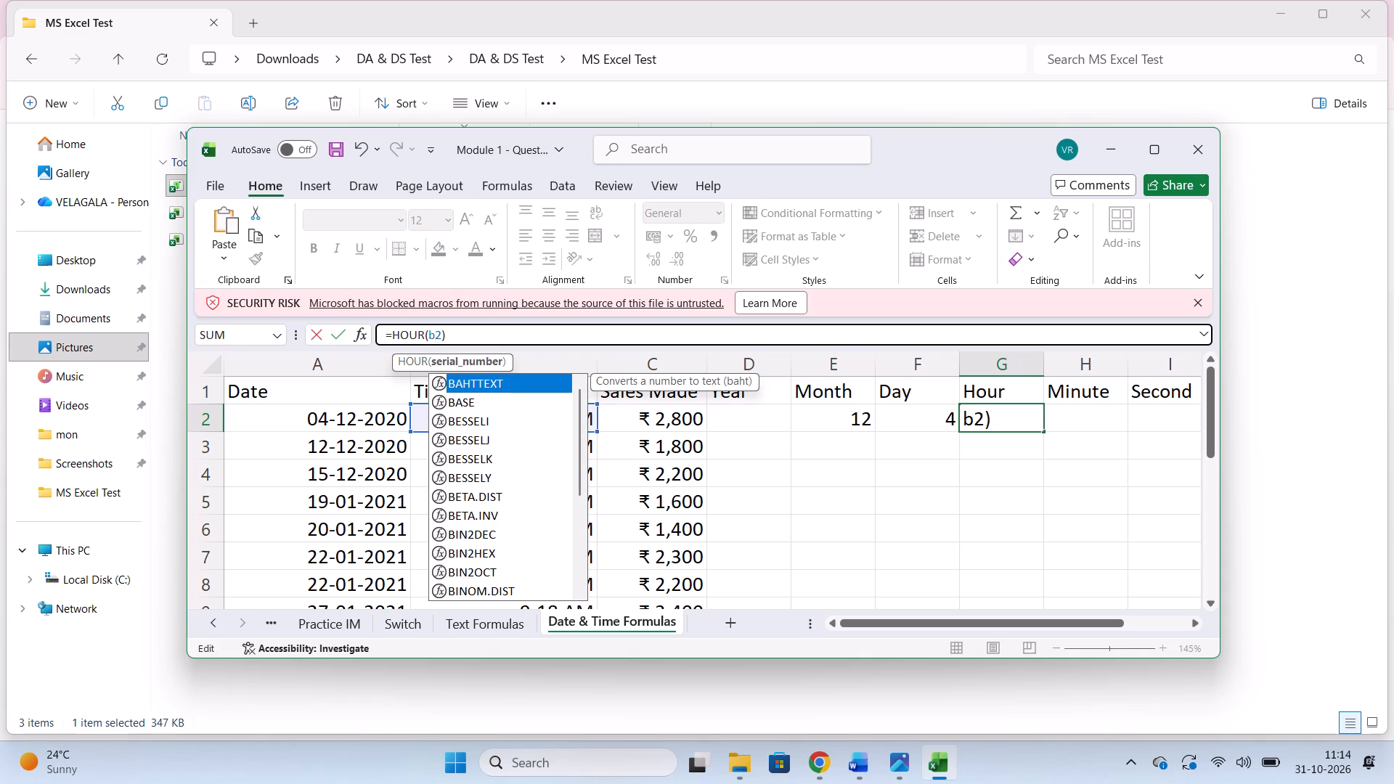
Enter =MIN(B2) in cell H2 of the Minute column.
left_click(1098, 416)
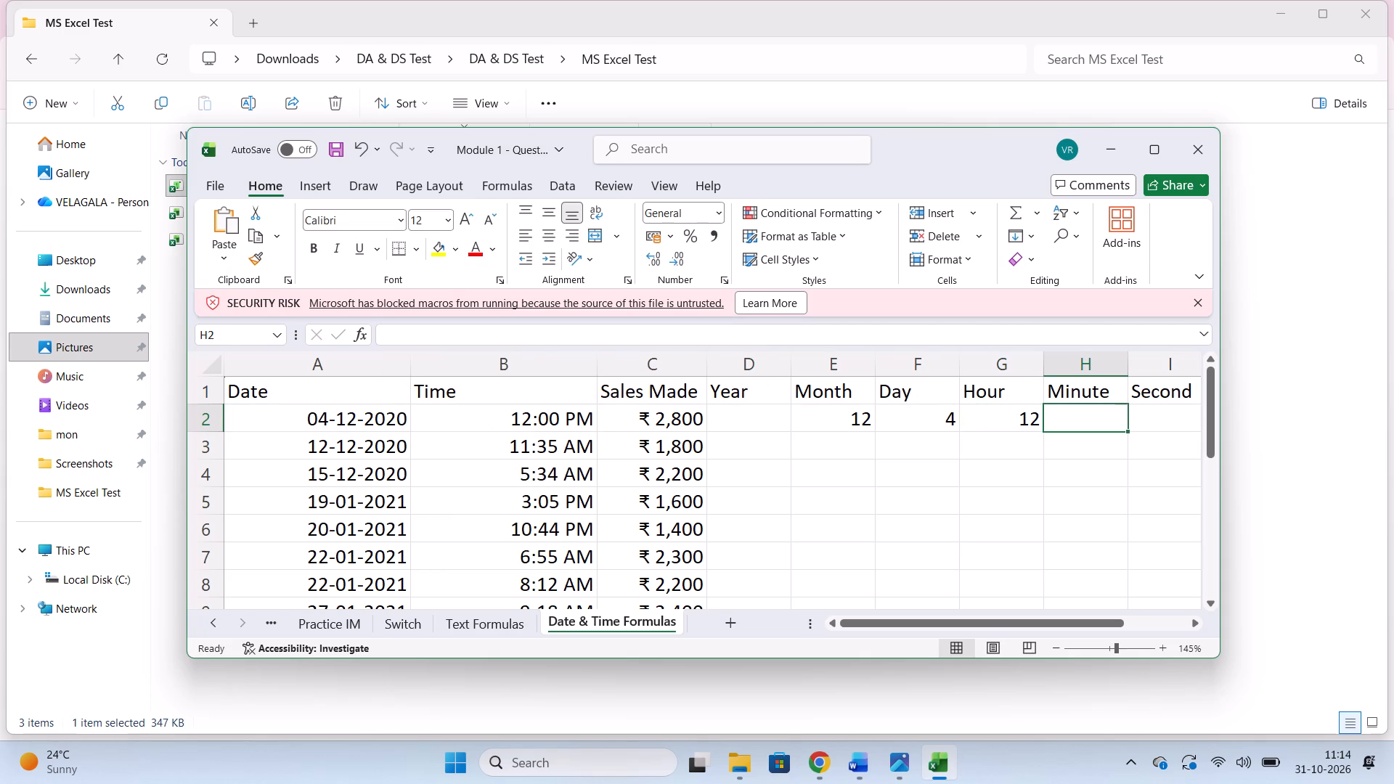
key("equal")
type("min")
key("shift+parenleft")
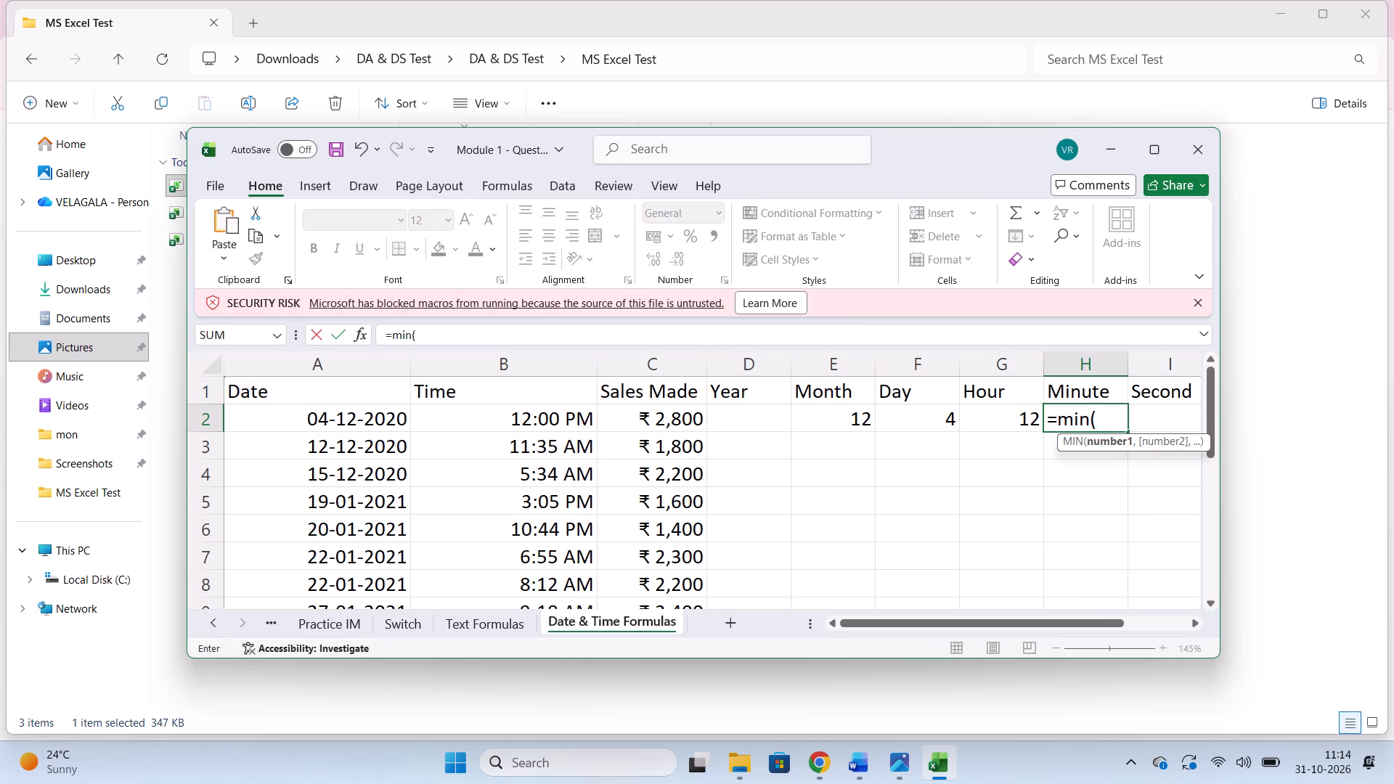
type("a2")
key("BackSpace")
key("BackSpace")
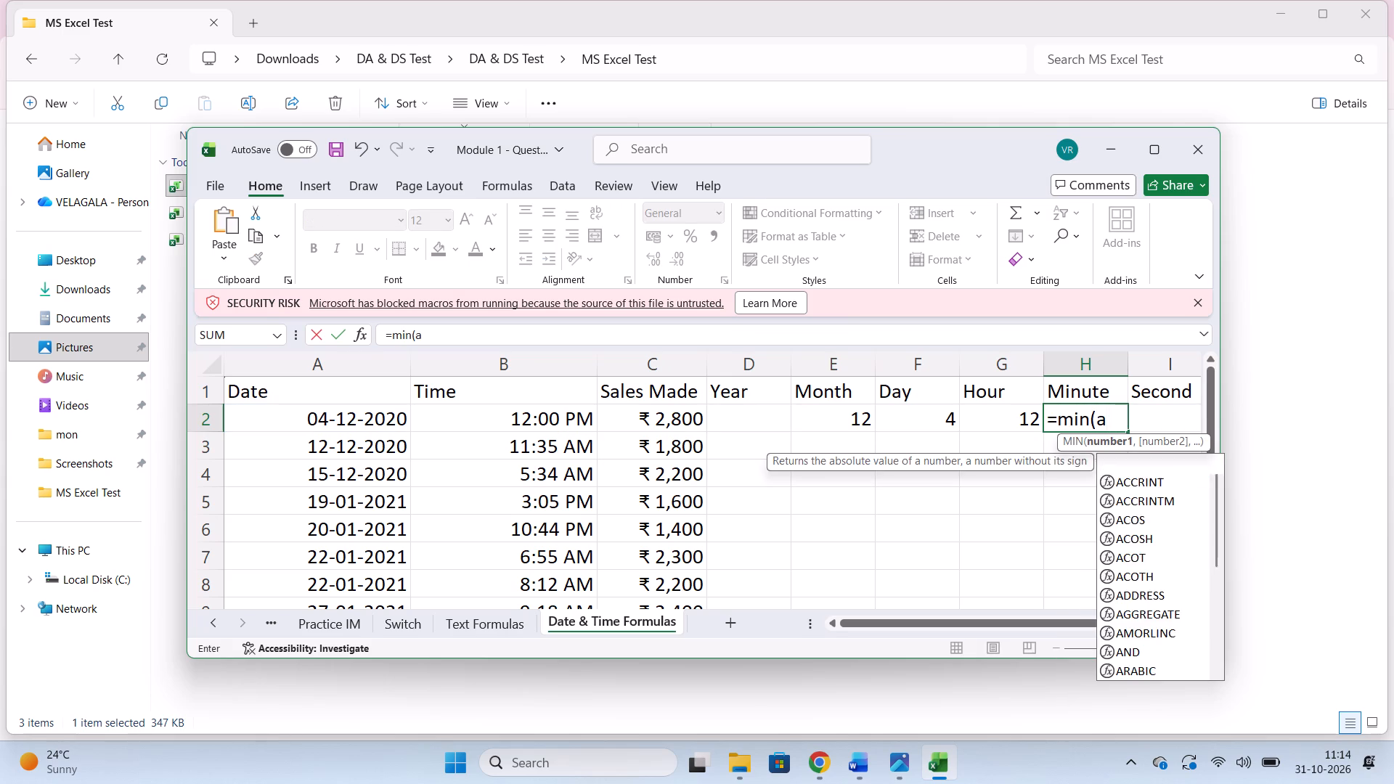
type("b2)")
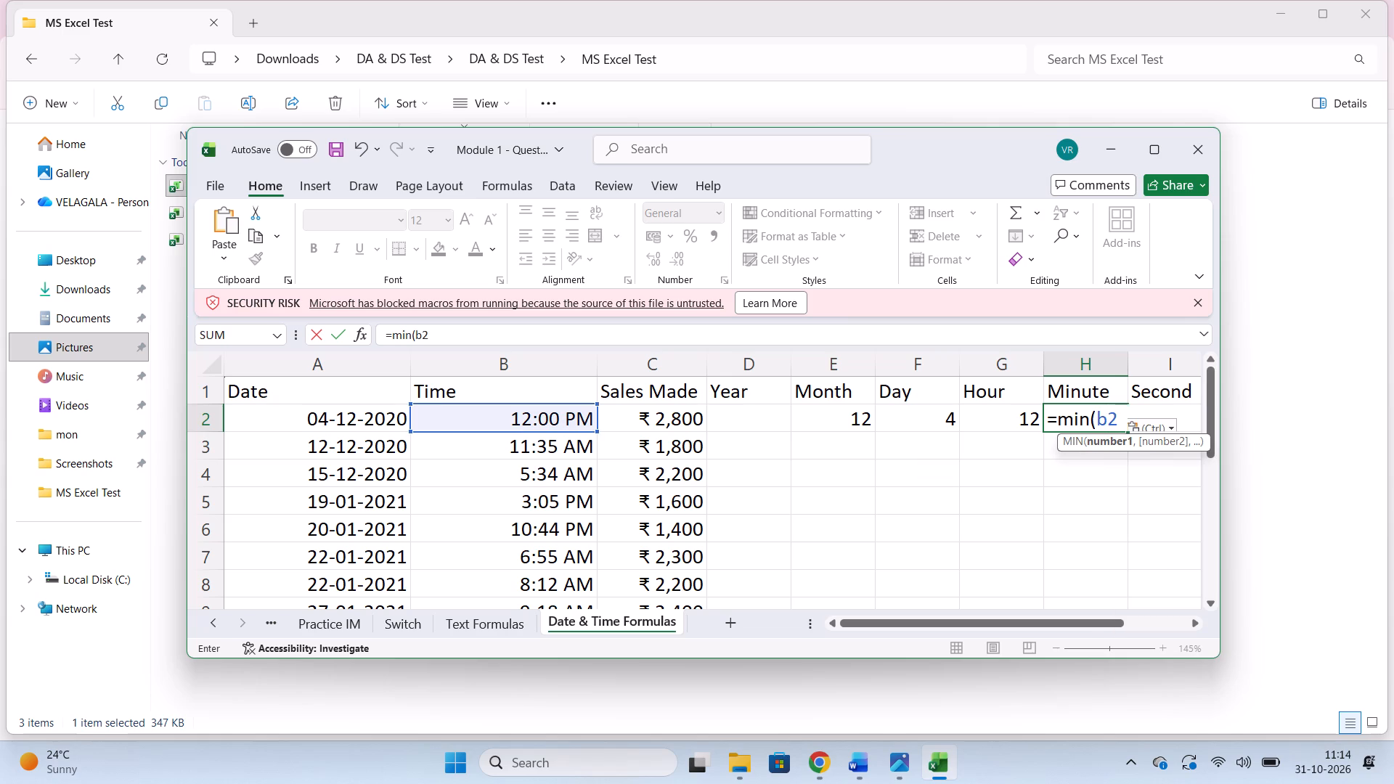
key("Return")
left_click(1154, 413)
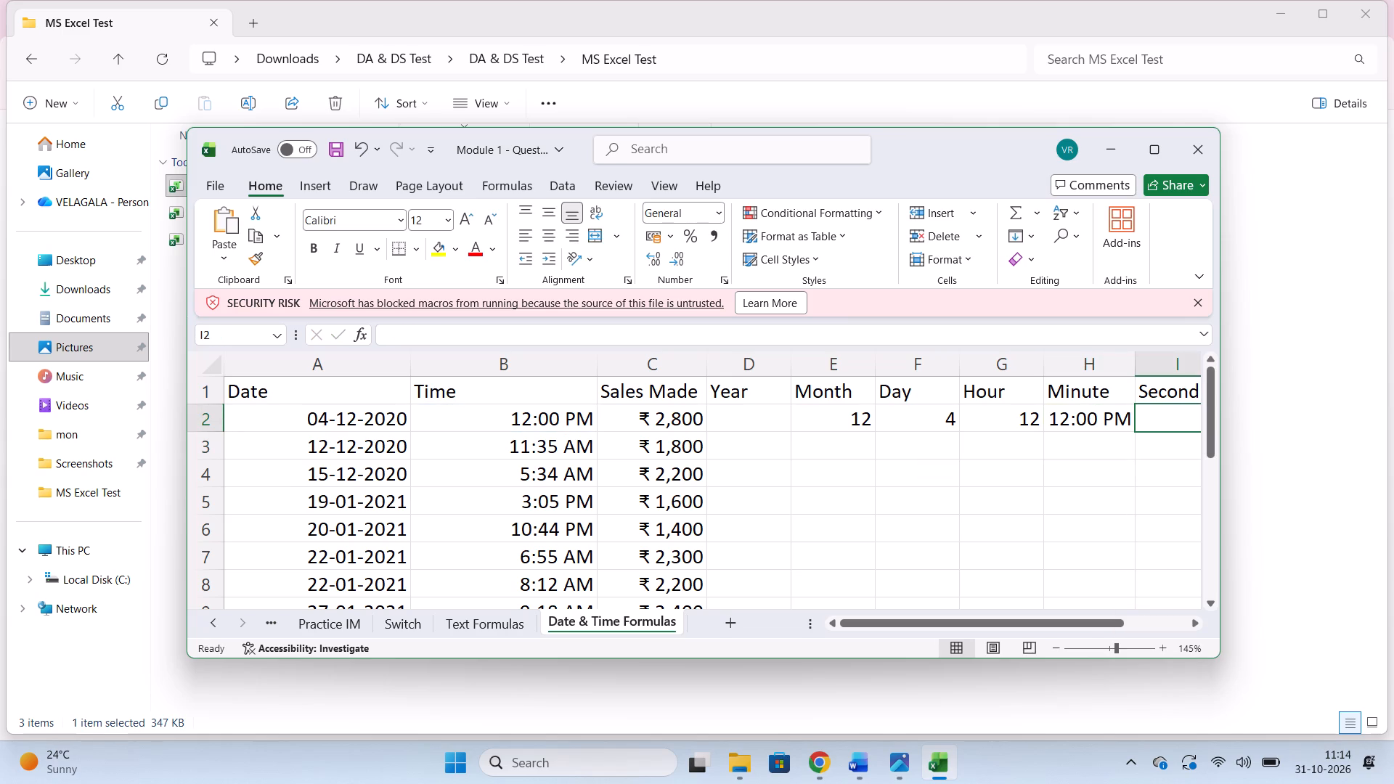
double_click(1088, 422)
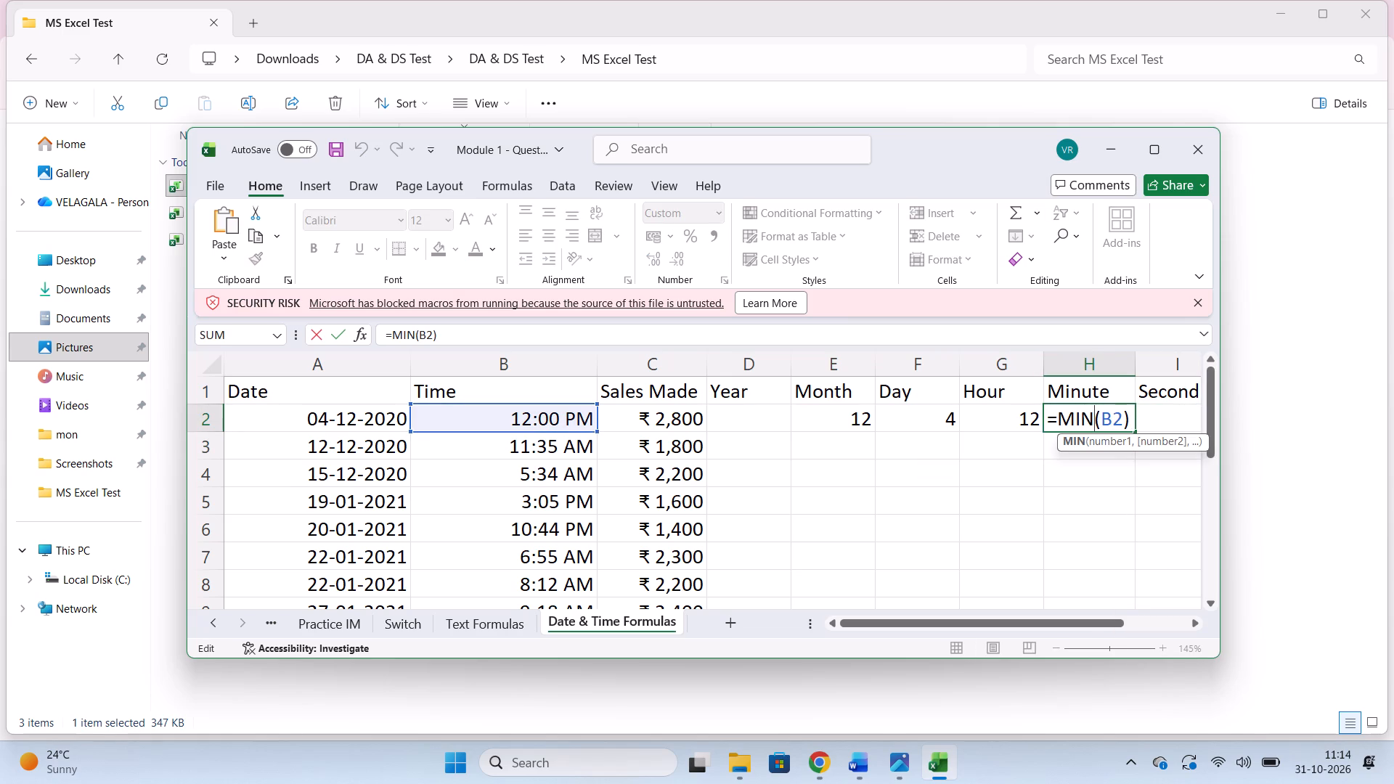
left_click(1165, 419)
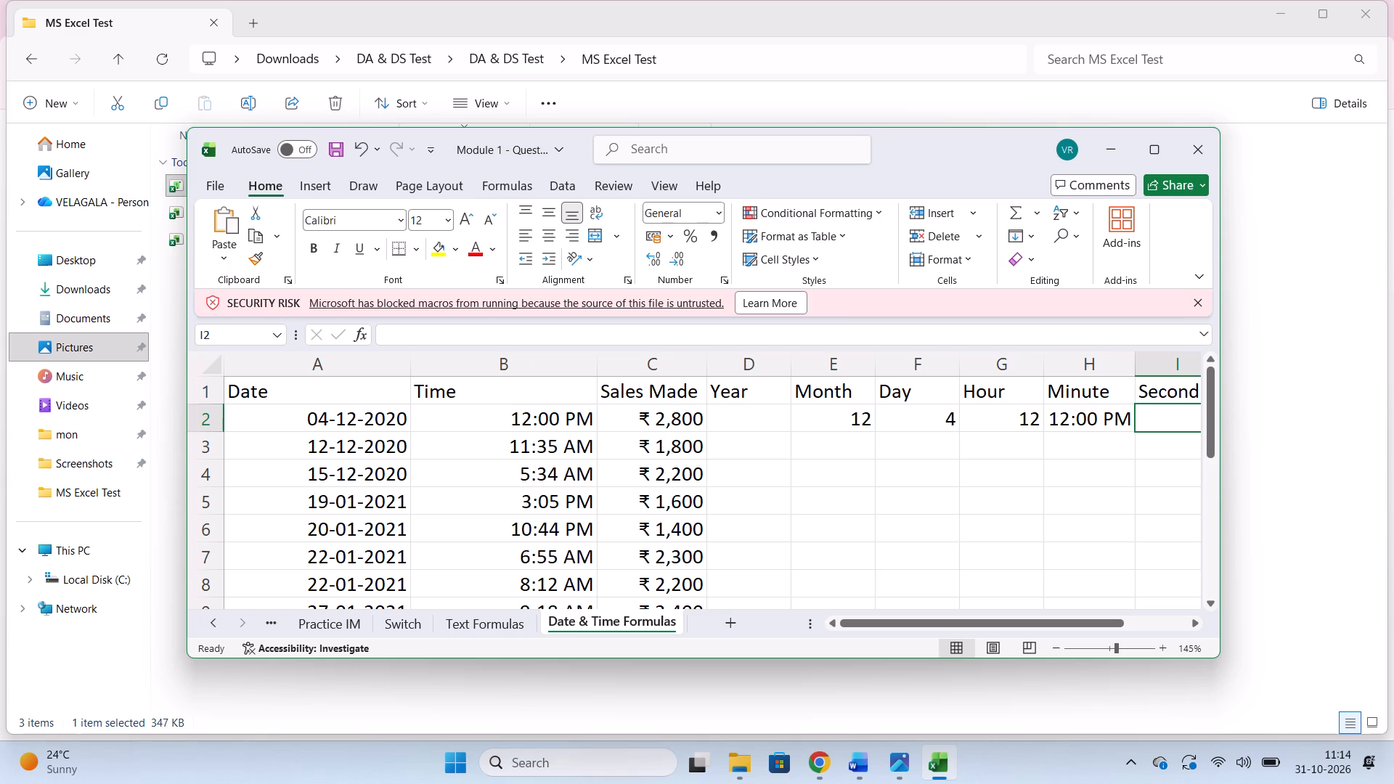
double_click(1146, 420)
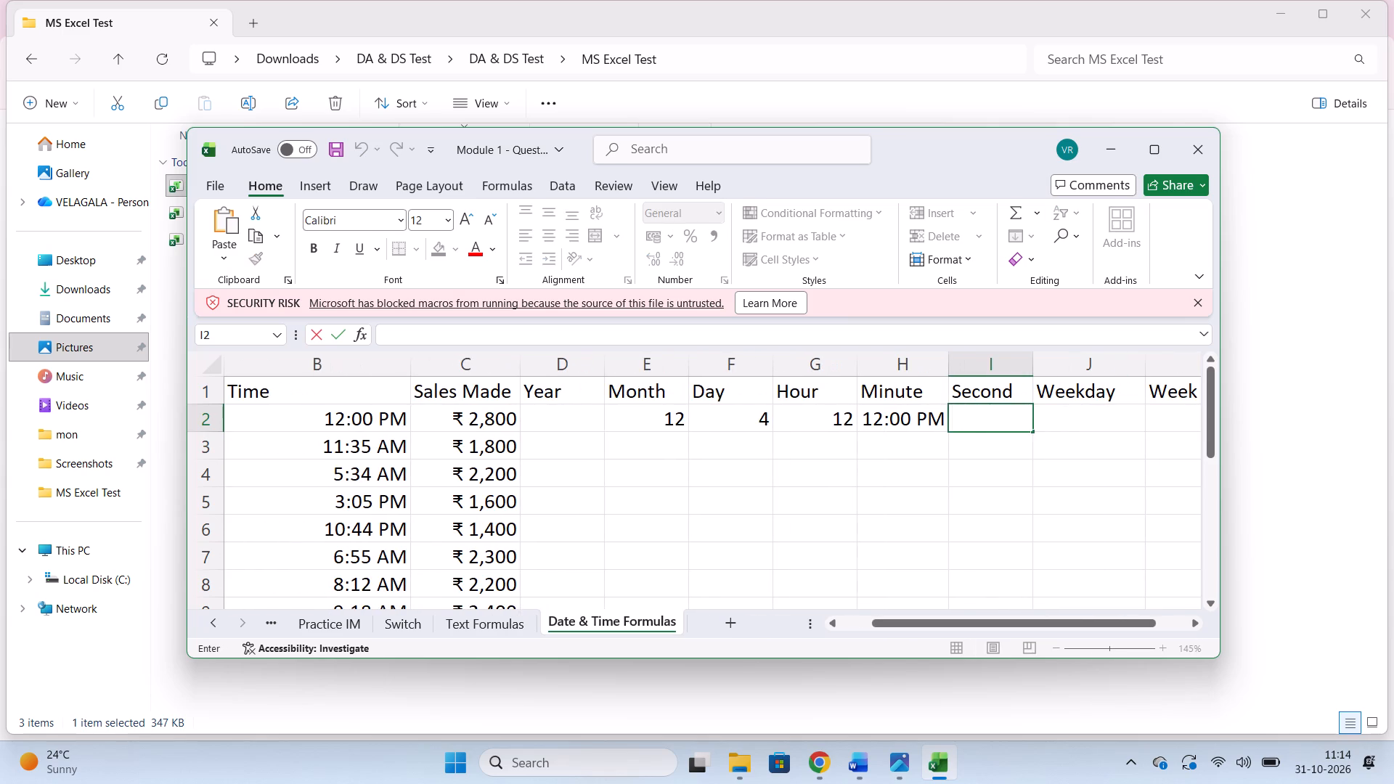
Enter =YEAR(A2) in cell D2 of the Year column.
scroll(1146, 420, "left", 1)
left_click(588, 424)
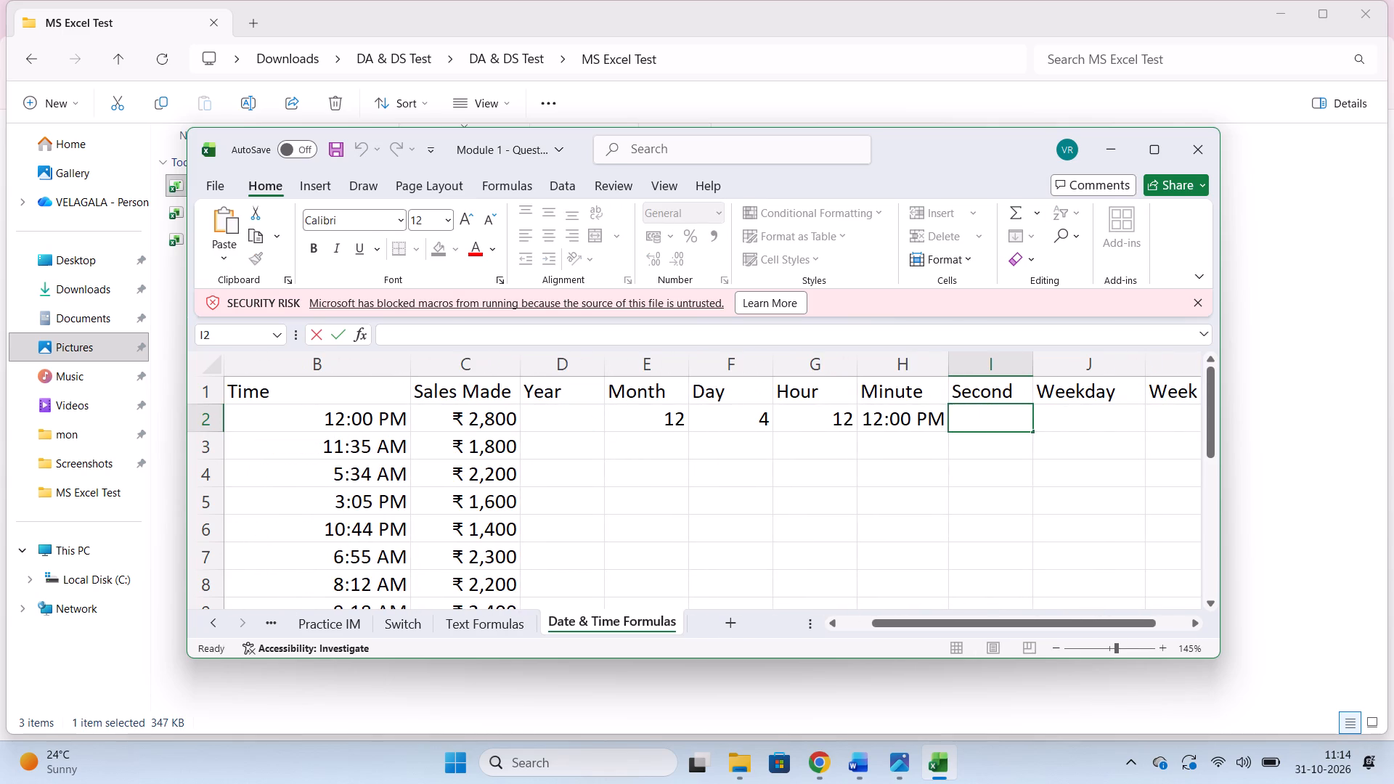
key("equal")
type("year")
type("(a2)")
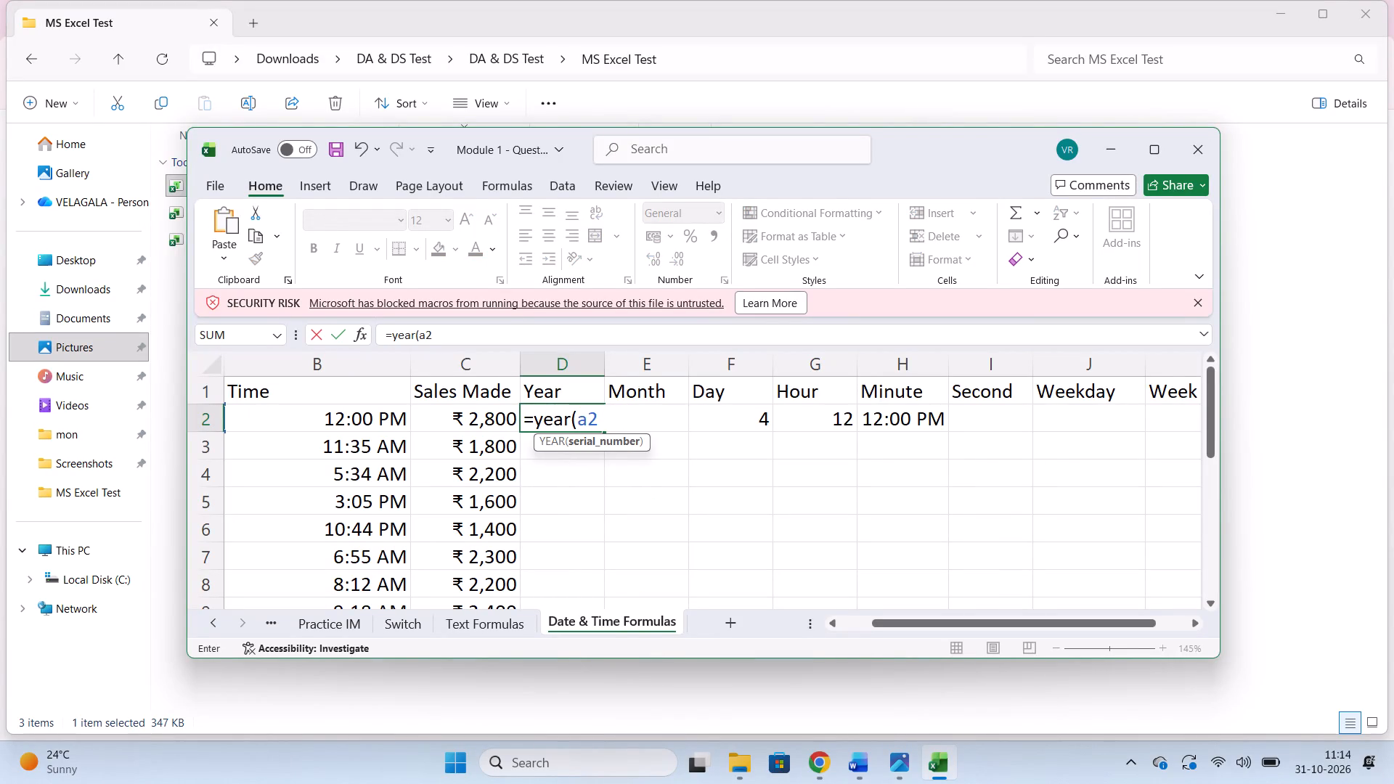
key("Return")
Fill the YEAR formula from D2 down to row 16, the last date.
left_click(588, 423)
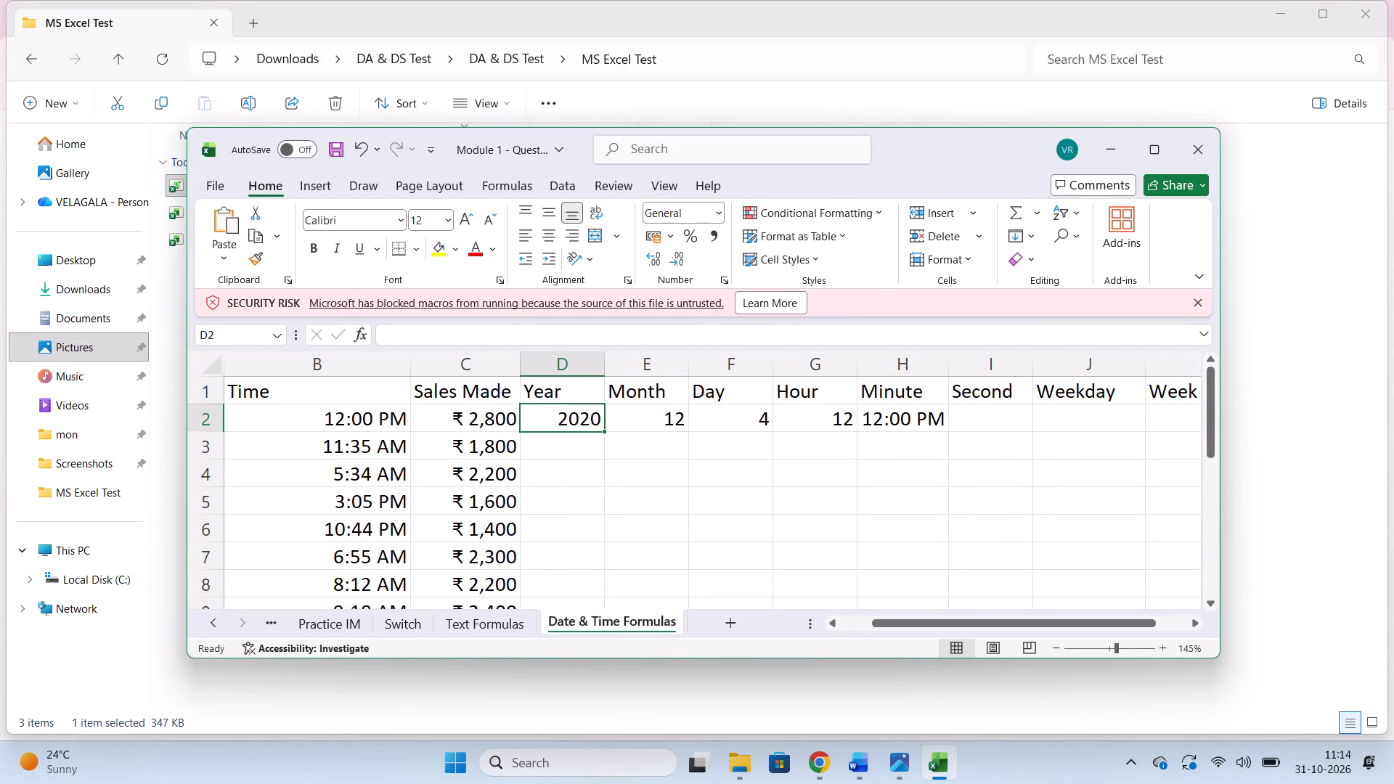
left_click_drag(605, 433, 619, 696)
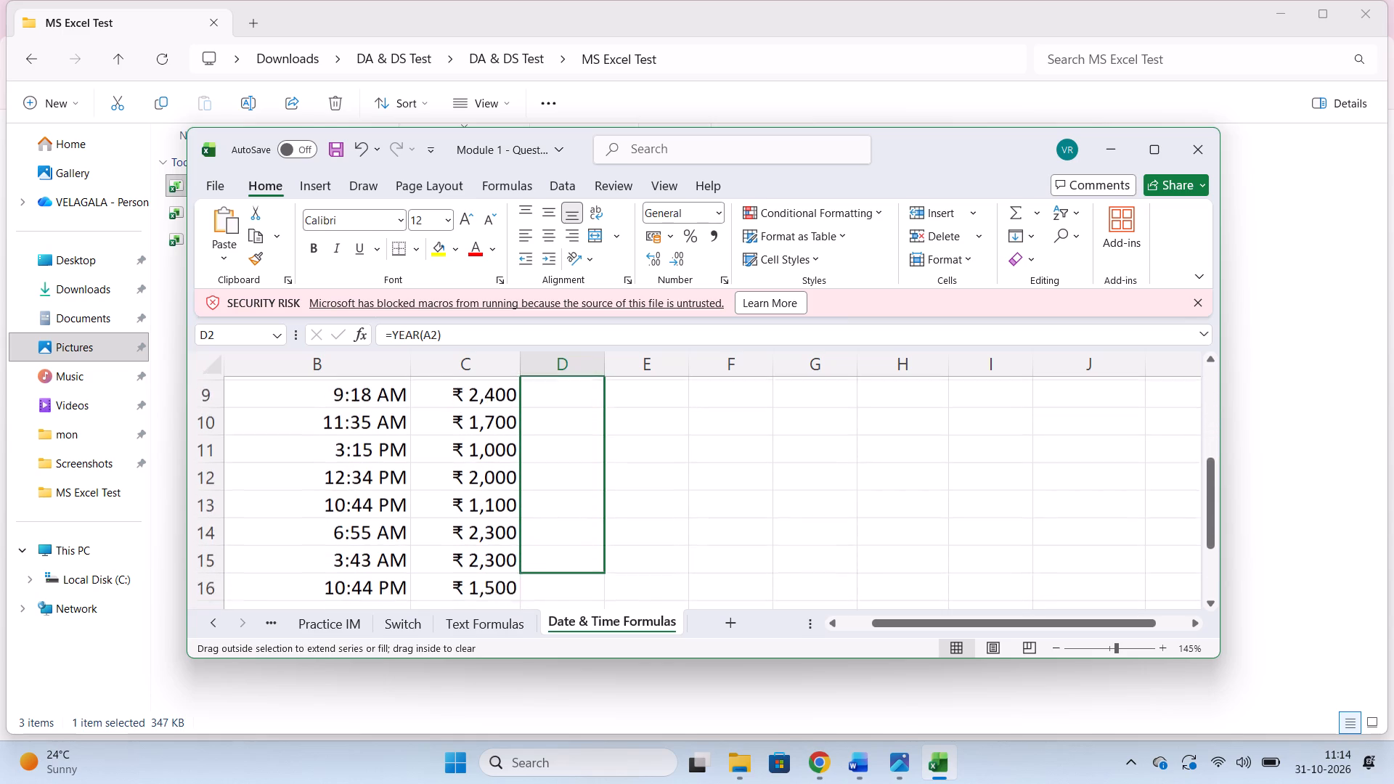
left_click_drag(619, 696, 605, 542)
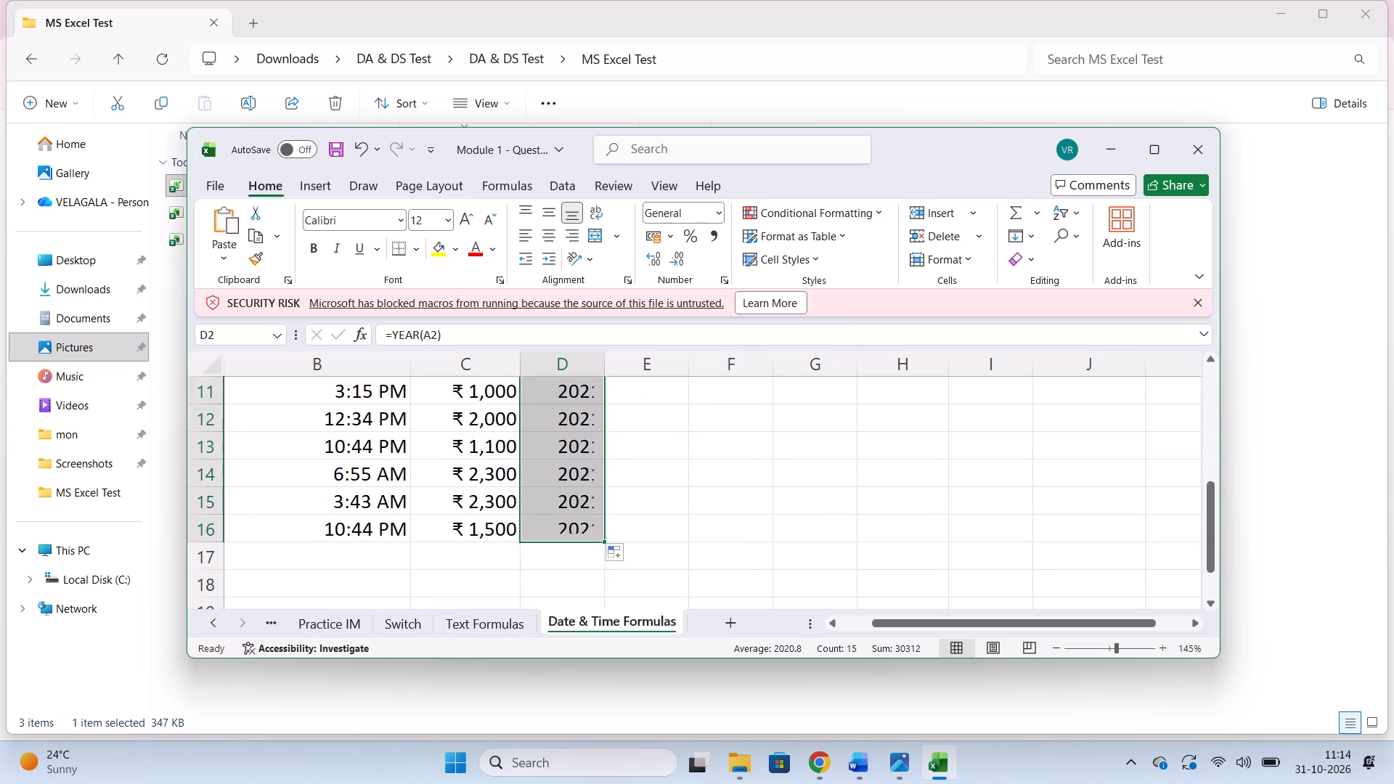
Fill the MONTH formula from E2 down to row 17.
scroll(736, 452, "up", 10)
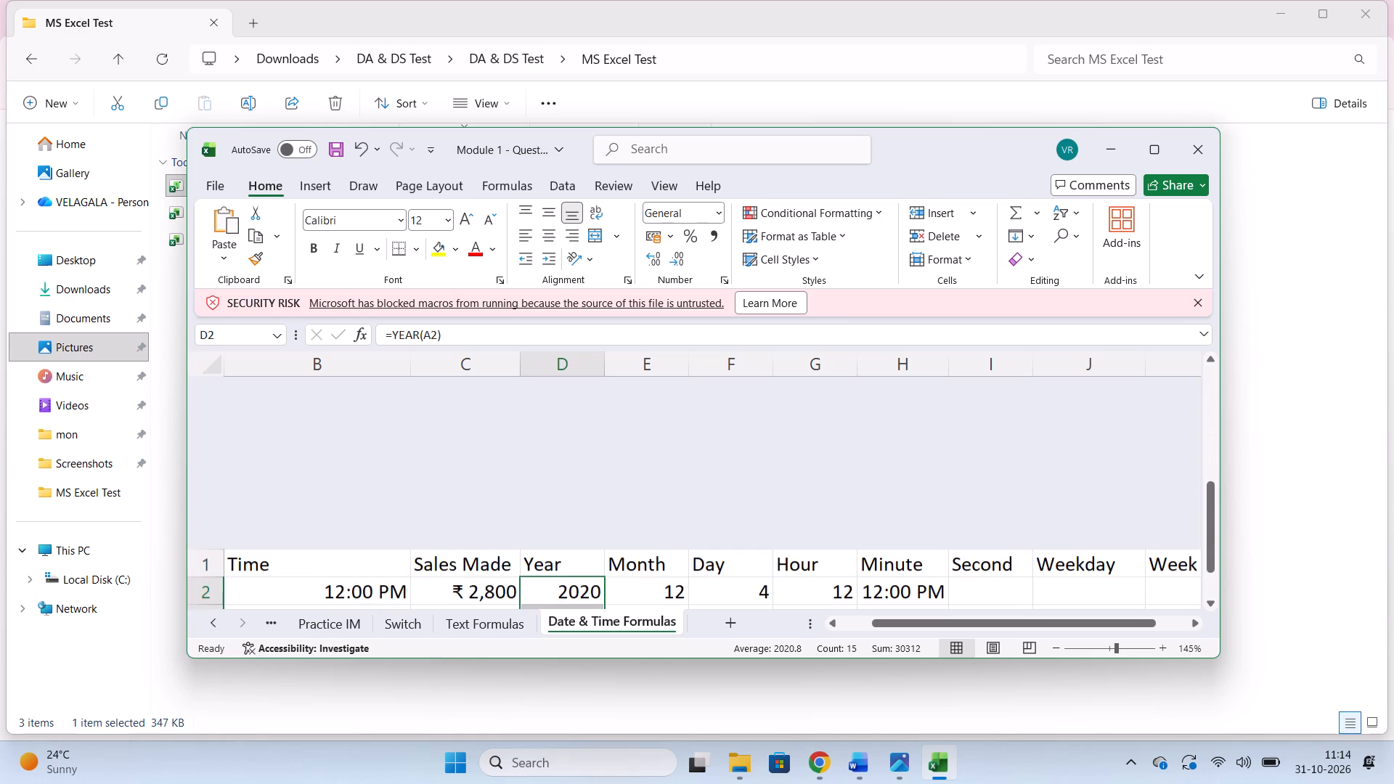
scroll(641, 474, "up", 15)
left_click(651, 428)
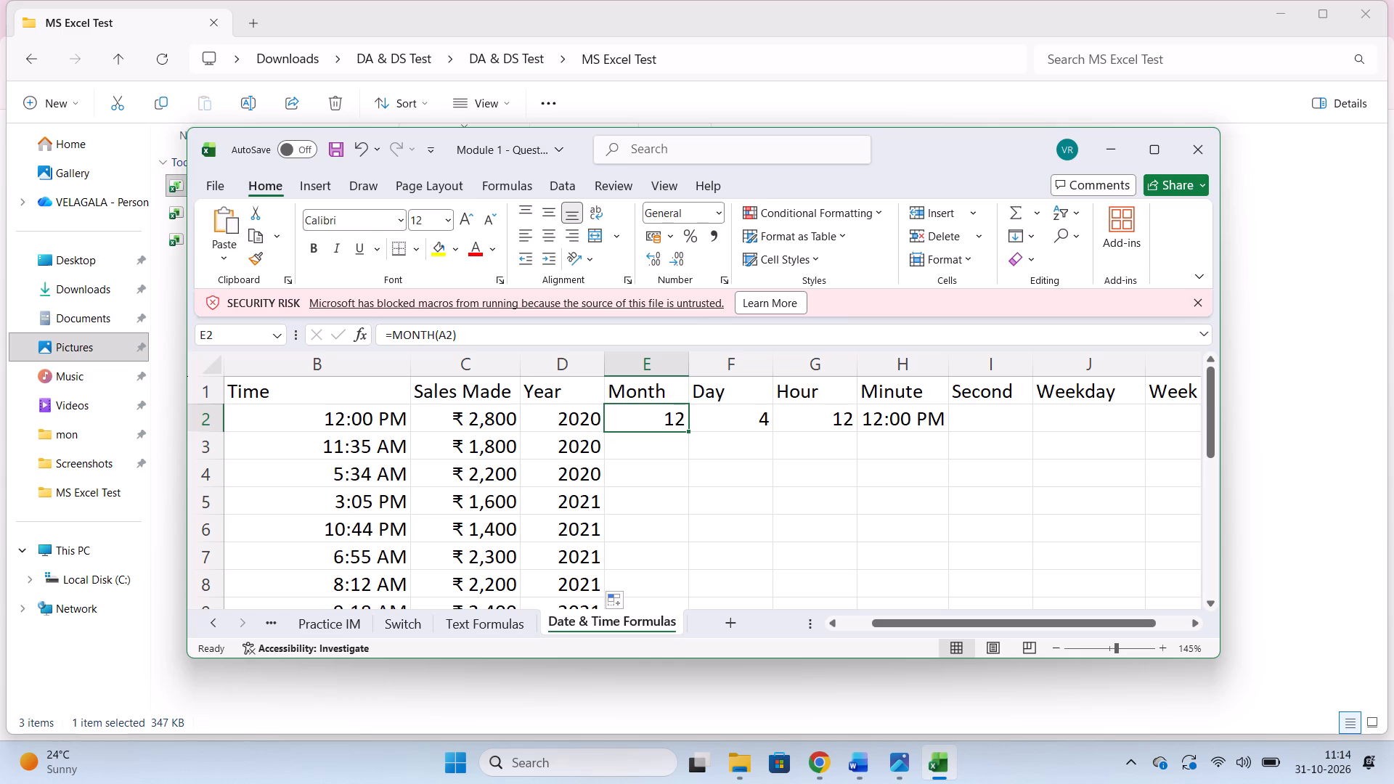
scroll(505, 515, "right", 1)
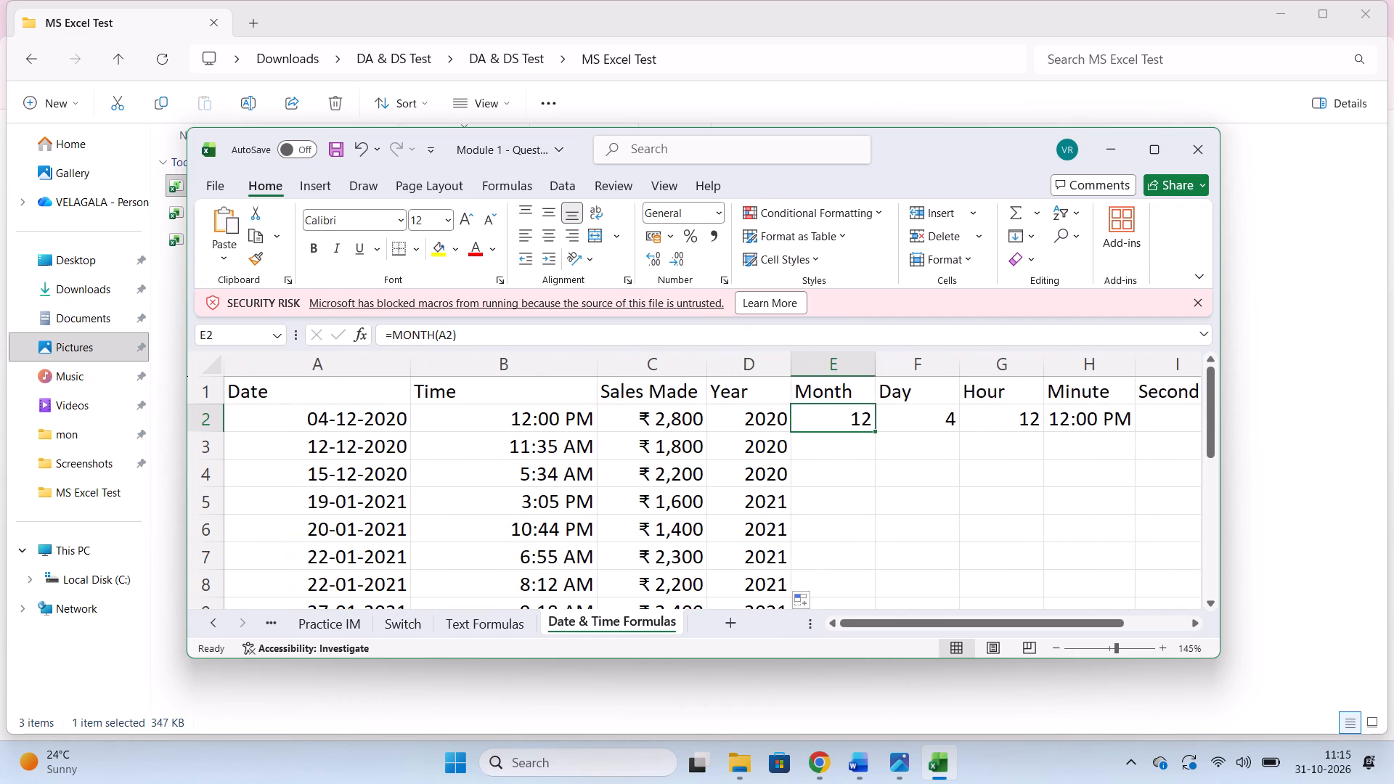
left_click_drag(875, 433, 889, 724)
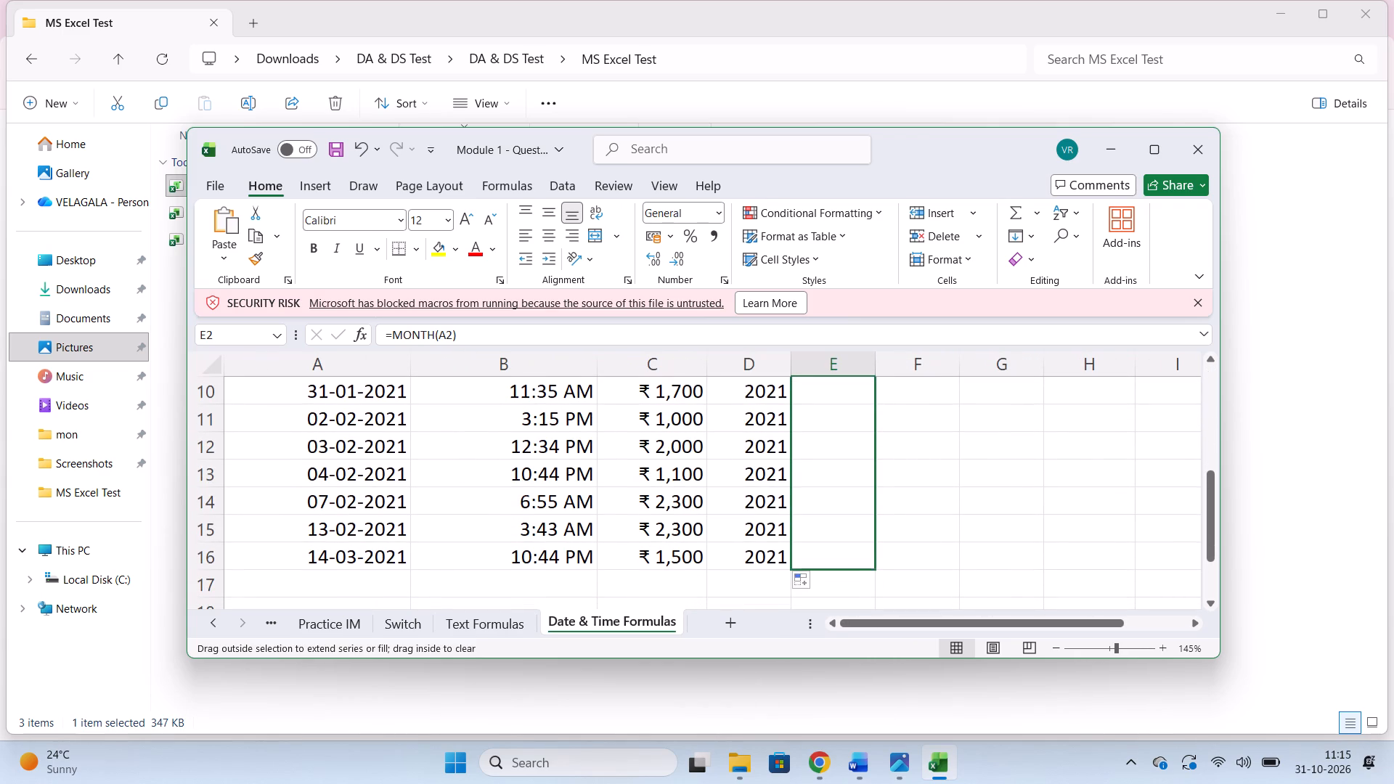
left_click_drag(889, 724, 904, 588)
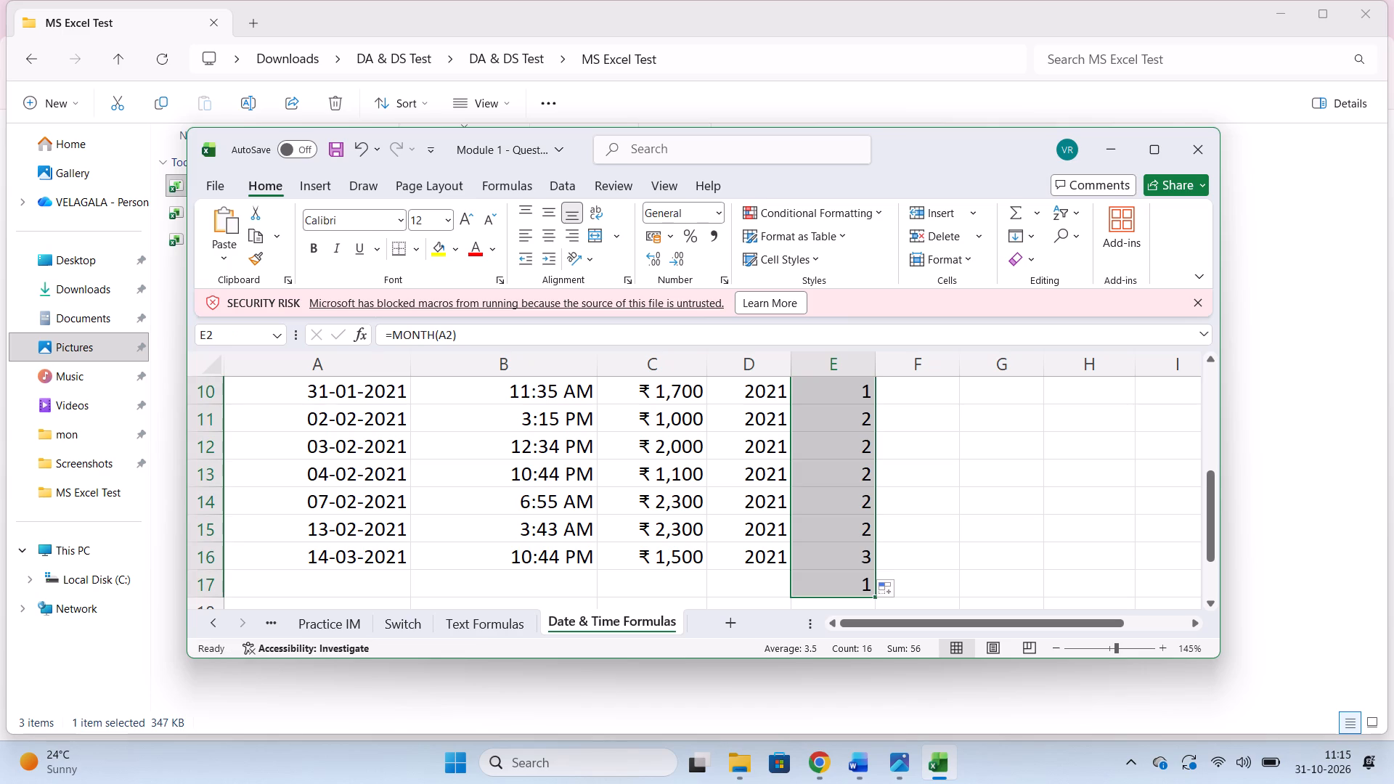
Clear the extra MONTH formula in cell E17, below the last date.
left_click(843, 581)
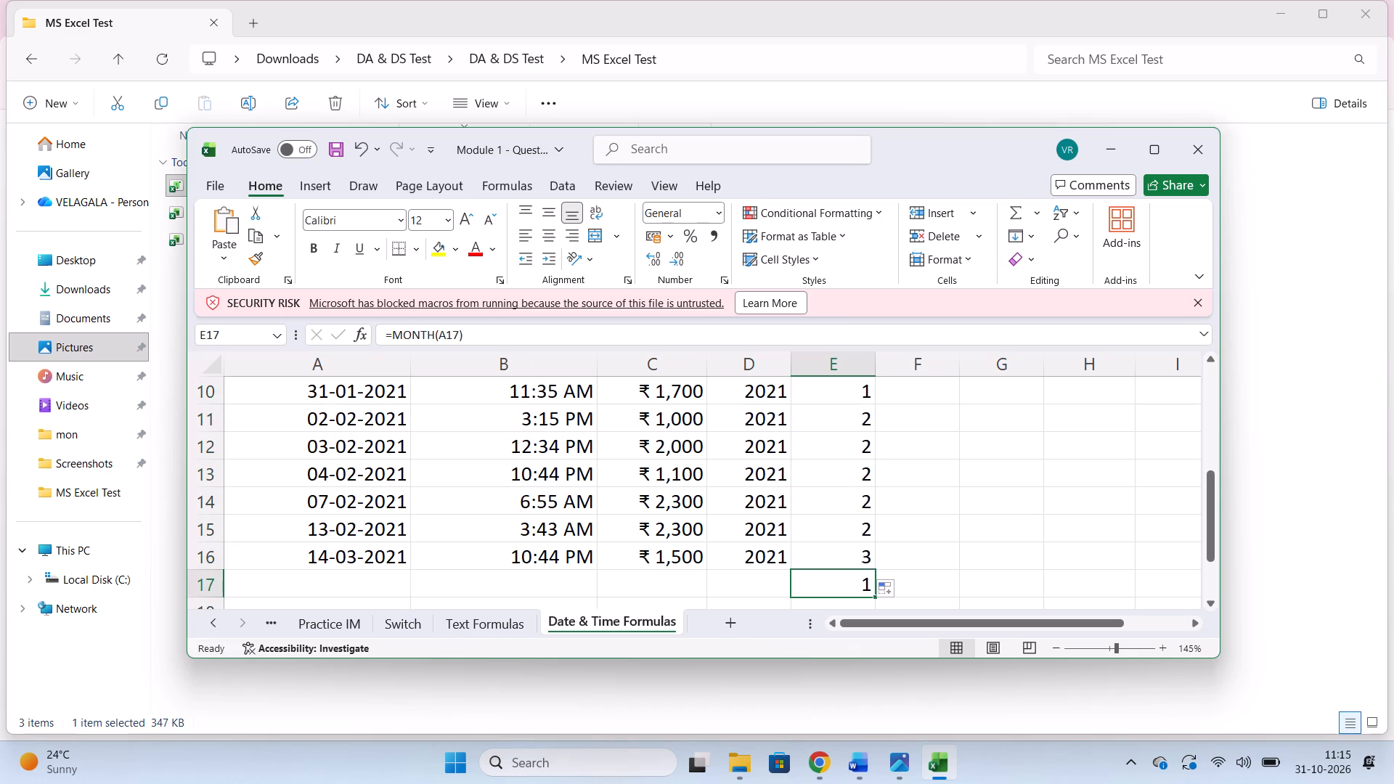
left_click(843, 581)
key("BackSpace")
Fill the DAY formula from F2 down to row 16, the last date.
scroll(964, 552, "up", 2)
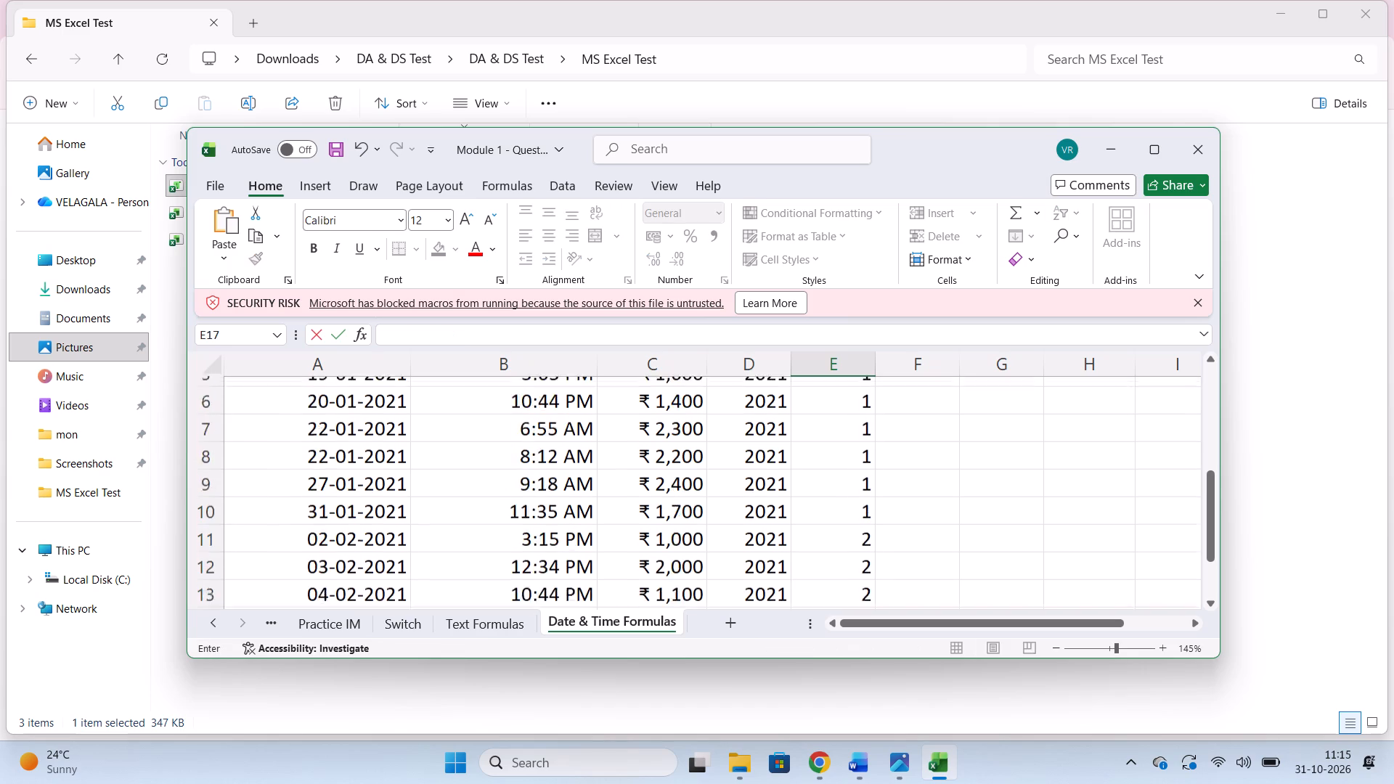
scroll(964, 552, "up", 1)
scroll(921, 475, "up", 7)
left_click(907, 409)
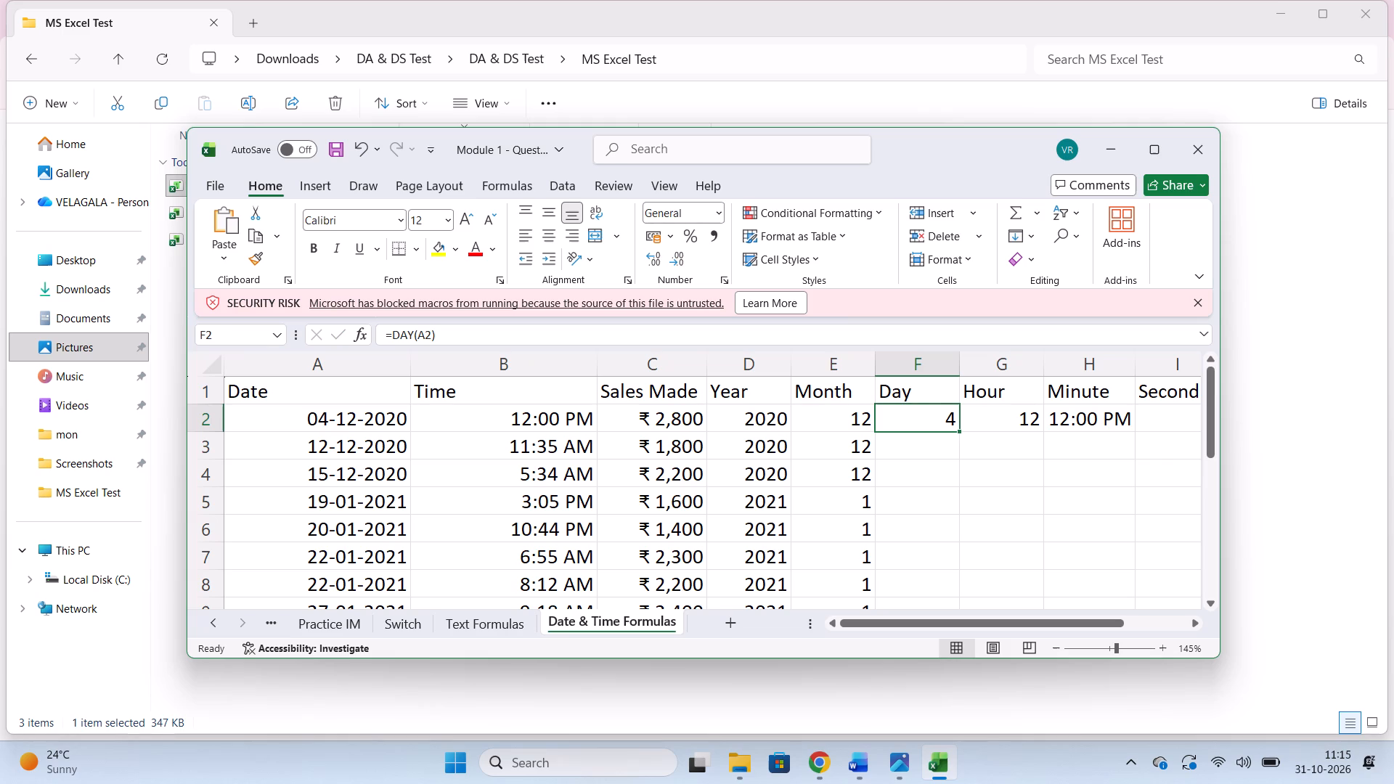
left_click_drag(961, 433, 979, 651)
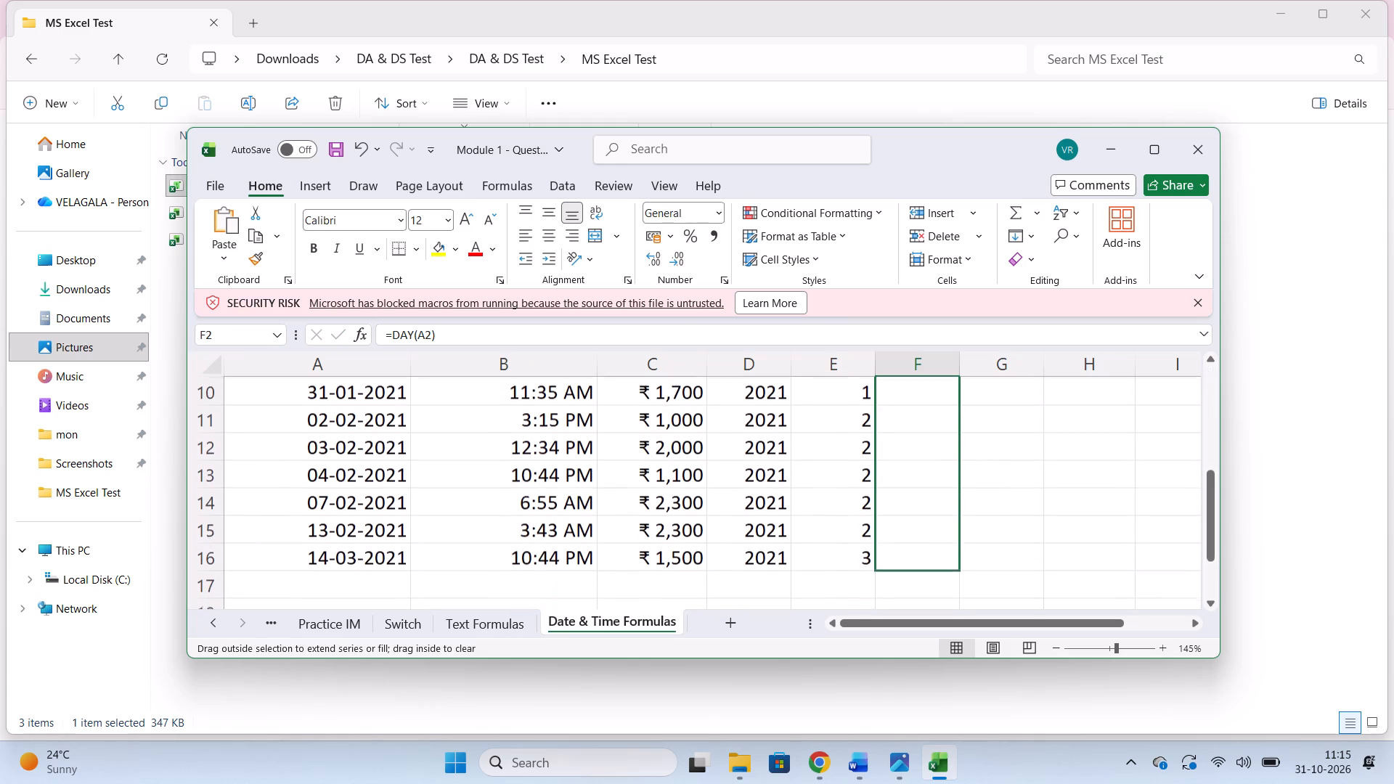
left_click_drag(979, 651, 971, 568)
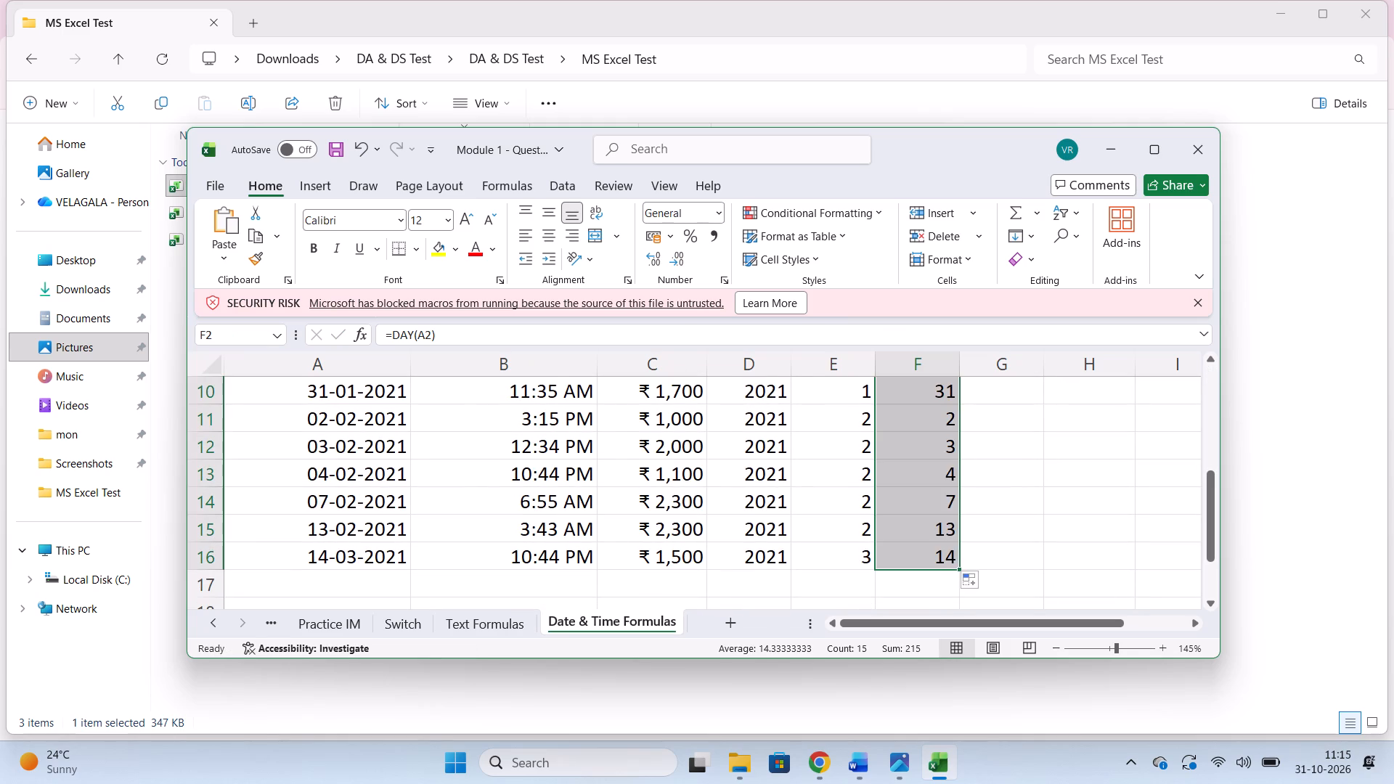
Fill the HOUR formula from G2 down to row 16 in the Hour column.
scroll(1014, 507, "left", 4)
scroll(1014, 507, "right", 5)
scroll(1014, 507, "up", 5)
scroll(1014, 507, "down", 2)
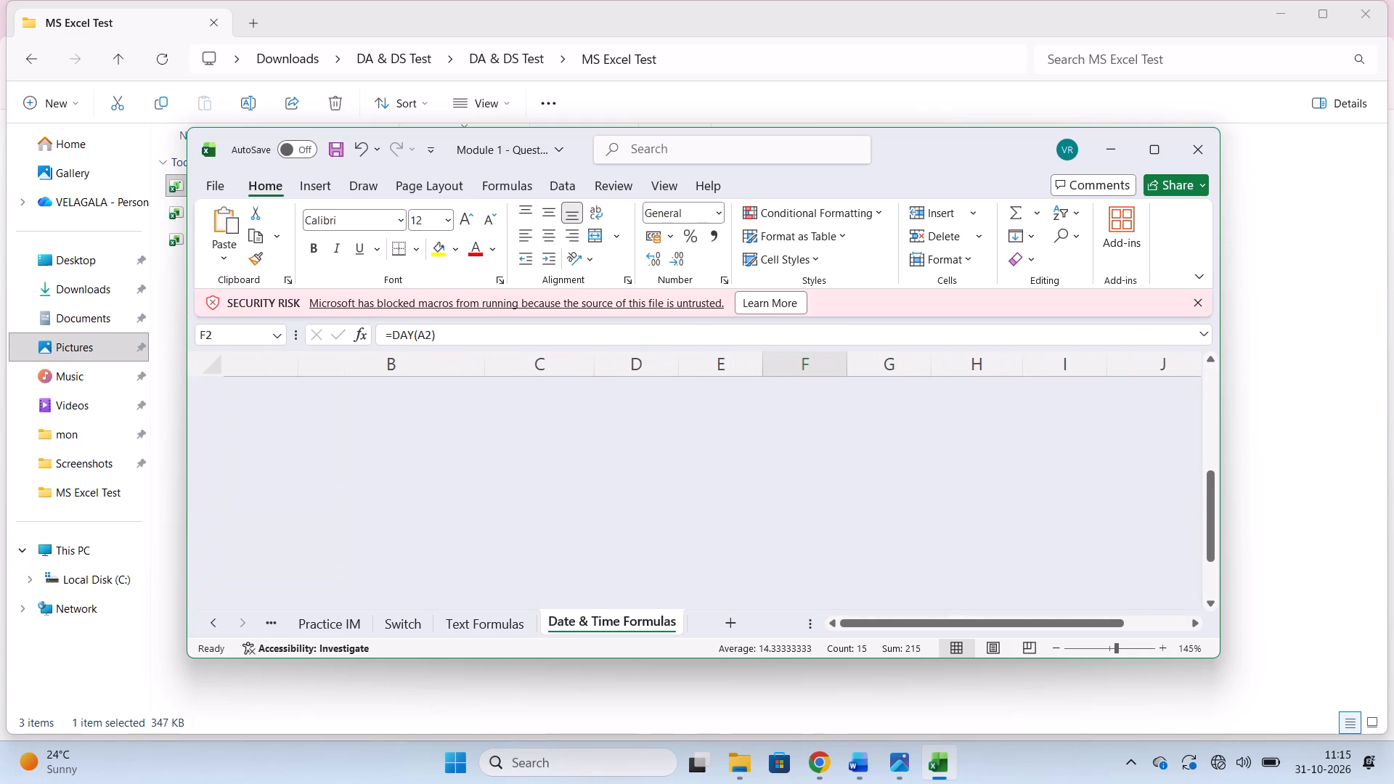
scroll(1014, 507, "down", 3)
scroll(1014, 507, "up", 3)
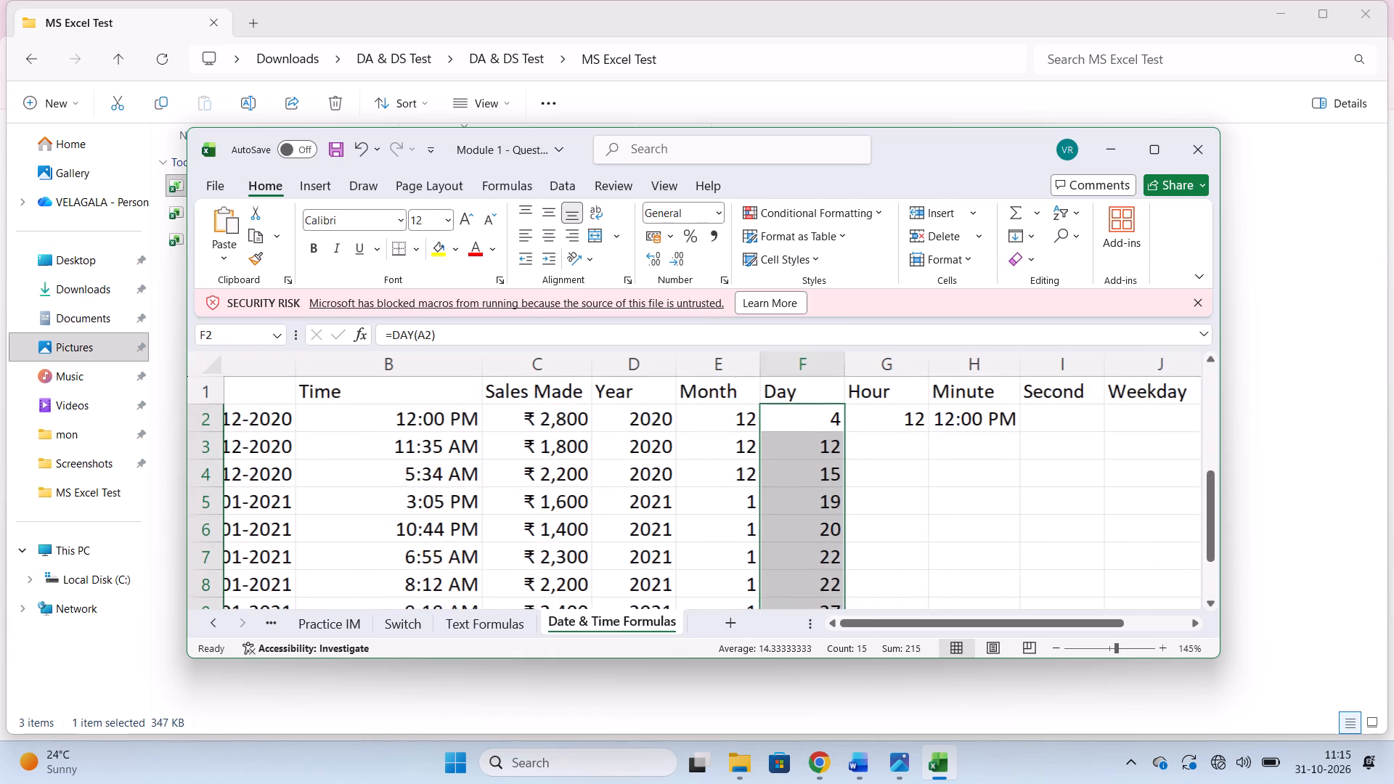
left_click(894, 412)
left_click(855, 417)
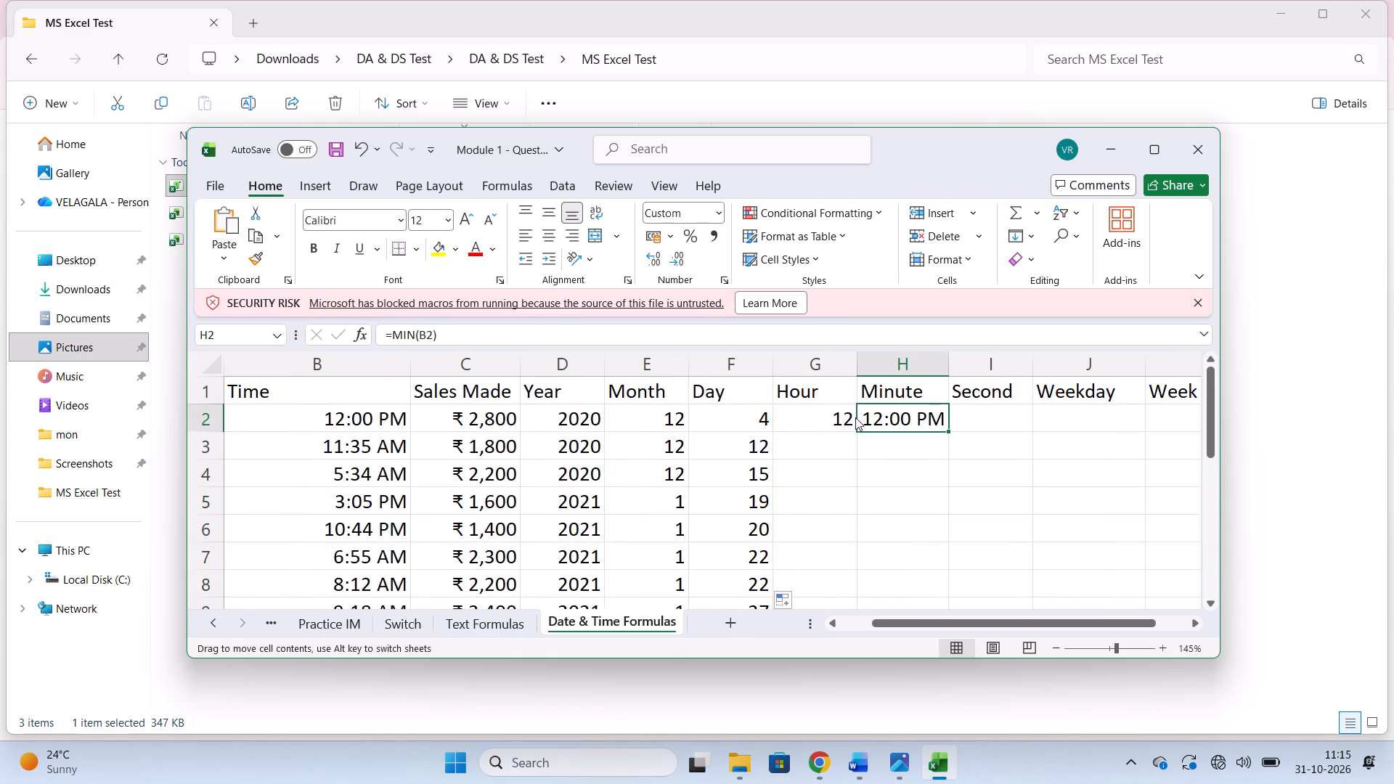
left_click(836, 417)
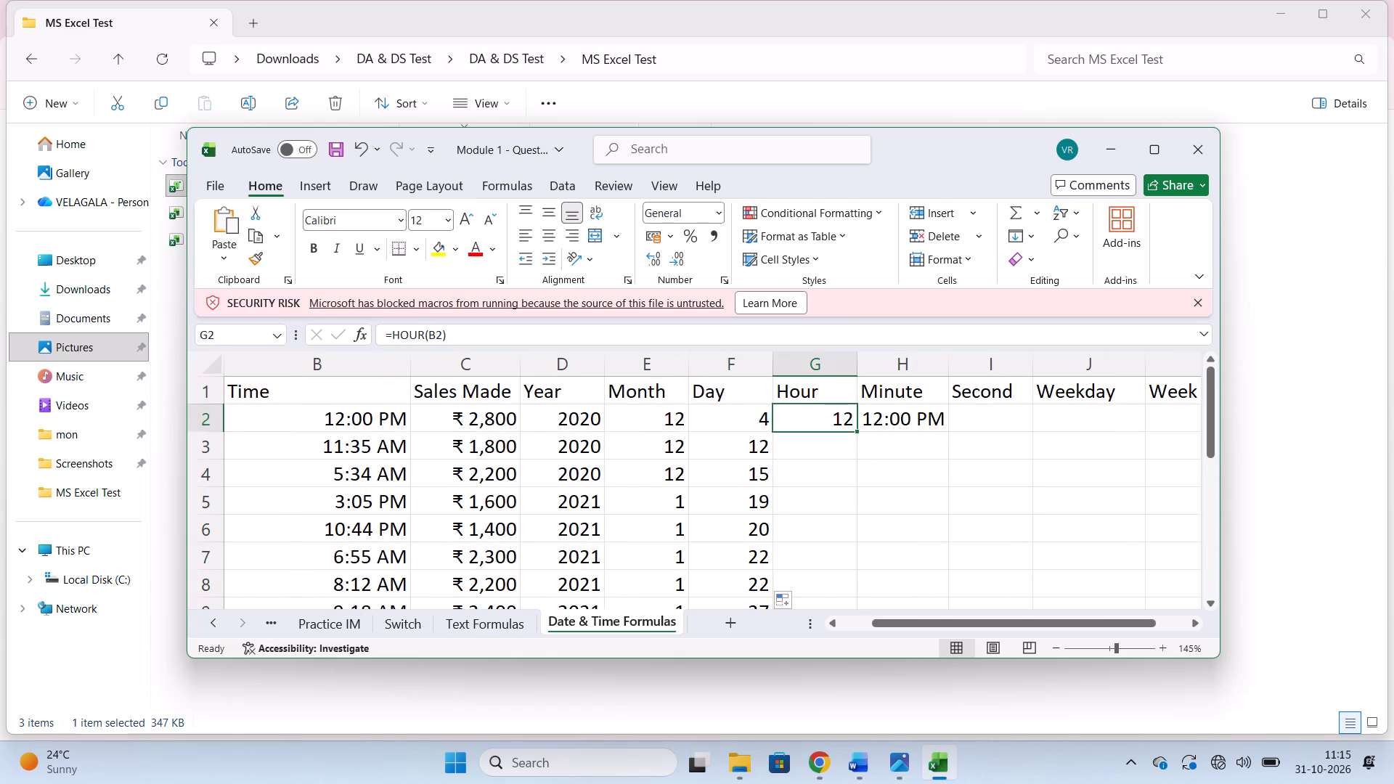
left_click(860, 432)
left_click(850, 420)
left_click_drag(855, 430, 873, 640)
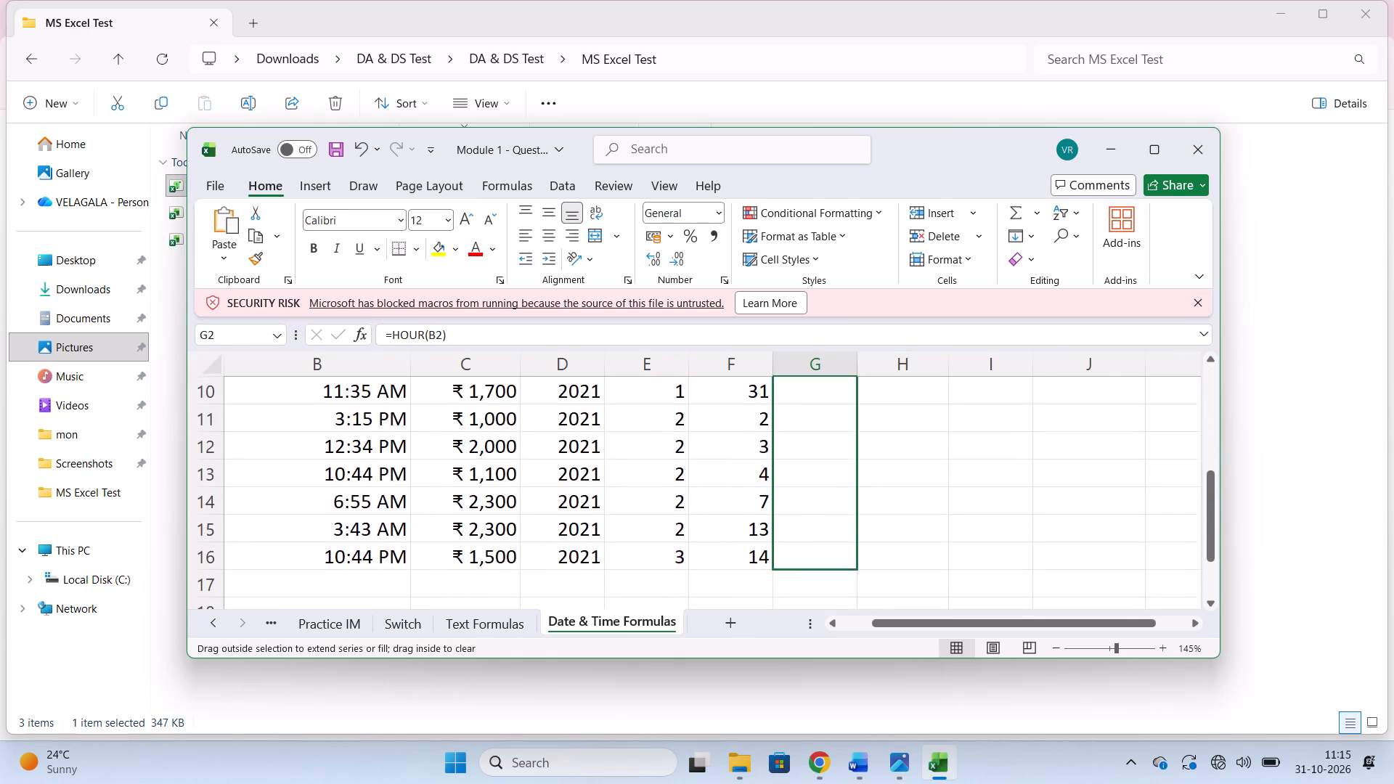
left_click_drag(873, 640, 844, 539)
Replace the formula in cell H2 of the Minute column with =MINUTE(A2).
scroll(949, 497, "up", 7)
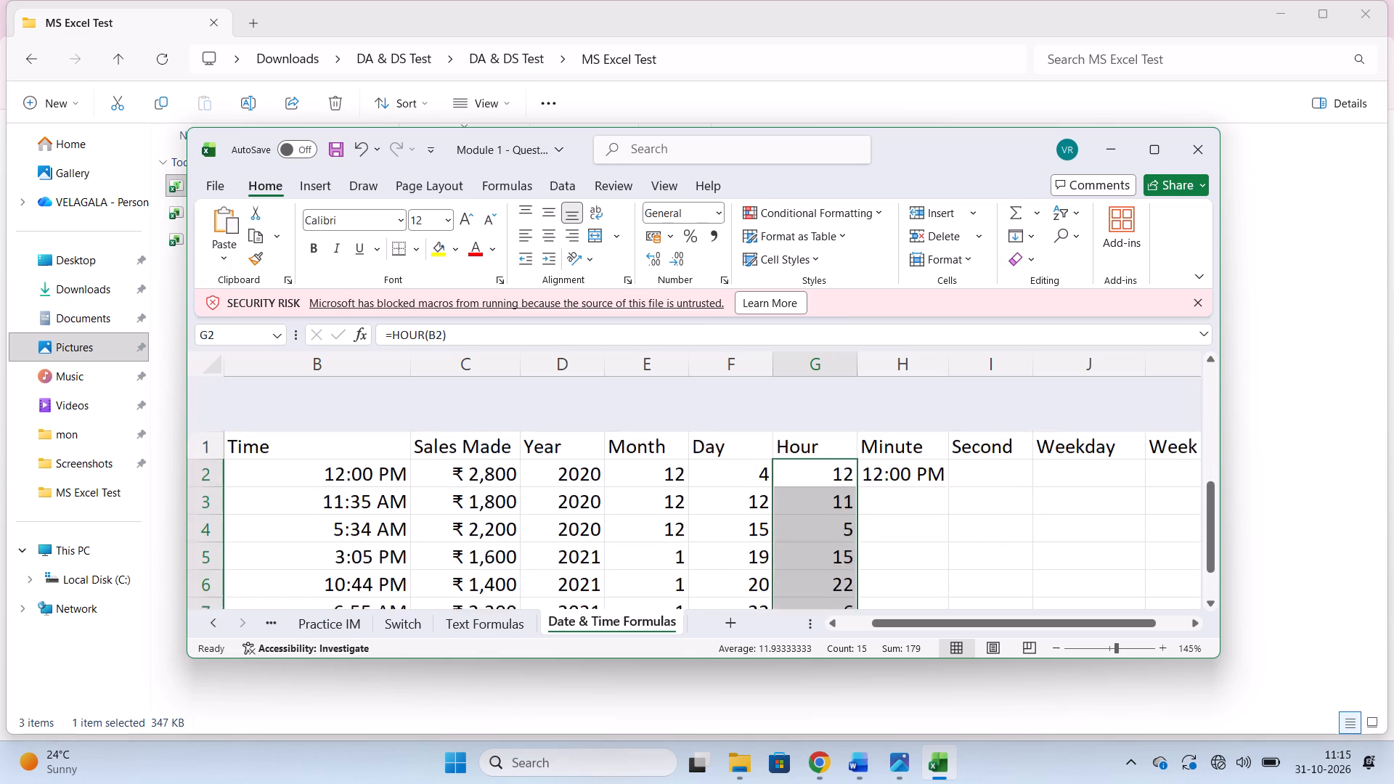
scroll(949, 497, "up", 1)
left_click(895, 415)
key("BackSpace")
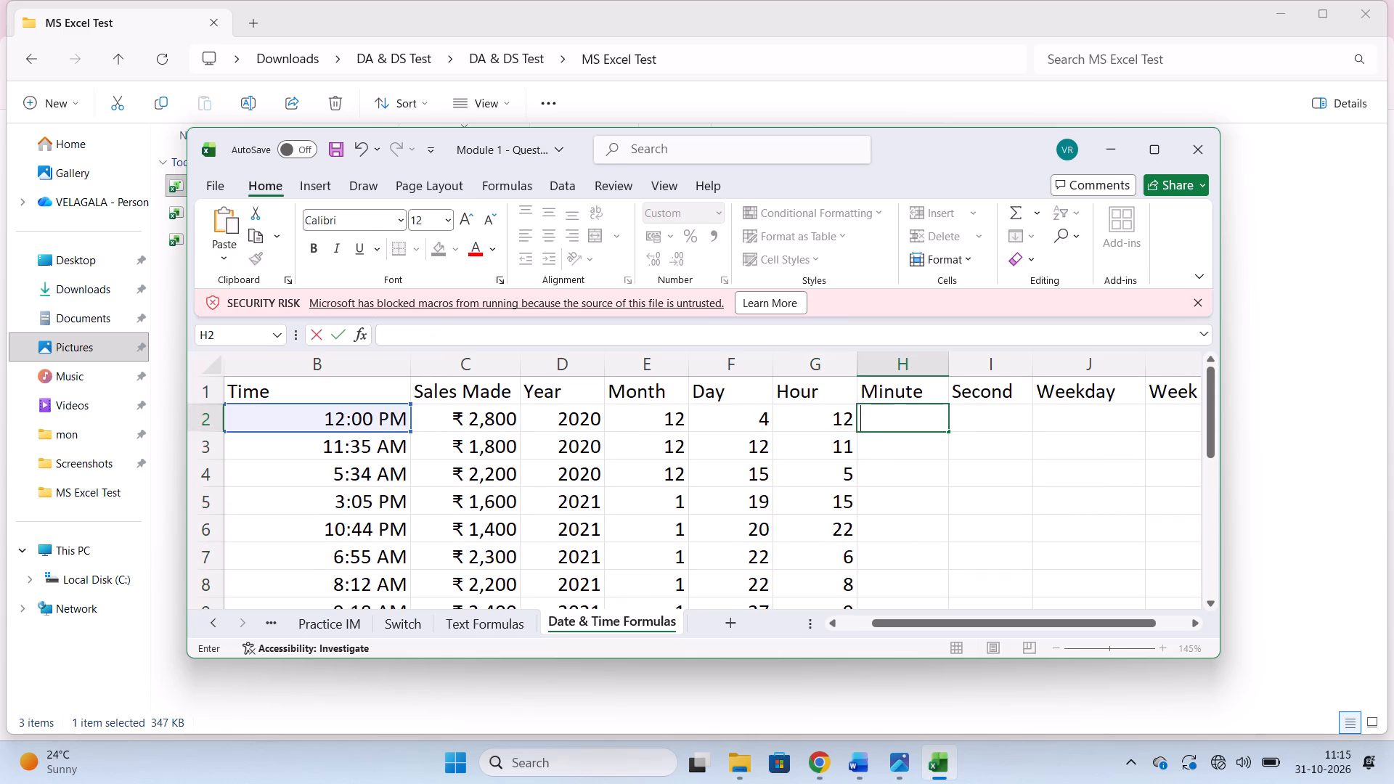
type("mi")
key("BackSpace")
key("BackSpace")
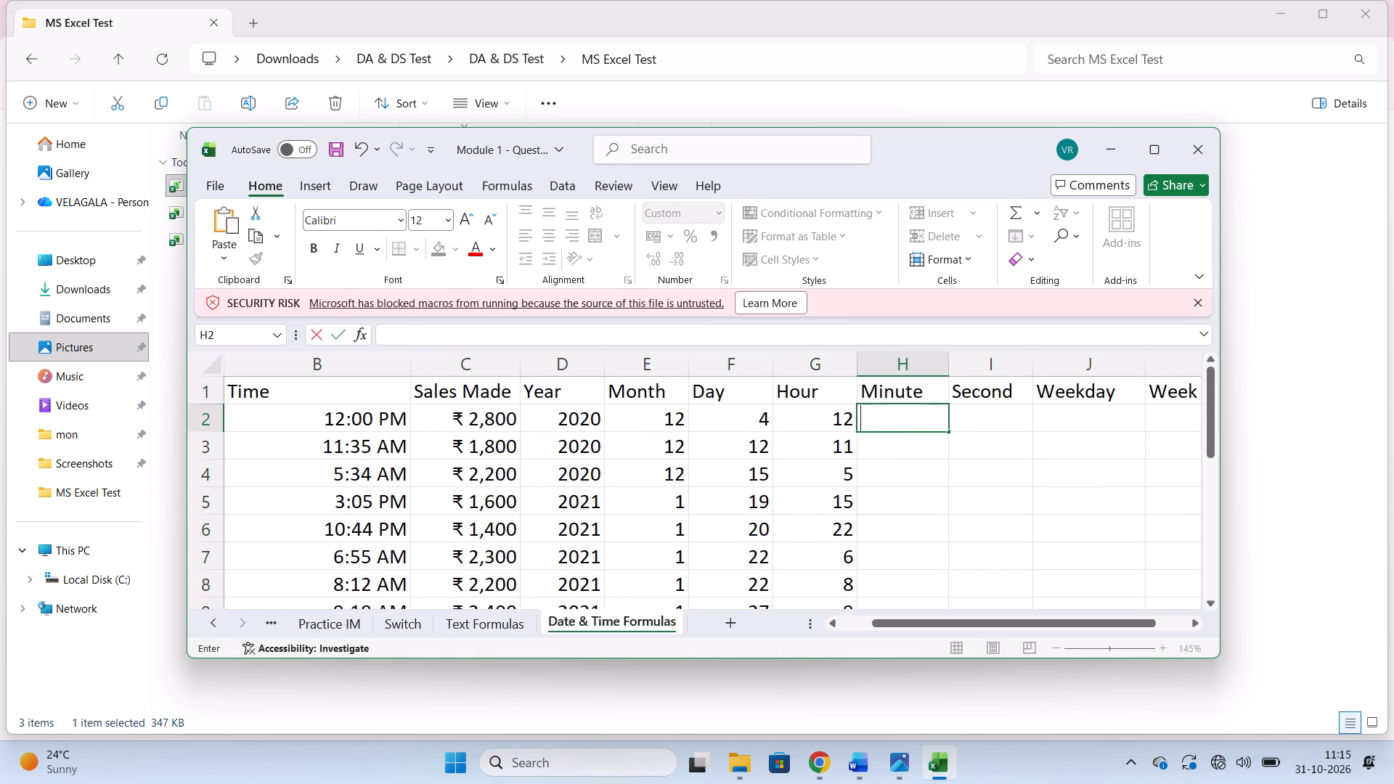
type("=mi")
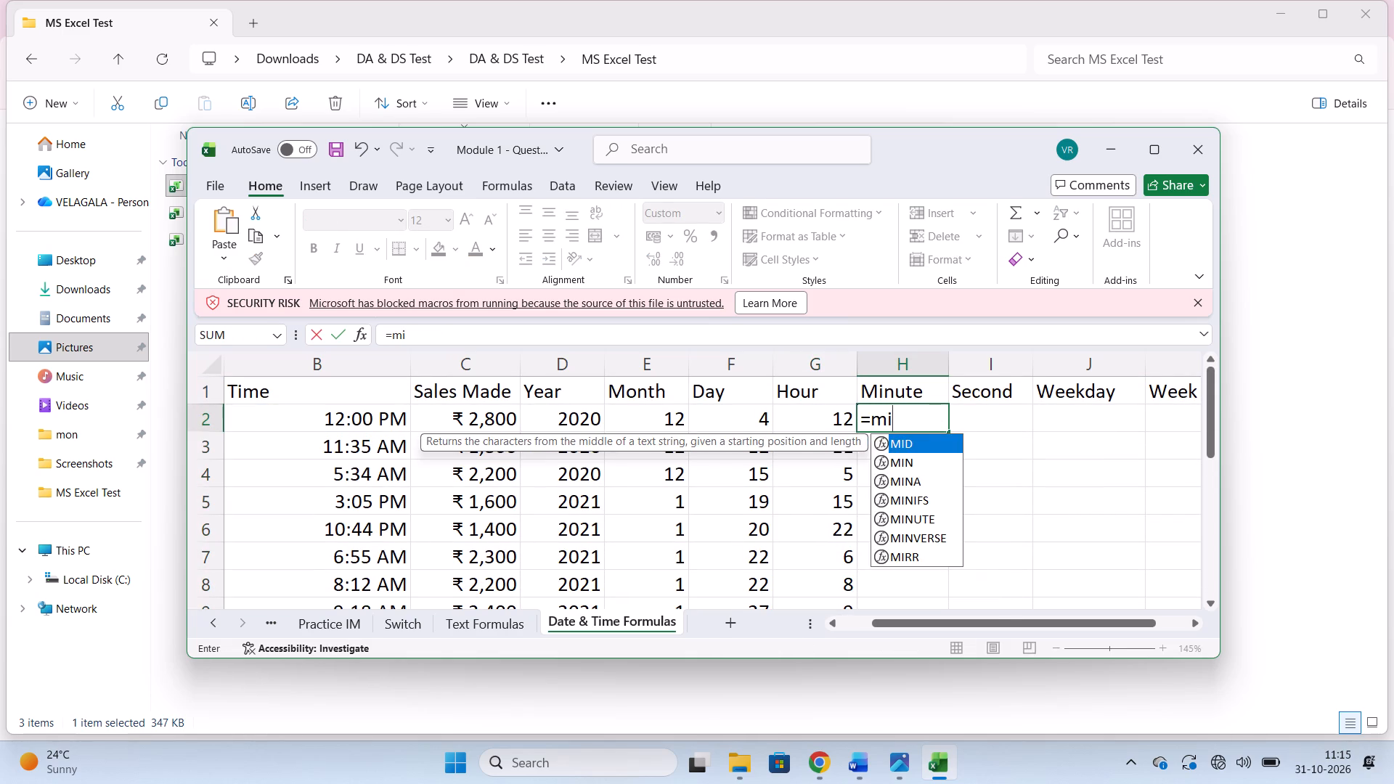
key("n")
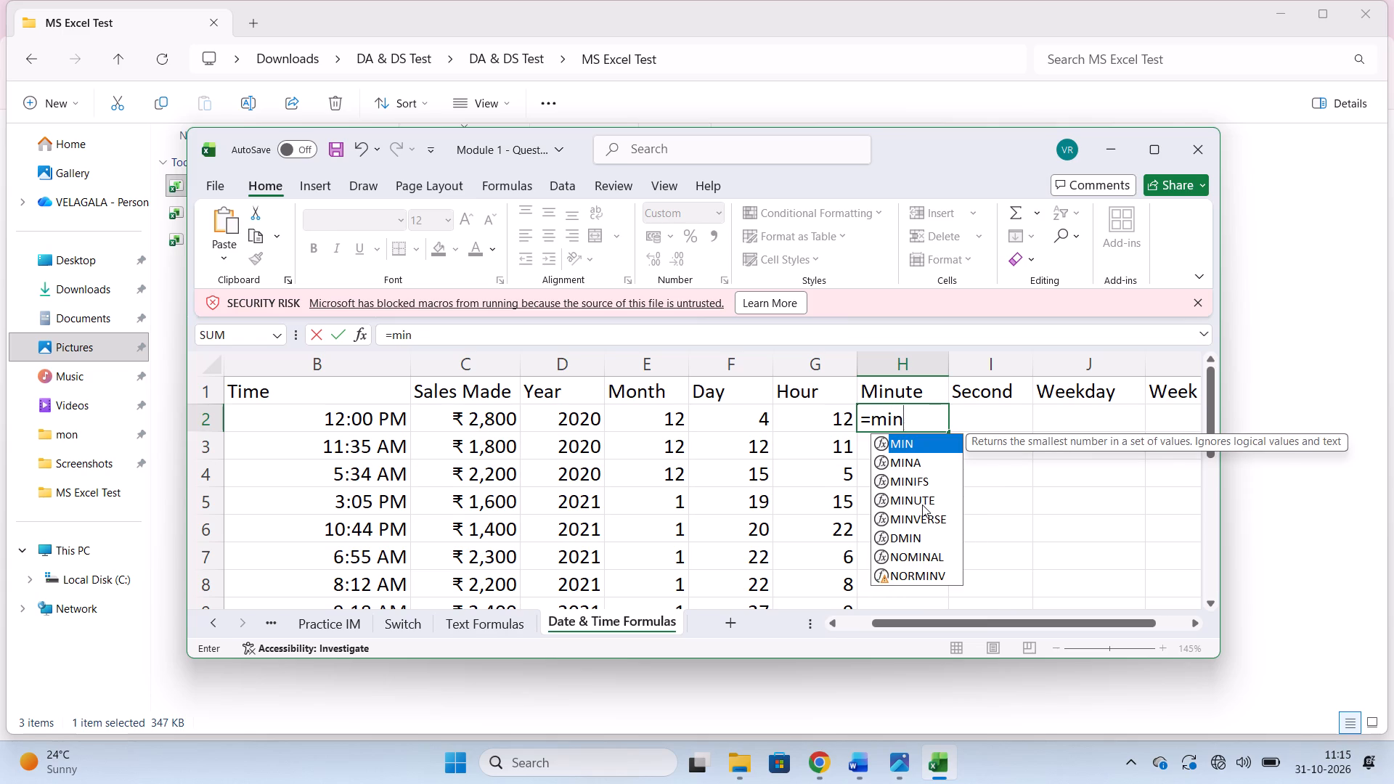
type("ute")
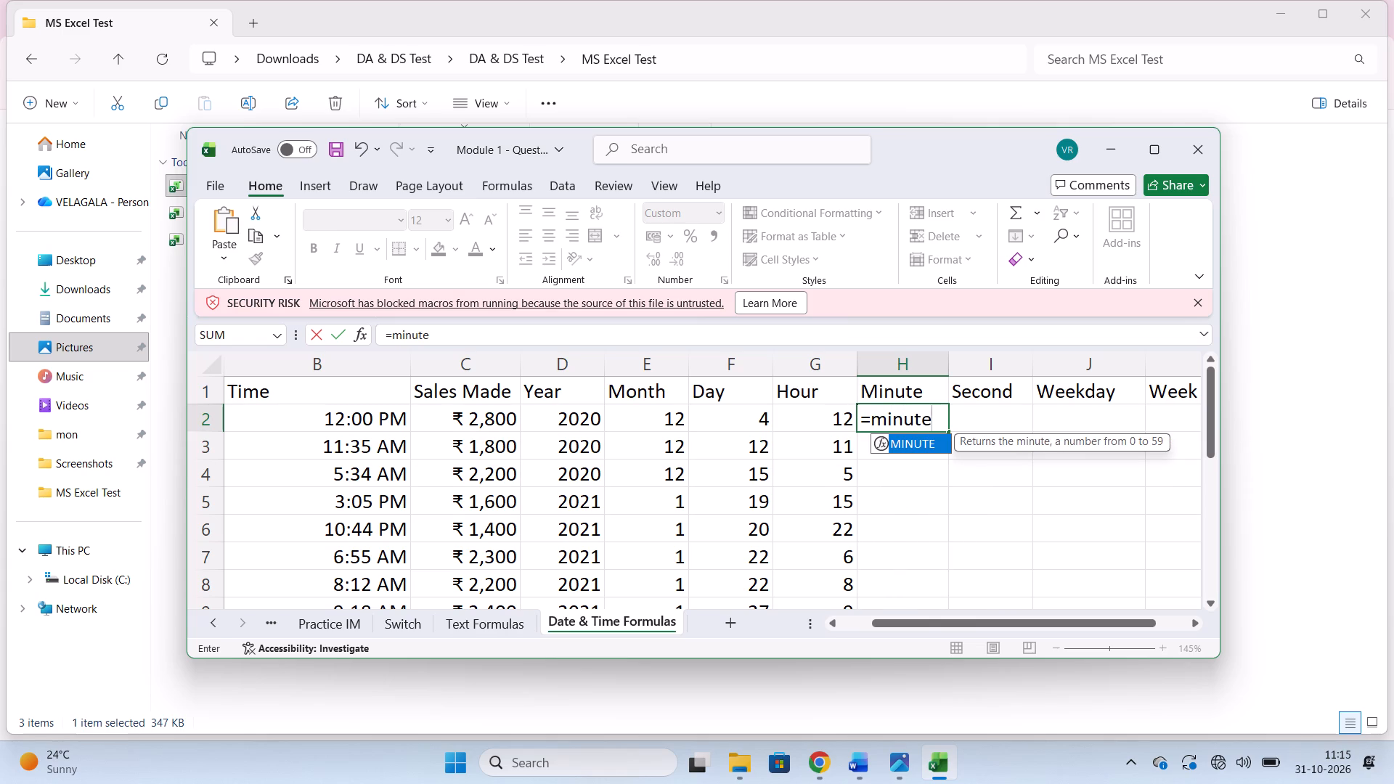
type("(a2")
key("shift+parenright")
key("Return")
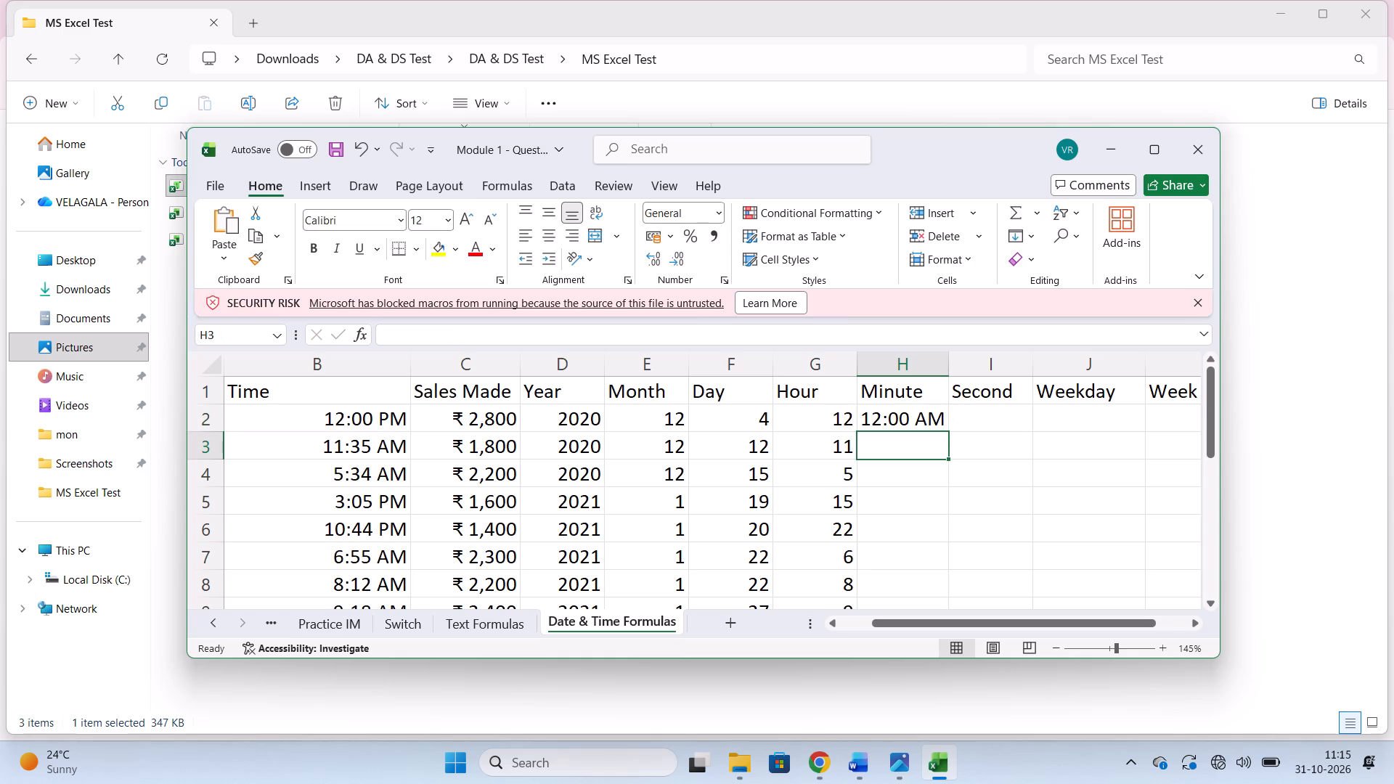
Fill the MINUTE formula from H2 down to row 16.
left_click(913, 425)
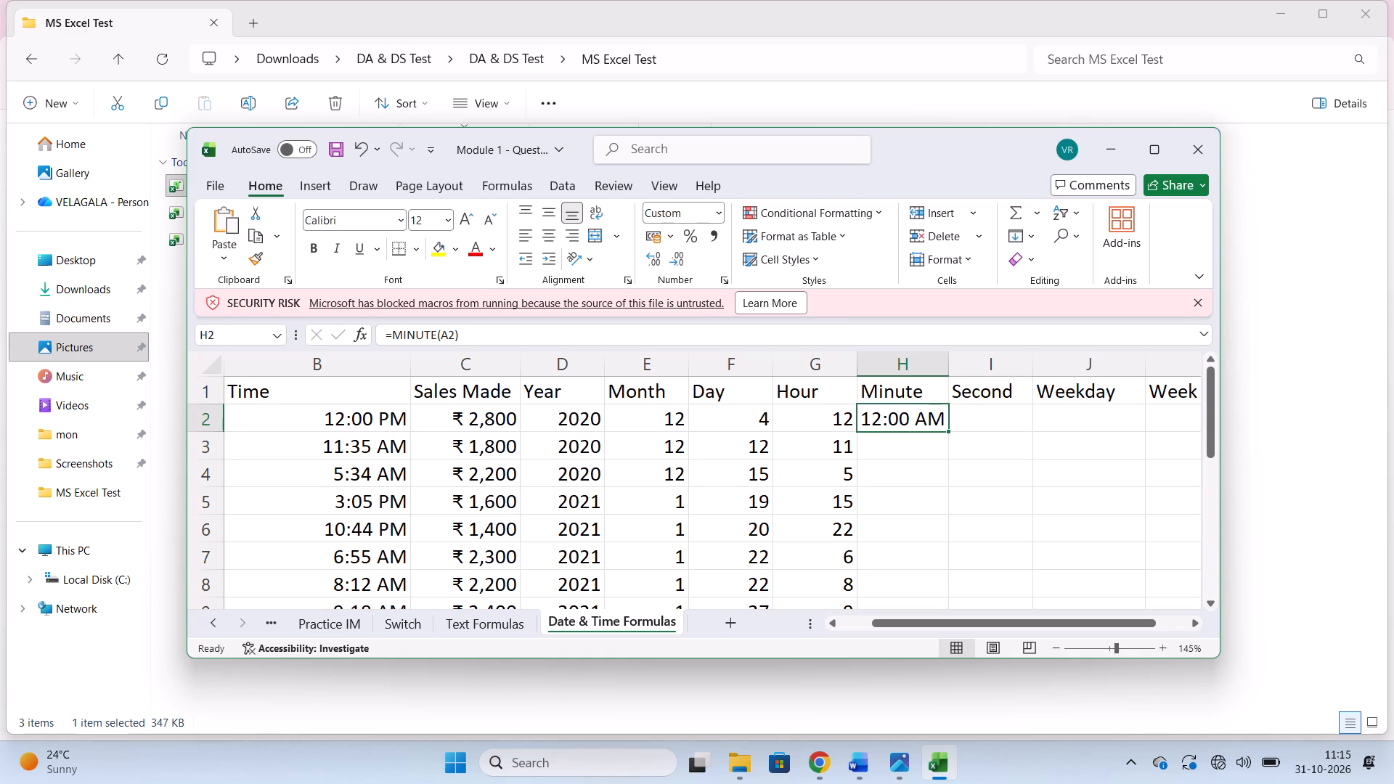
left_click_drag(948, 430, 955, 577)
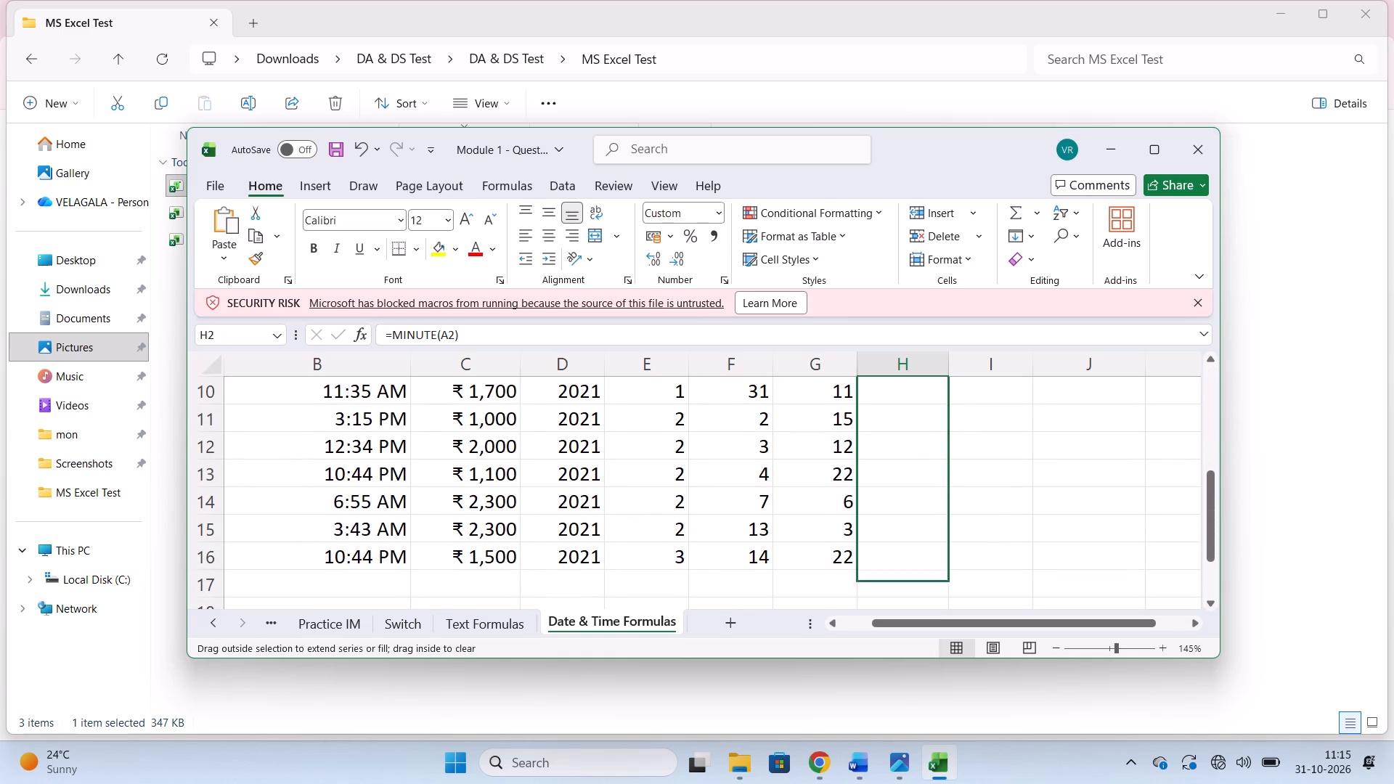
left_click_drag(955, 577, 945, 558)
Look through the clipboard history for previously copied formulas, and close it without pasting anything.
scroll(1051, 464, "left", 1)
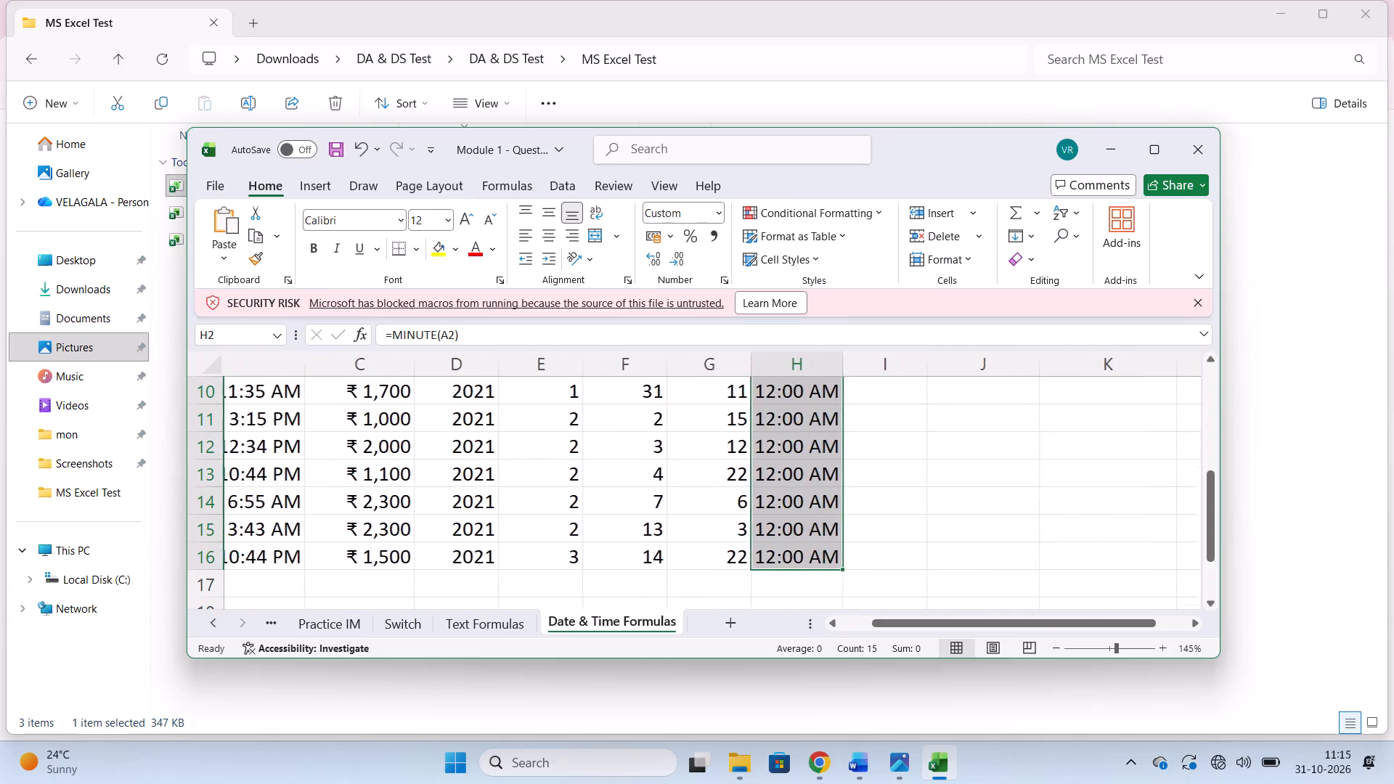
scroll(1051, 464, "up", 4)
key("super+v")
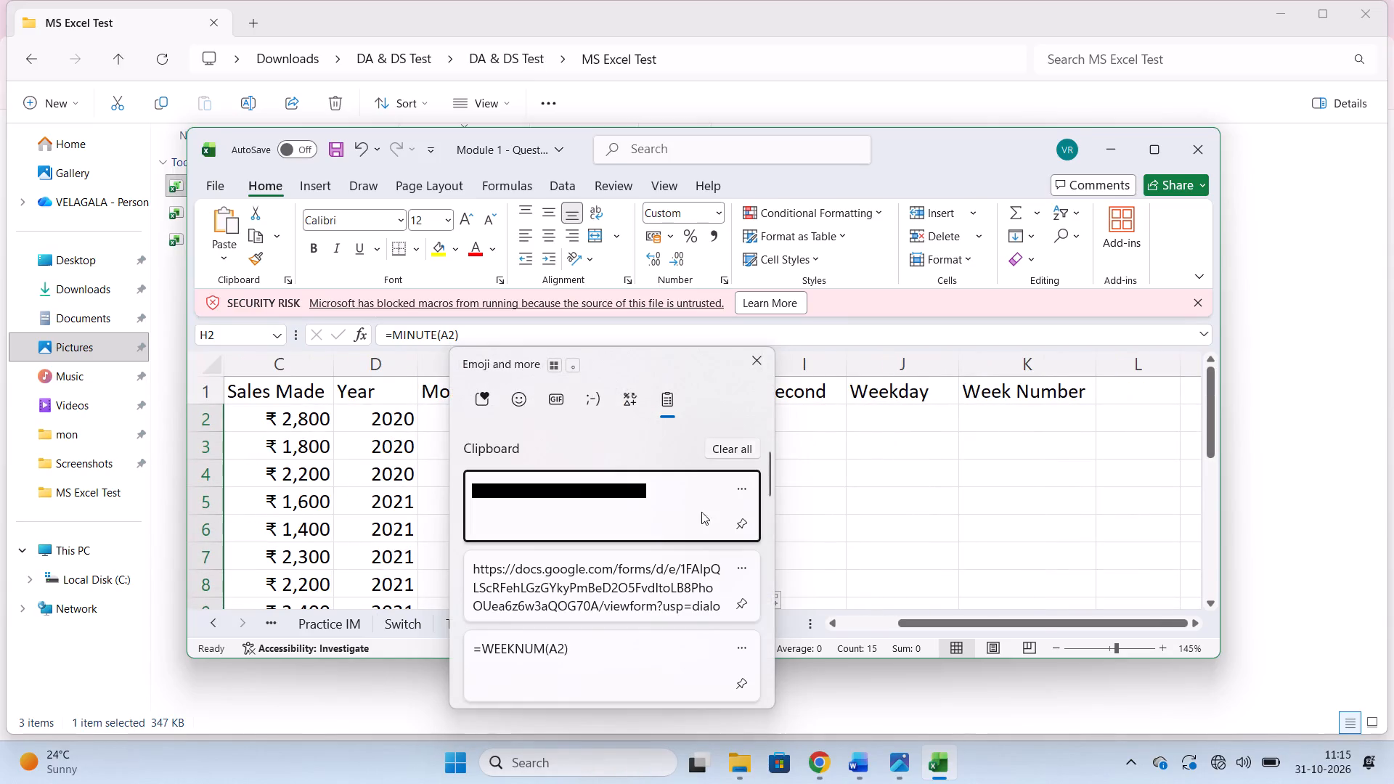
scroll(592, 568, "down", 4)
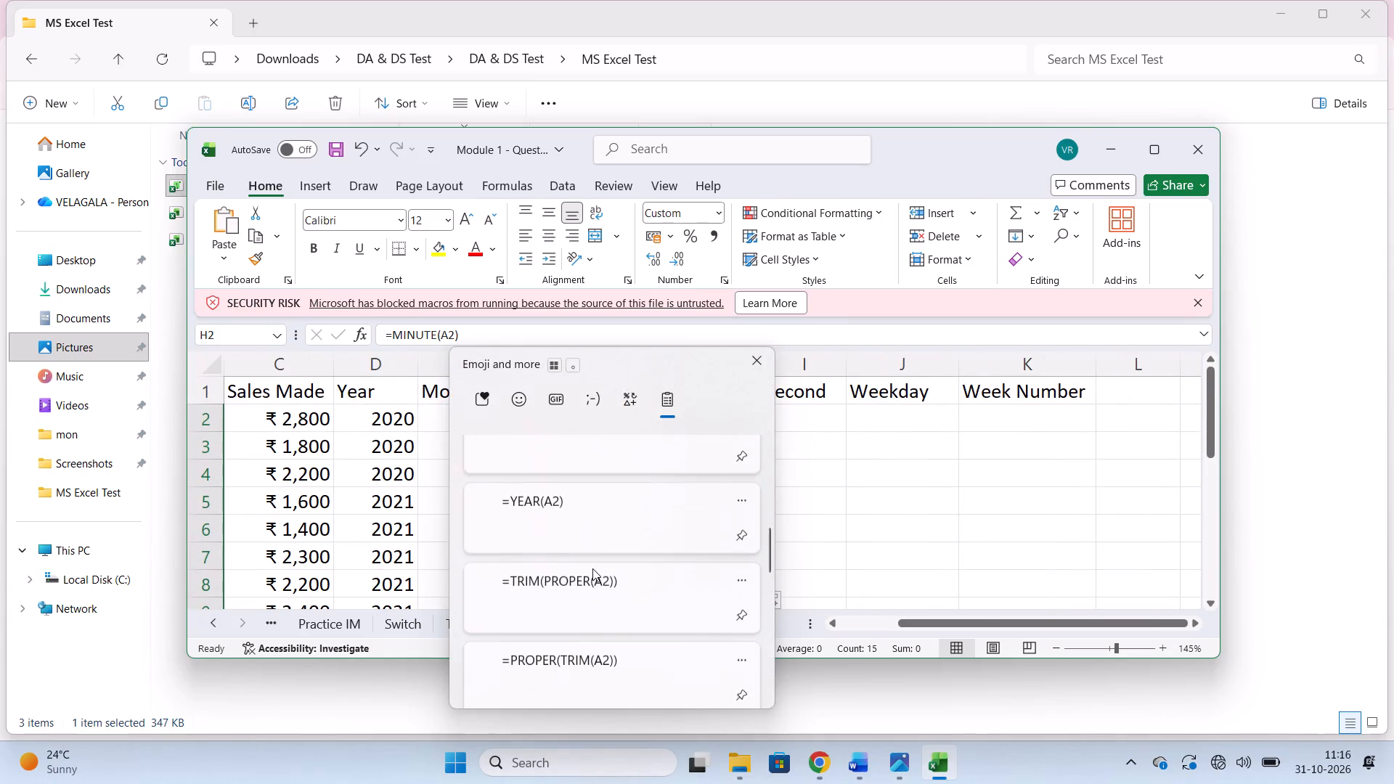
scroll(592, 568, "down", 6)
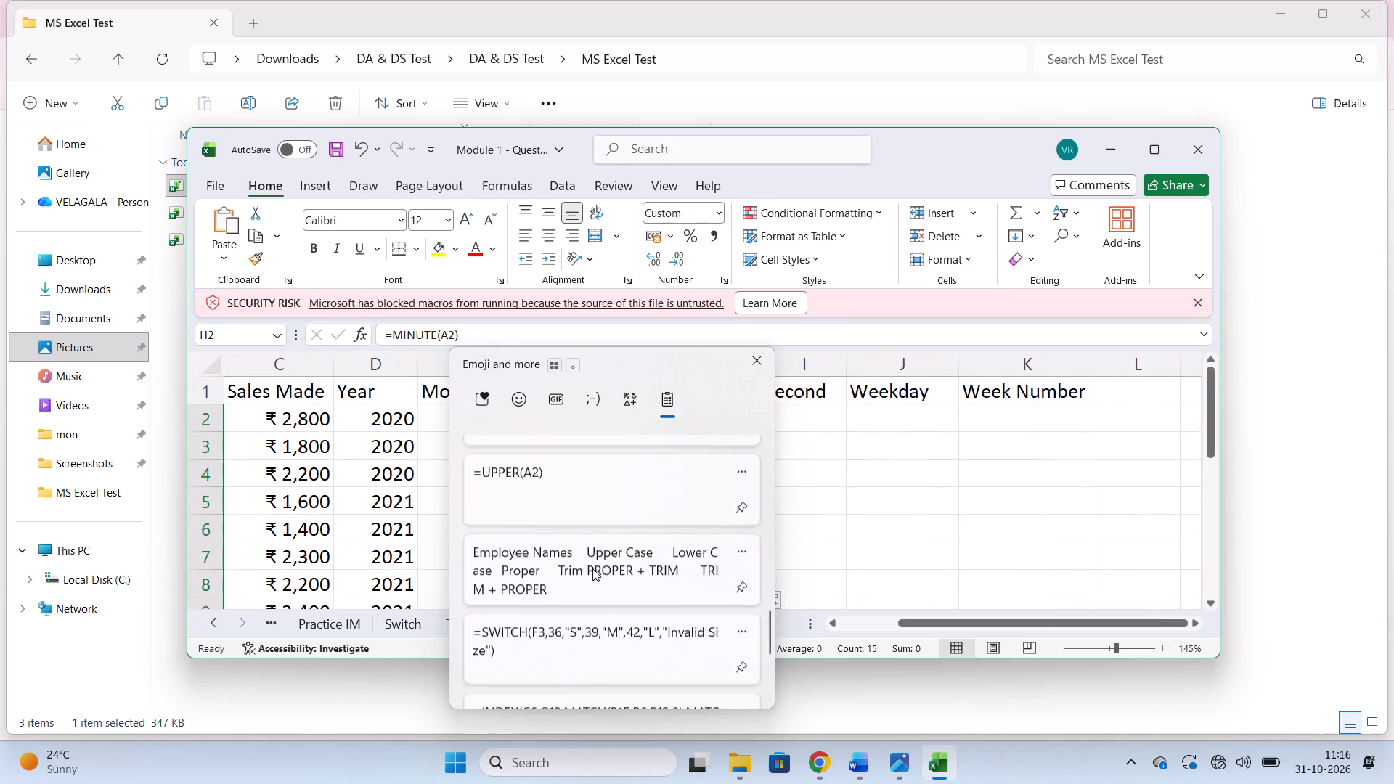
scroll(592, 568, "down", 4)
scroll(592, 568, "up", 7)
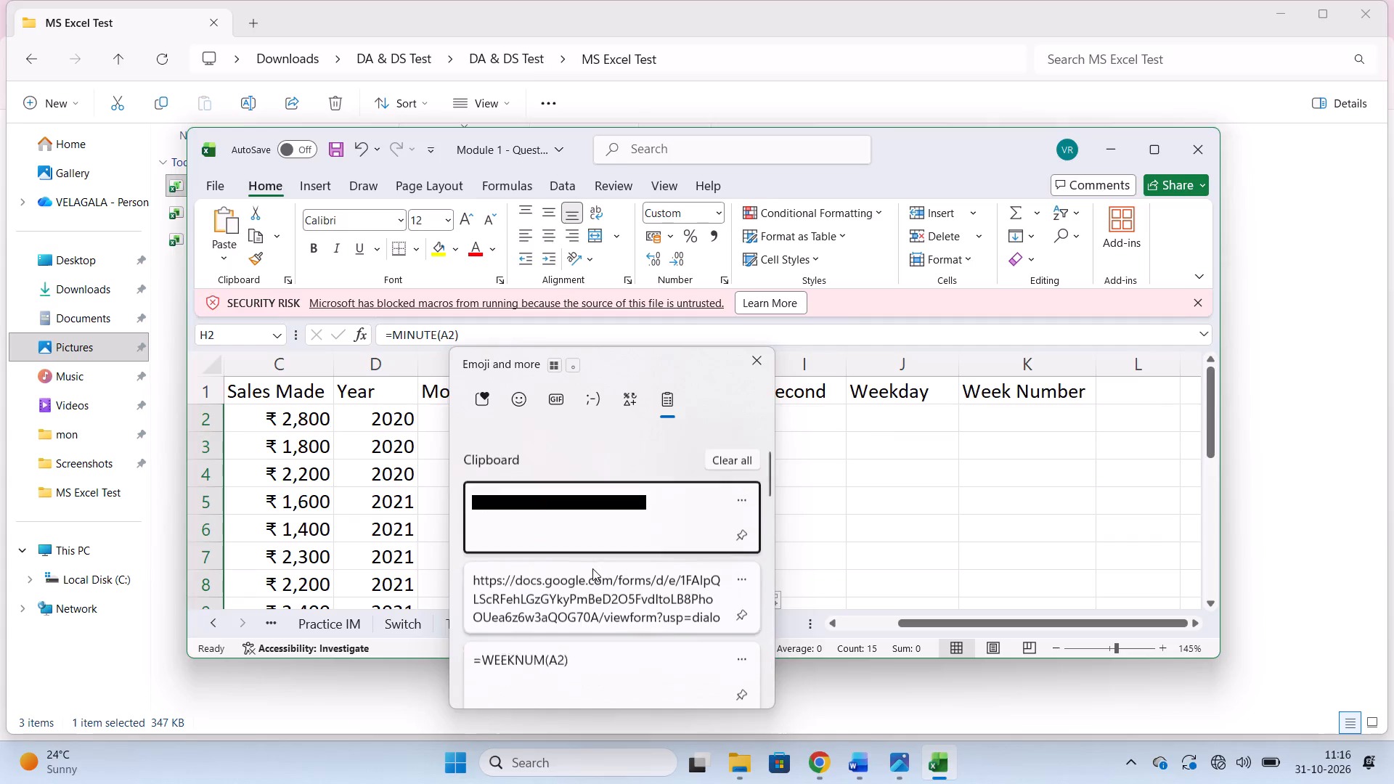
left_click(950, 505)
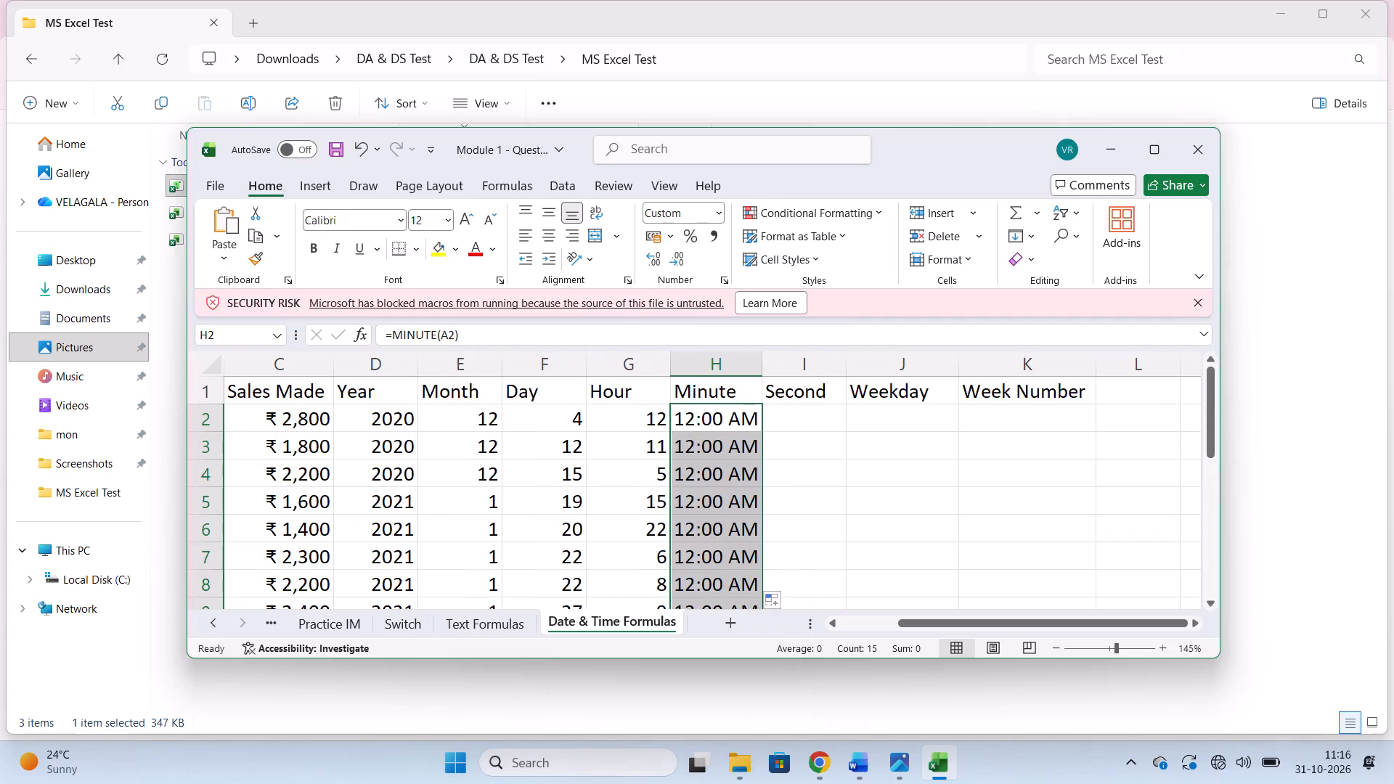
Enter =SEC(B2) in cell I2 of the Second column.
left_click(793, 423)
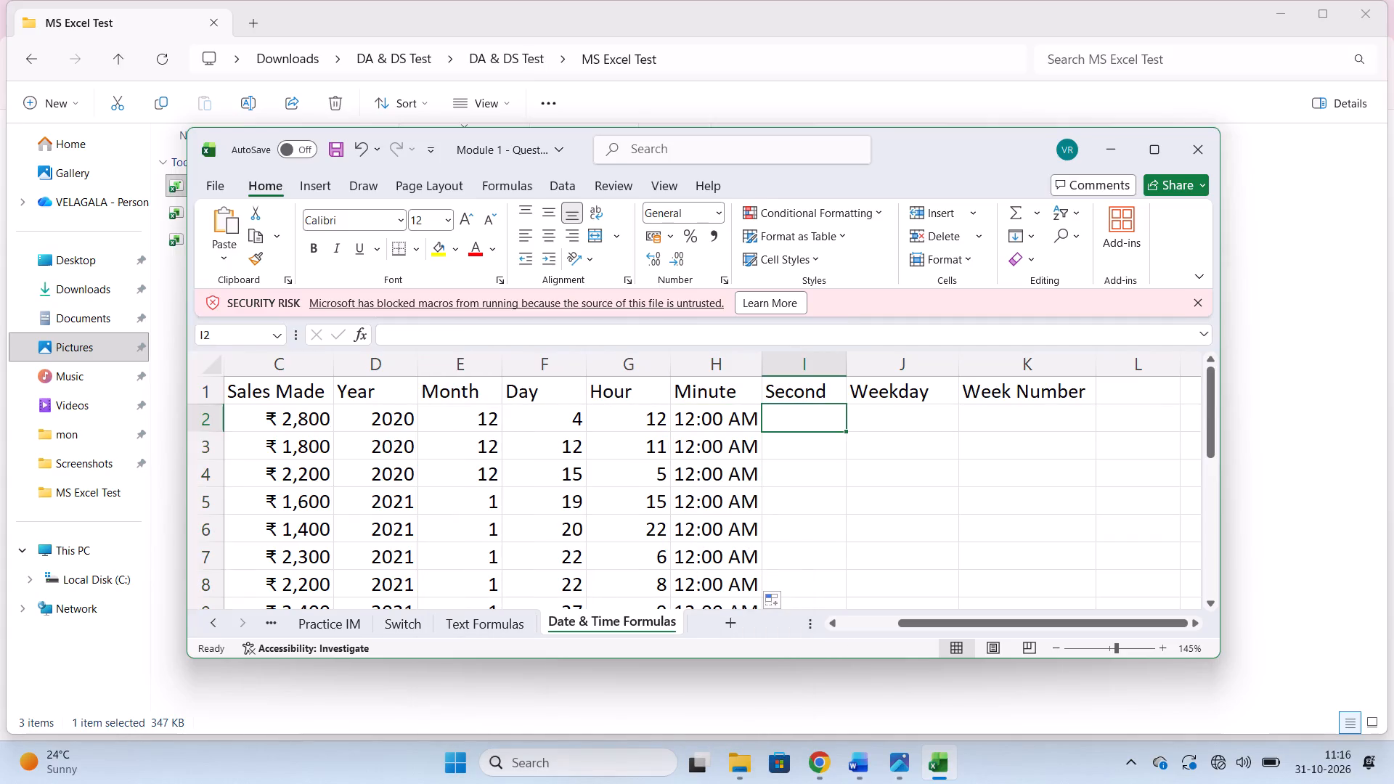
type("=se")
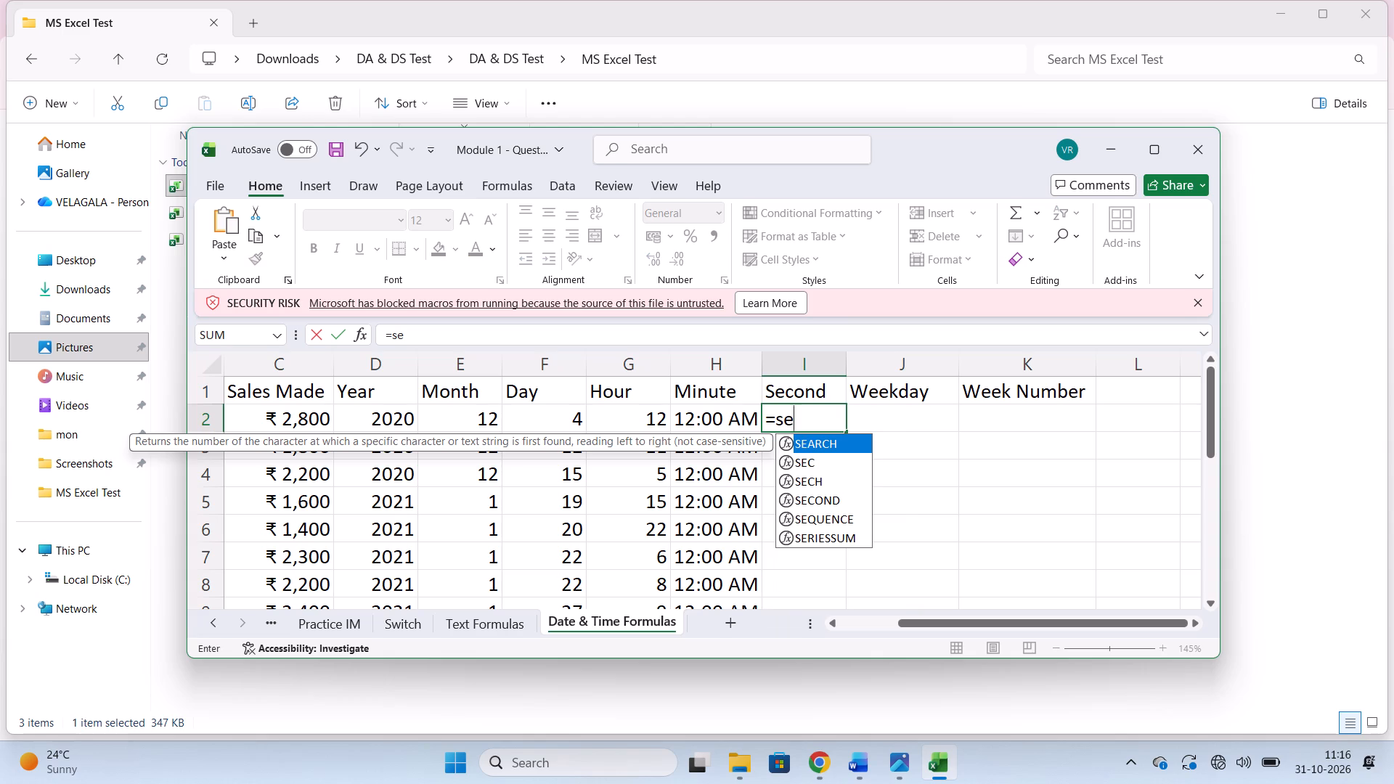
left_click(824, 463)
left_click(824, 463)
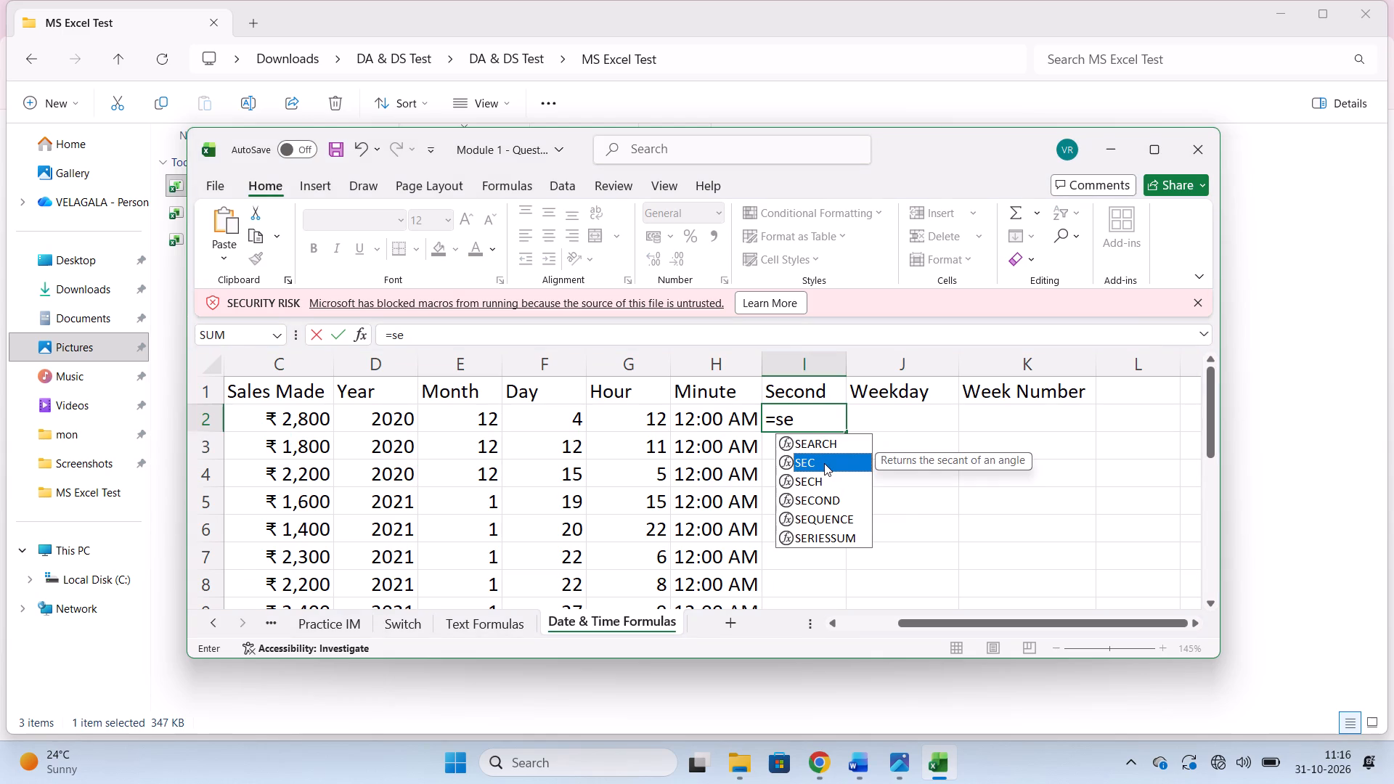
left_click(807, 424)
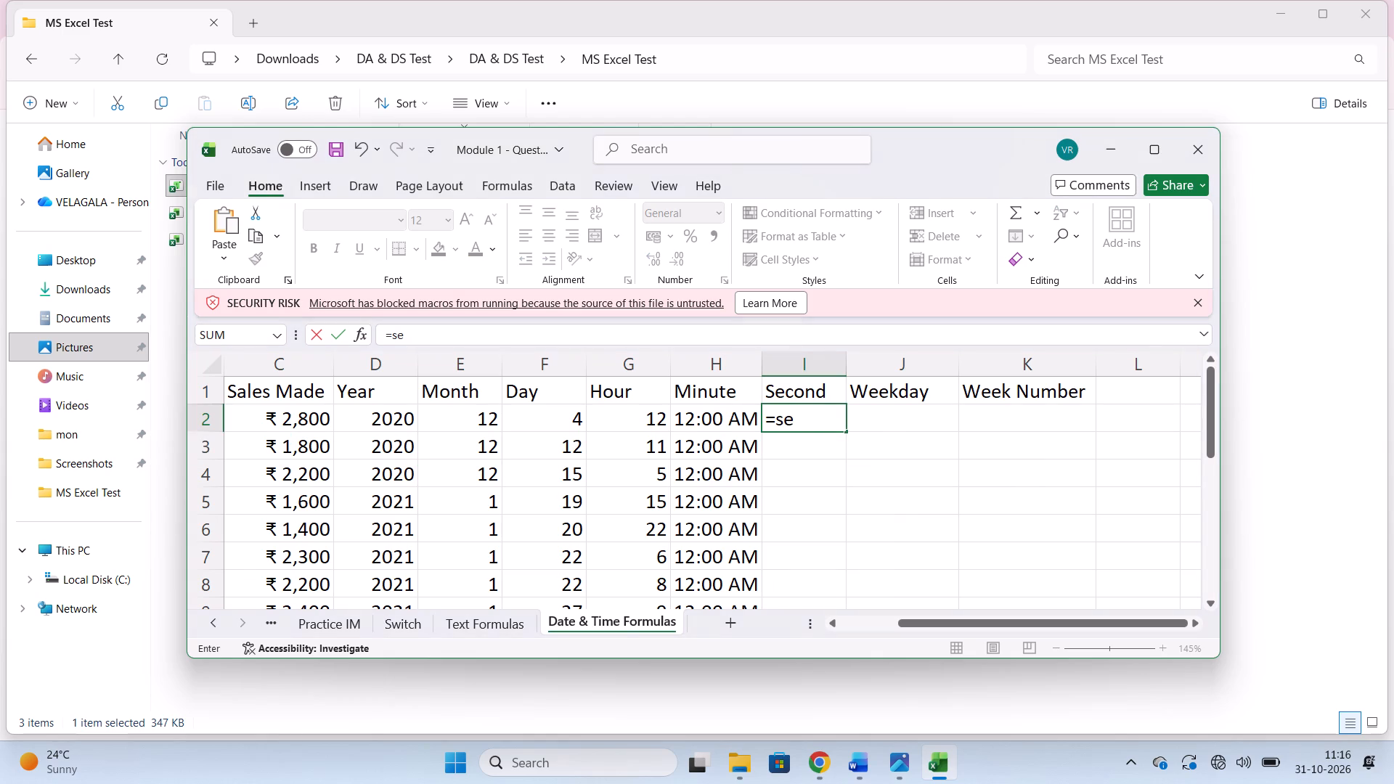
key("c")
key("shift+parenleft")
type("b3")
key("BackSpace")
type("2)")
key("Return")
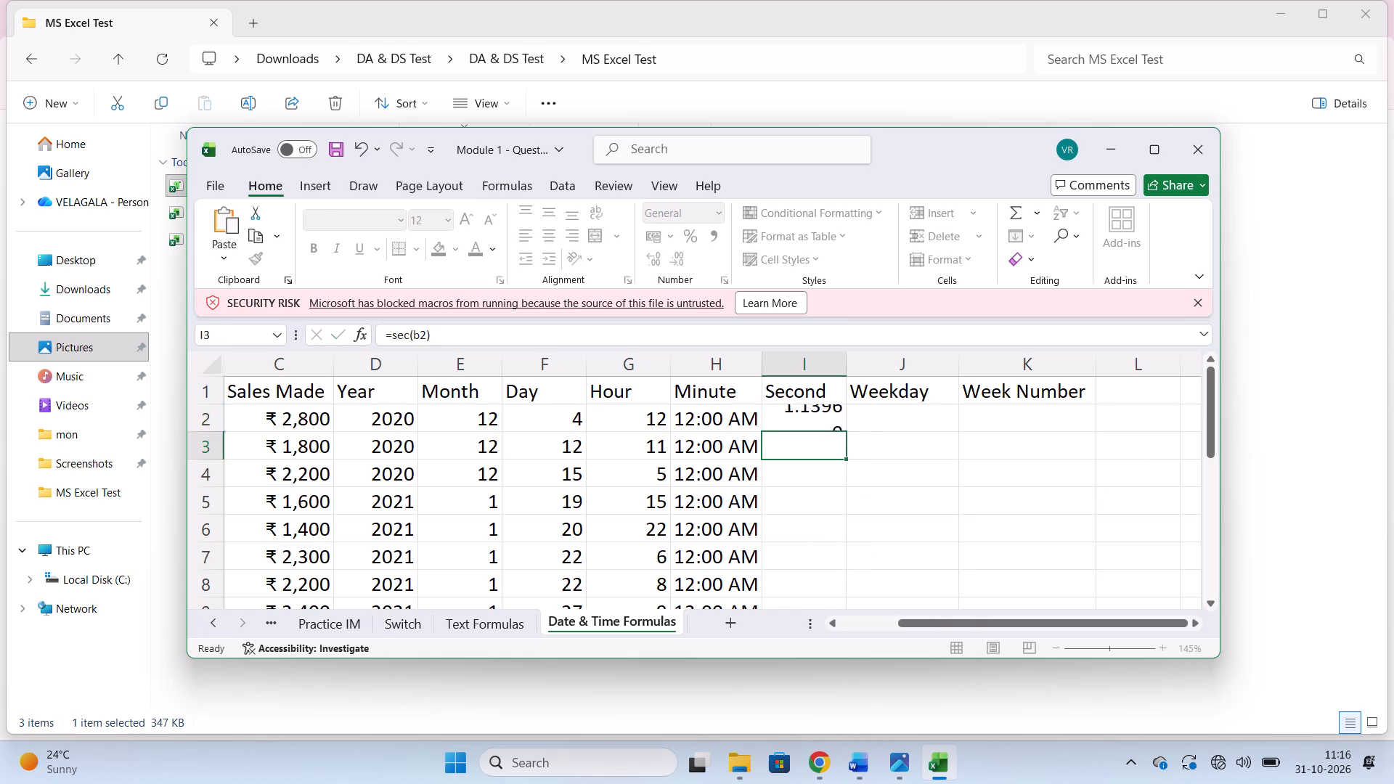
Correct the formula in cell I2 of the Second column to =SECOND(B2).
scroll(804, 425, "right", 2)
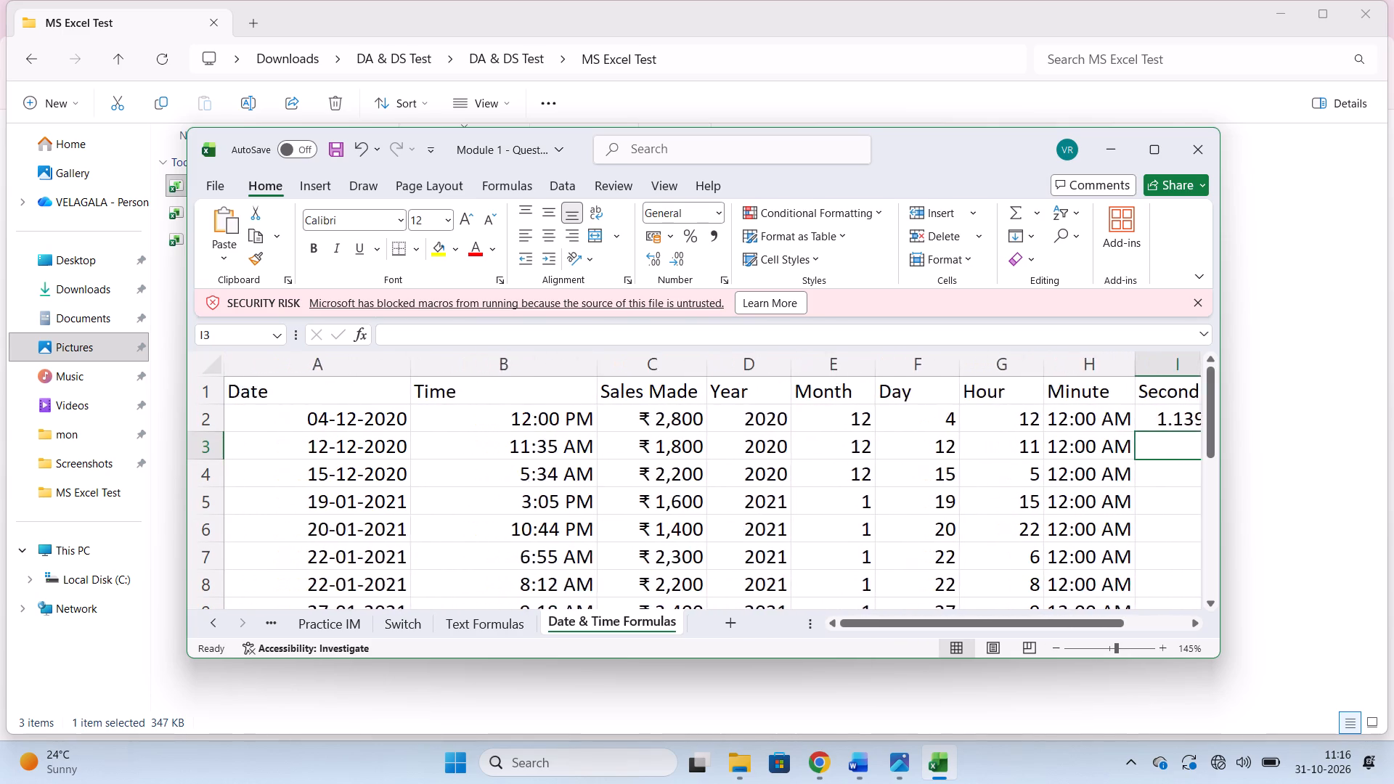
scroll(804, 425, "left", 1)
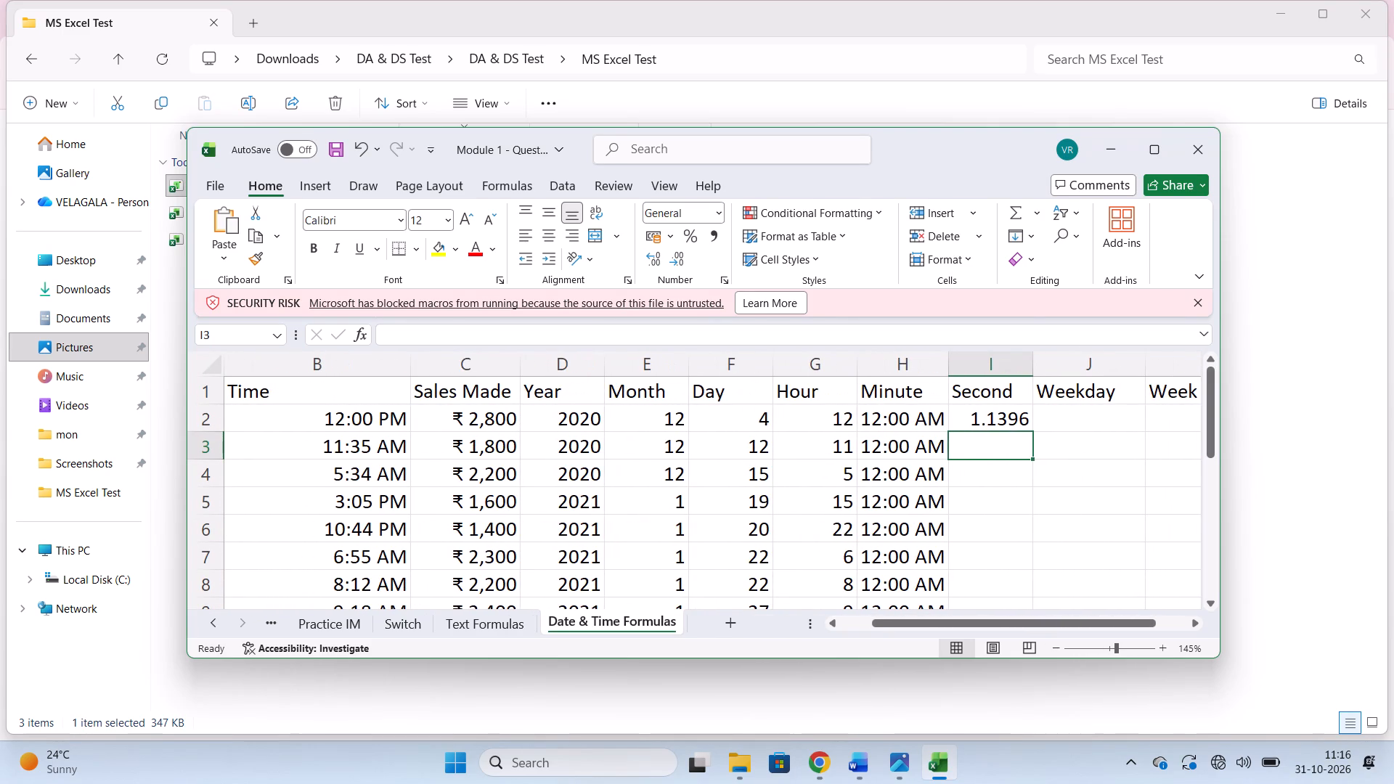
left_click(979, 418)
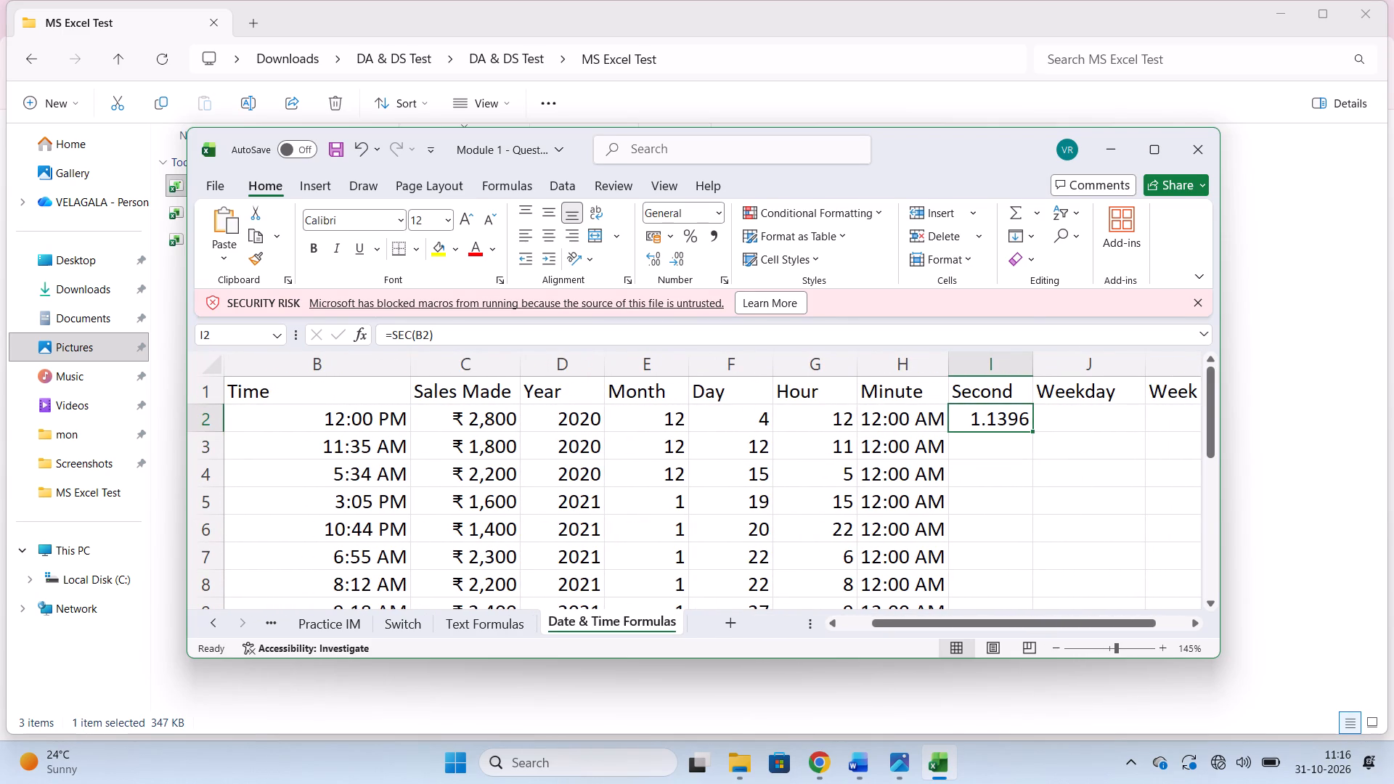
left_click(417, 335)
key("Left")
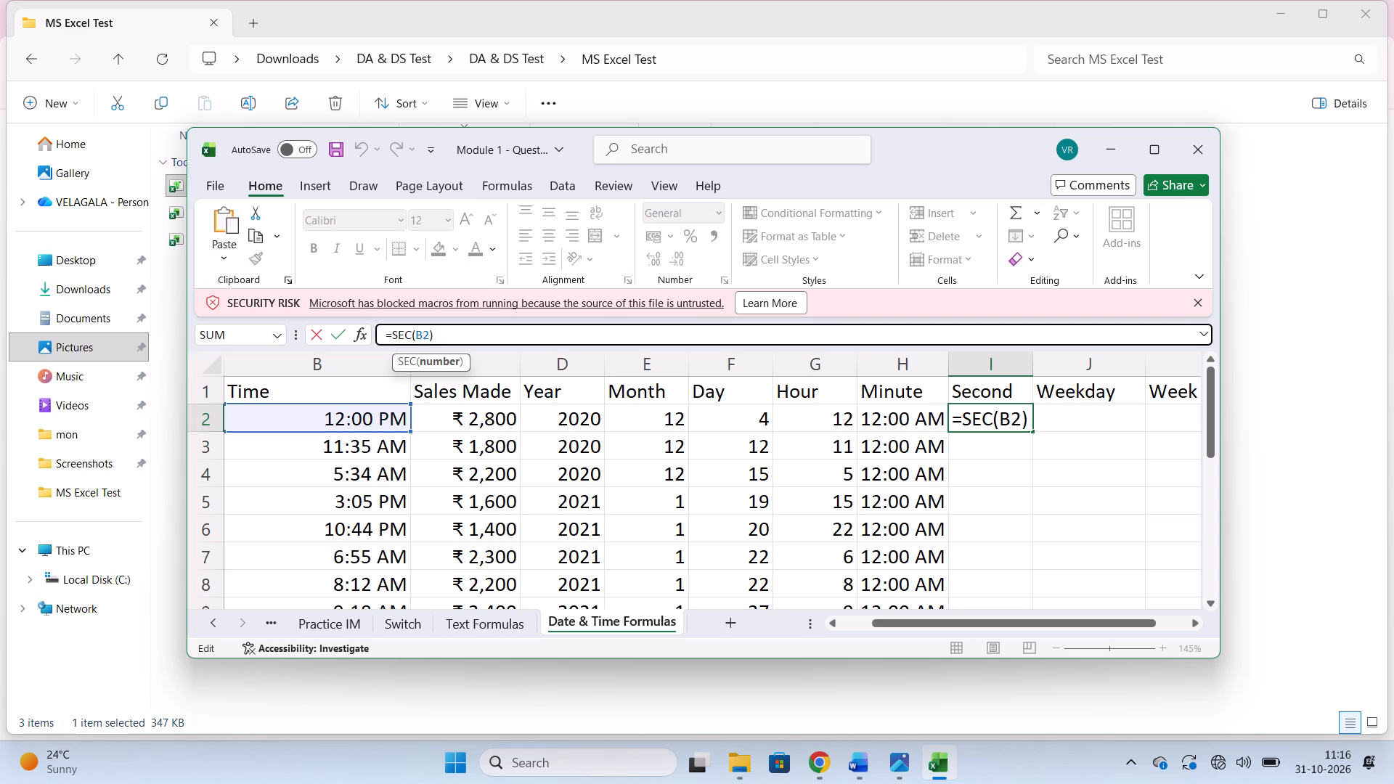
type("ond")
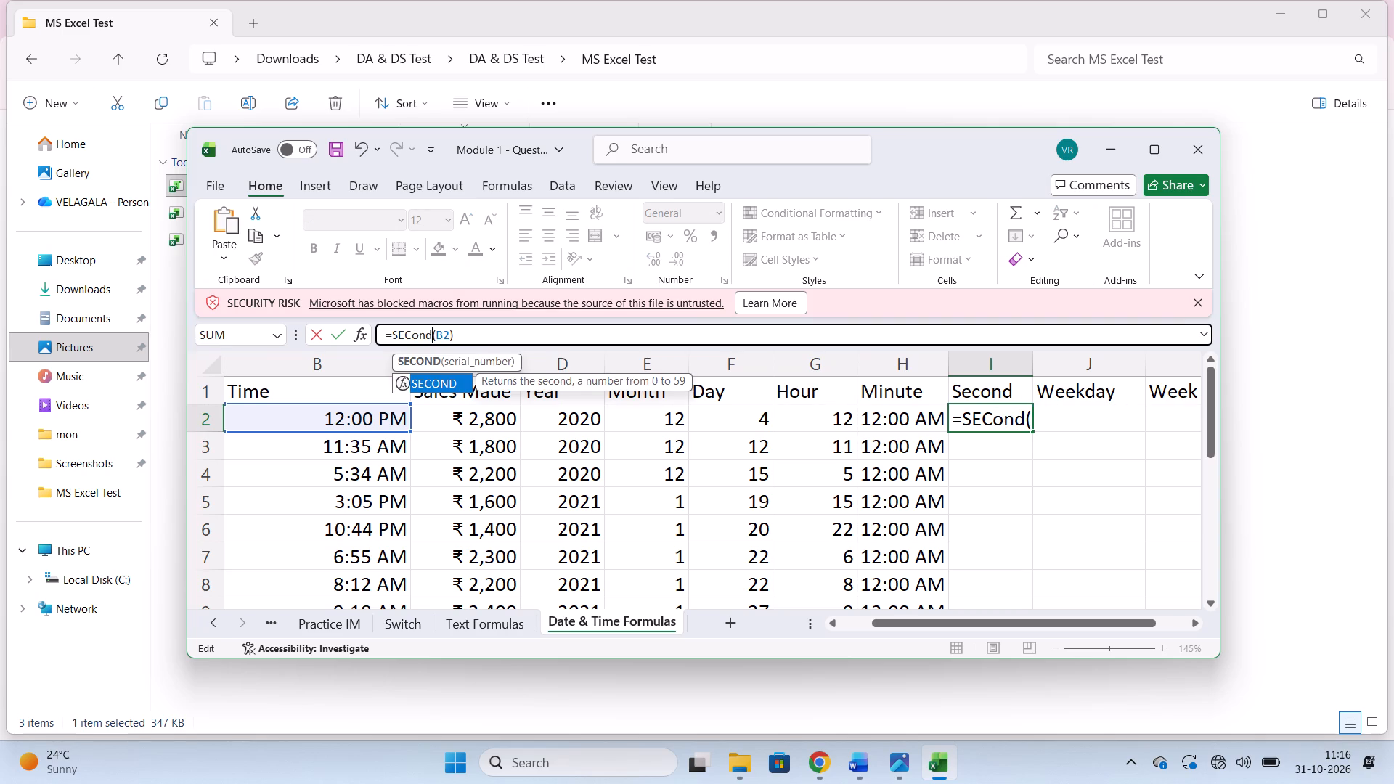
key("Return")
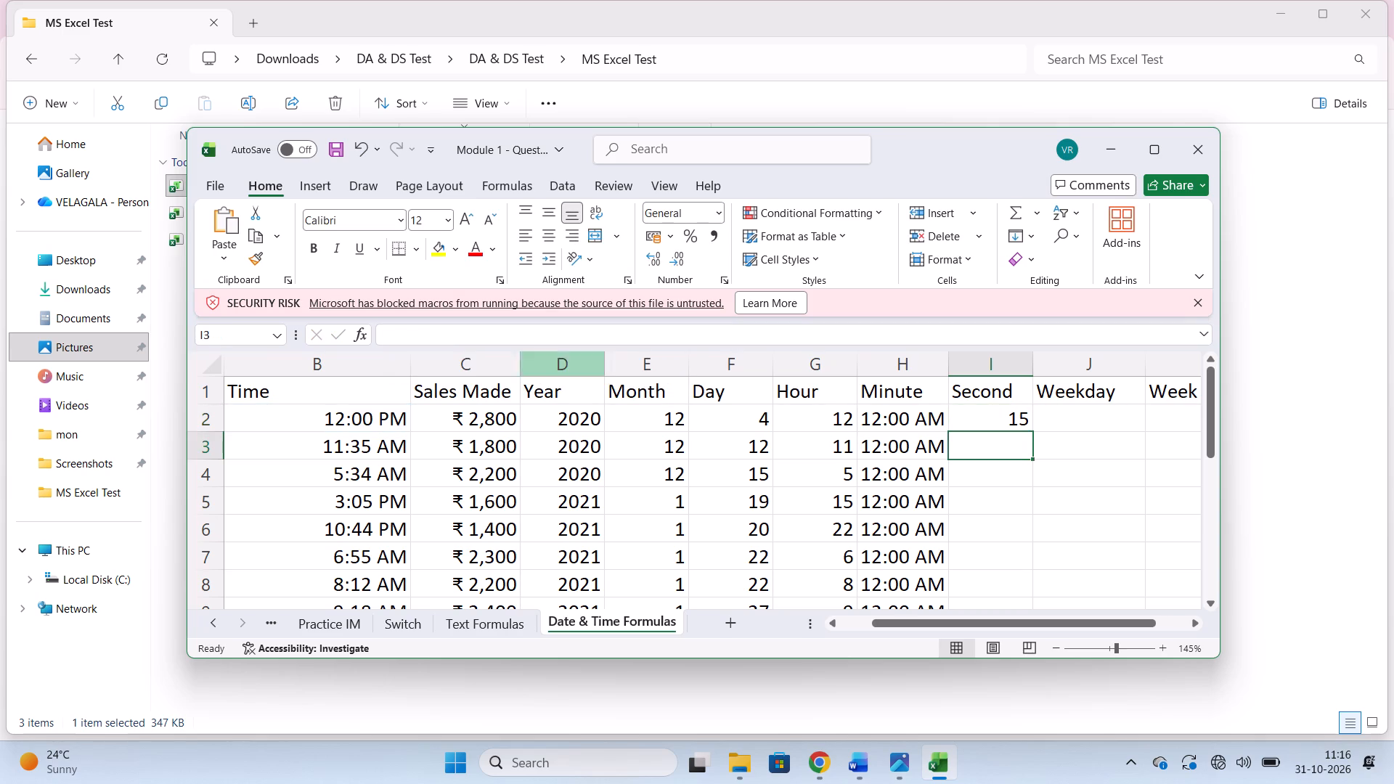
Fill the SECOND formula from I2 down to row 16.
left_click(1022, 411)
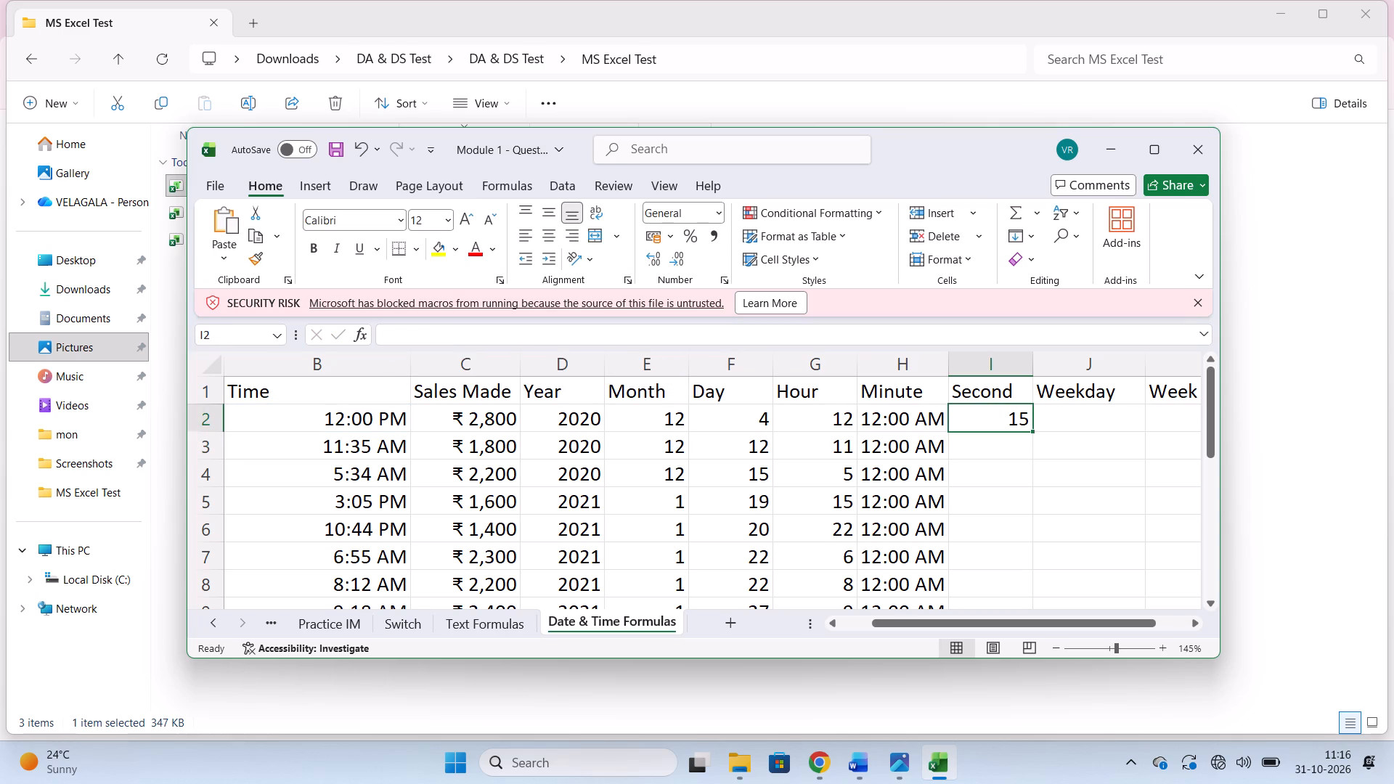
left_click_drag(1035, 430, 1069, 689)
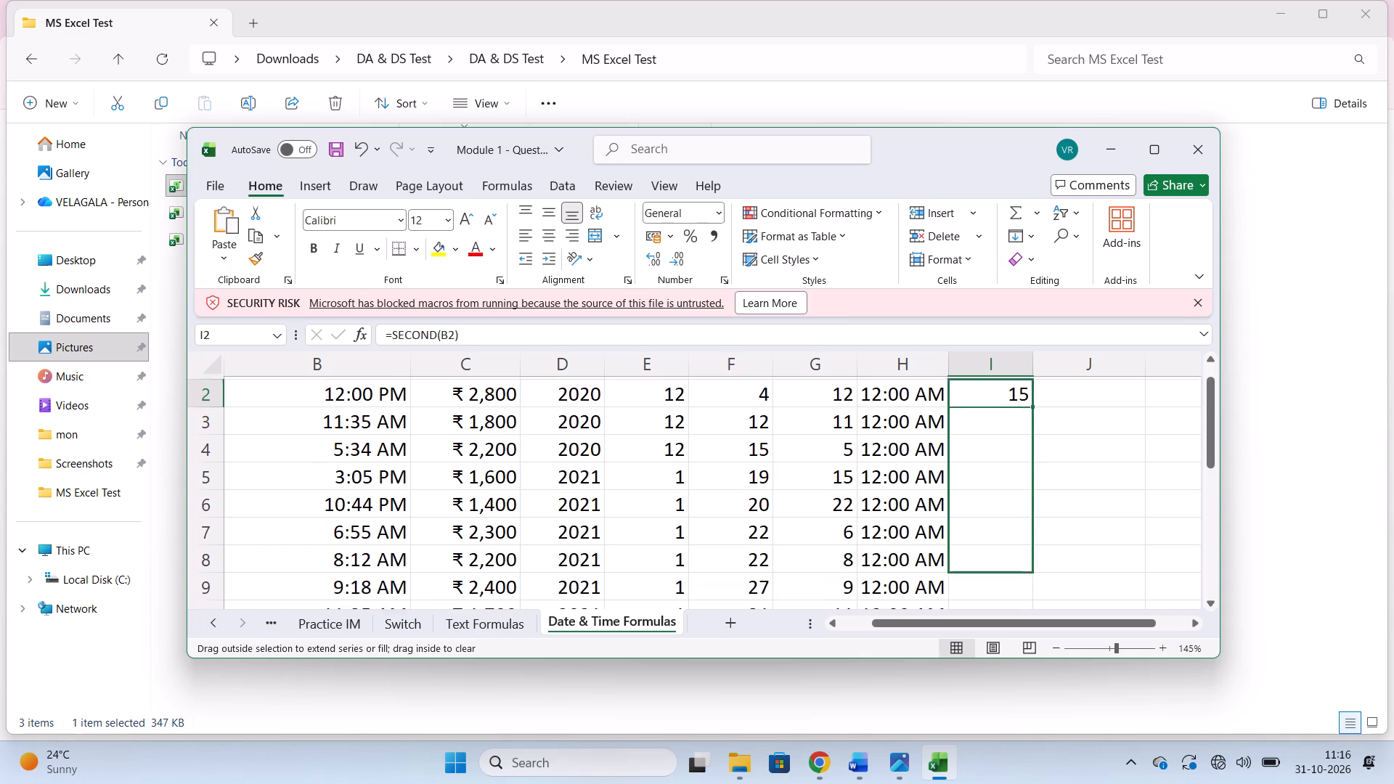
left_click_drag(1069, 689, 1033, 552)
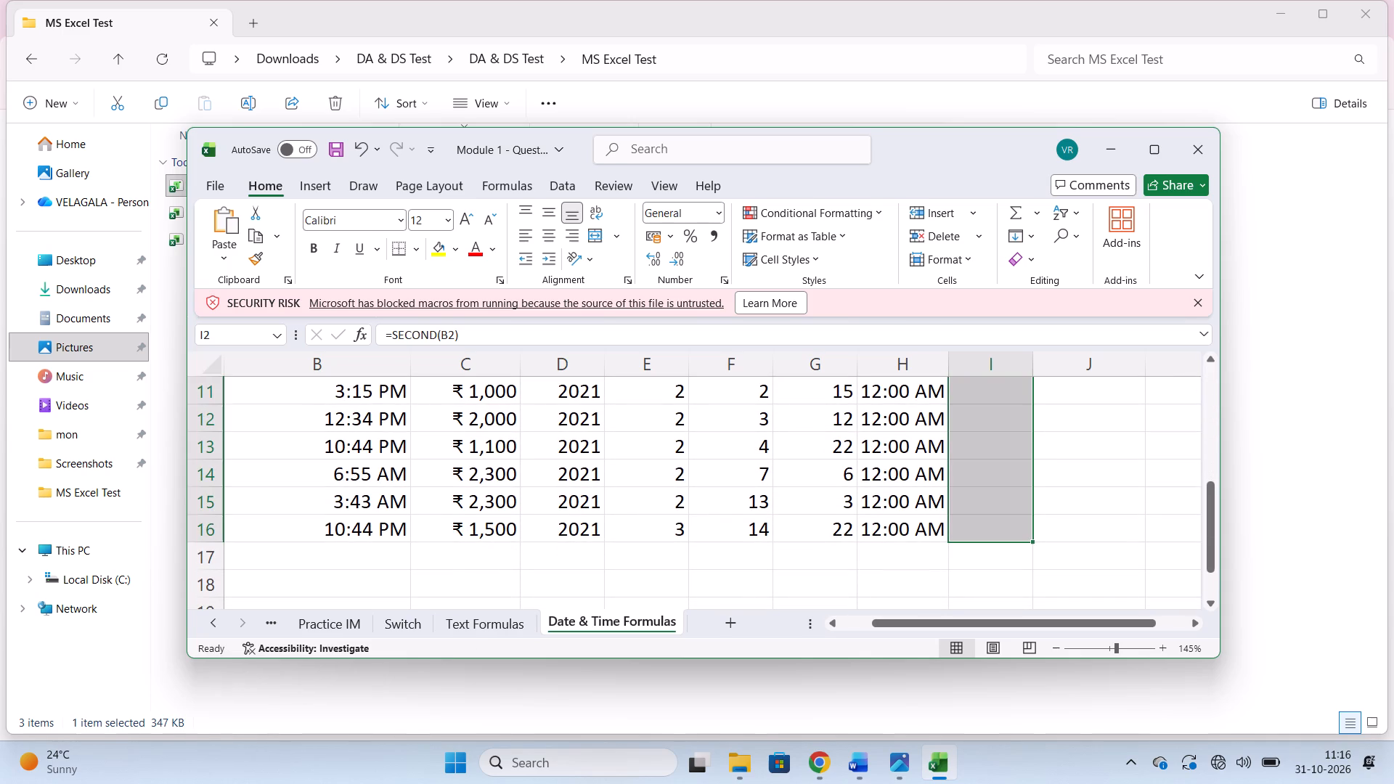
scroll(1090, 561, "up", 8)
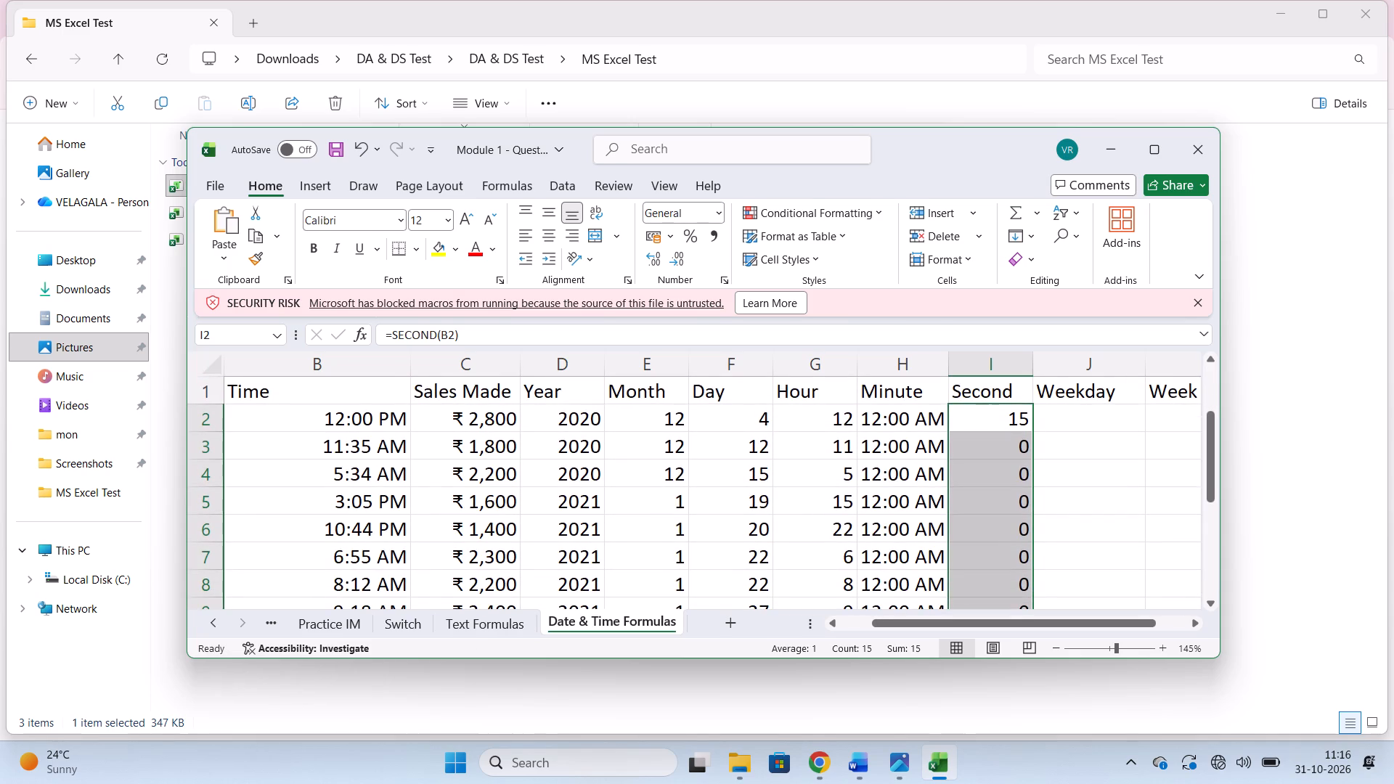
Check the SECOND formulas in cells I2 to I4 of the Second column.
left_click(985, 424)
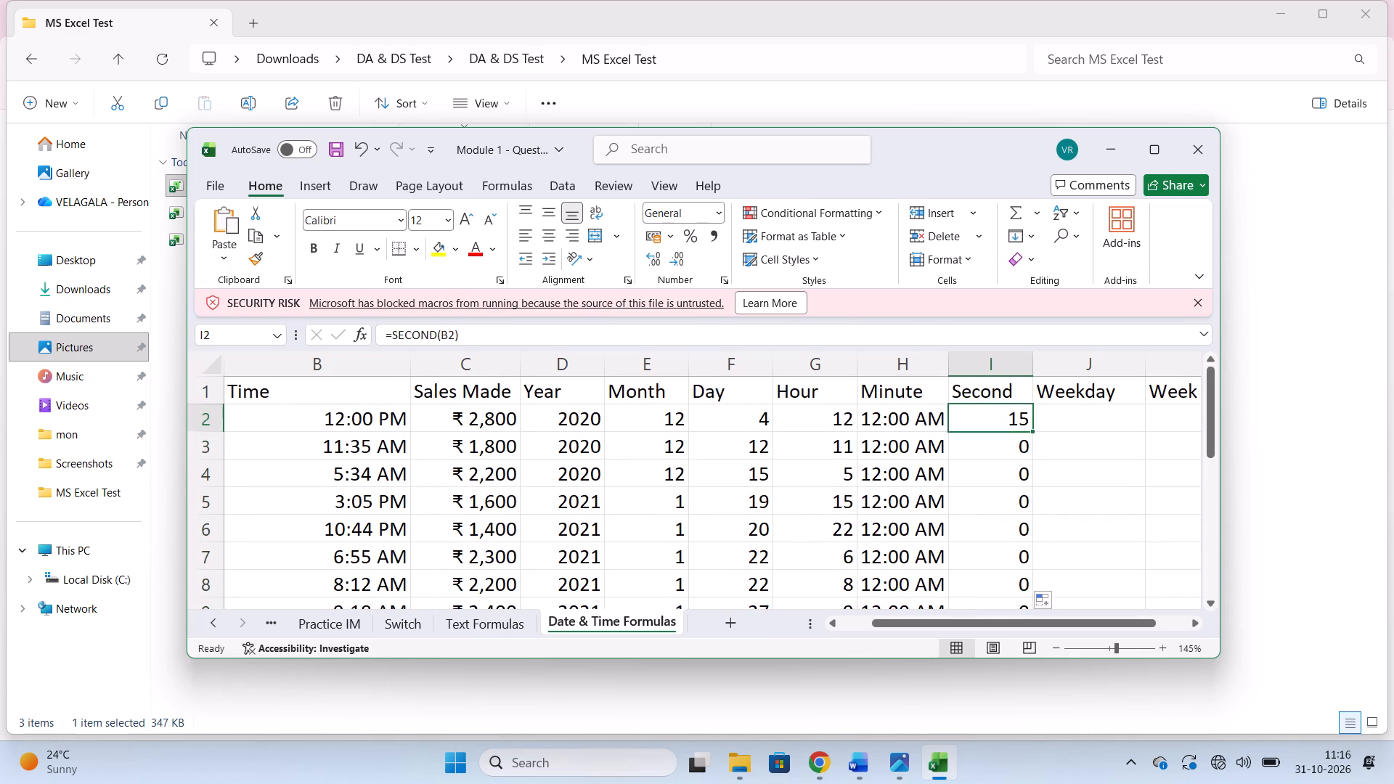
left_click(1019, 422)
double_click(1019, 422)
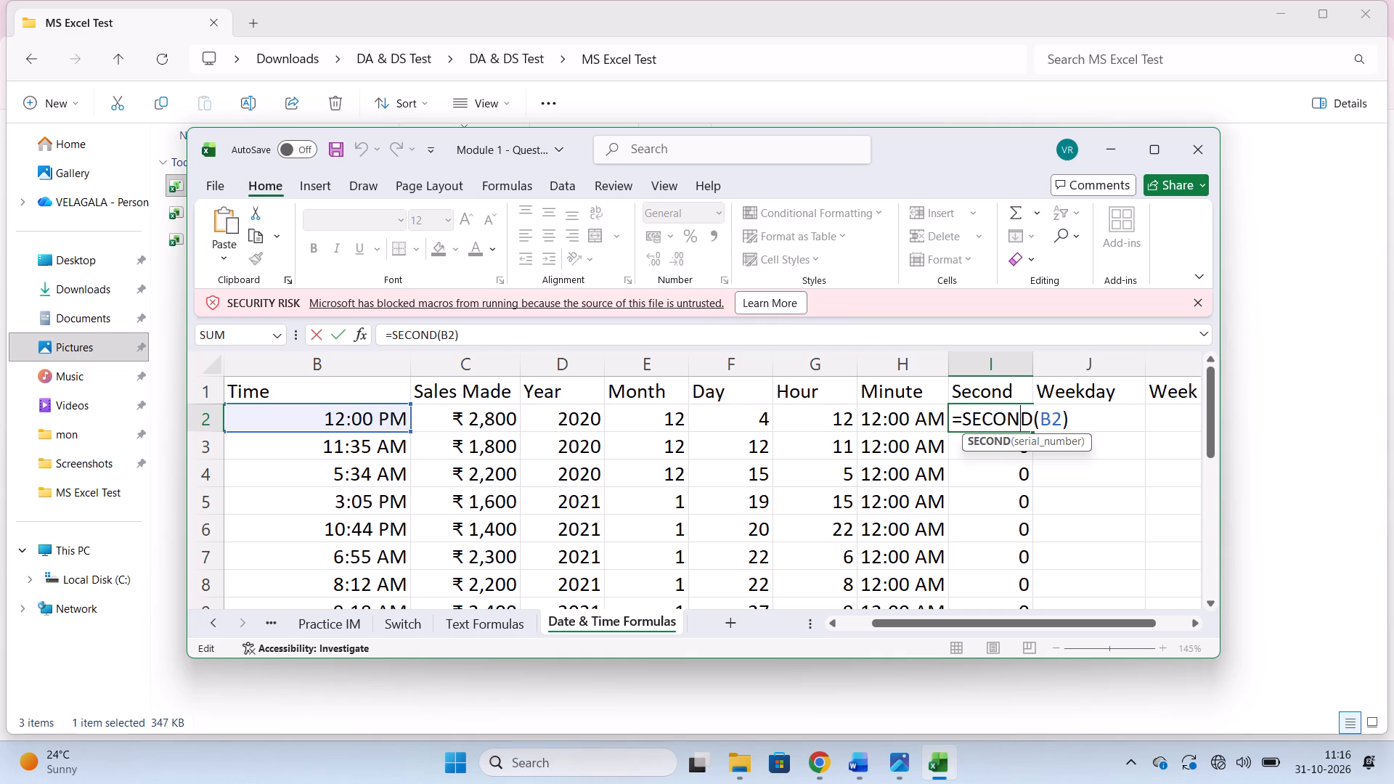
left_click(970, 457)
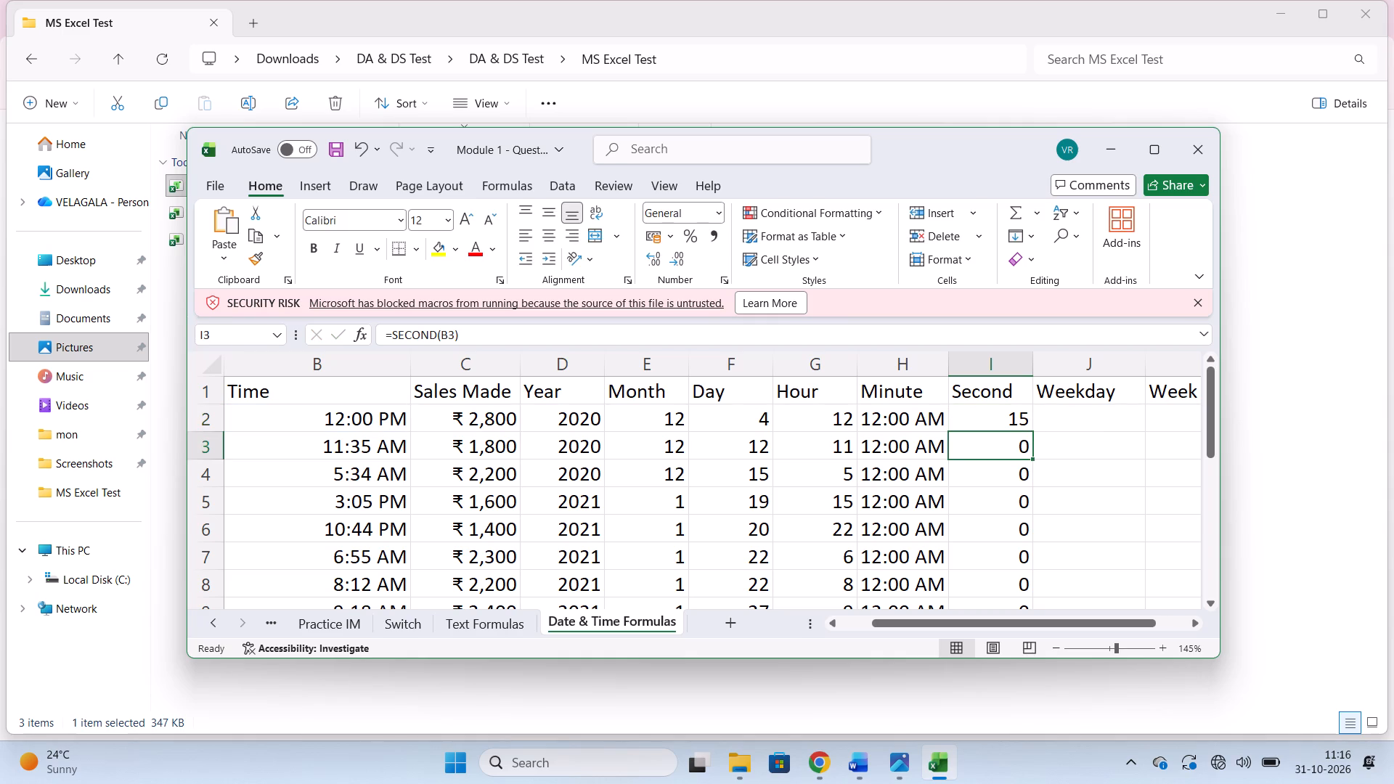
left_click(1004, 420)
left_click(1013, 481)
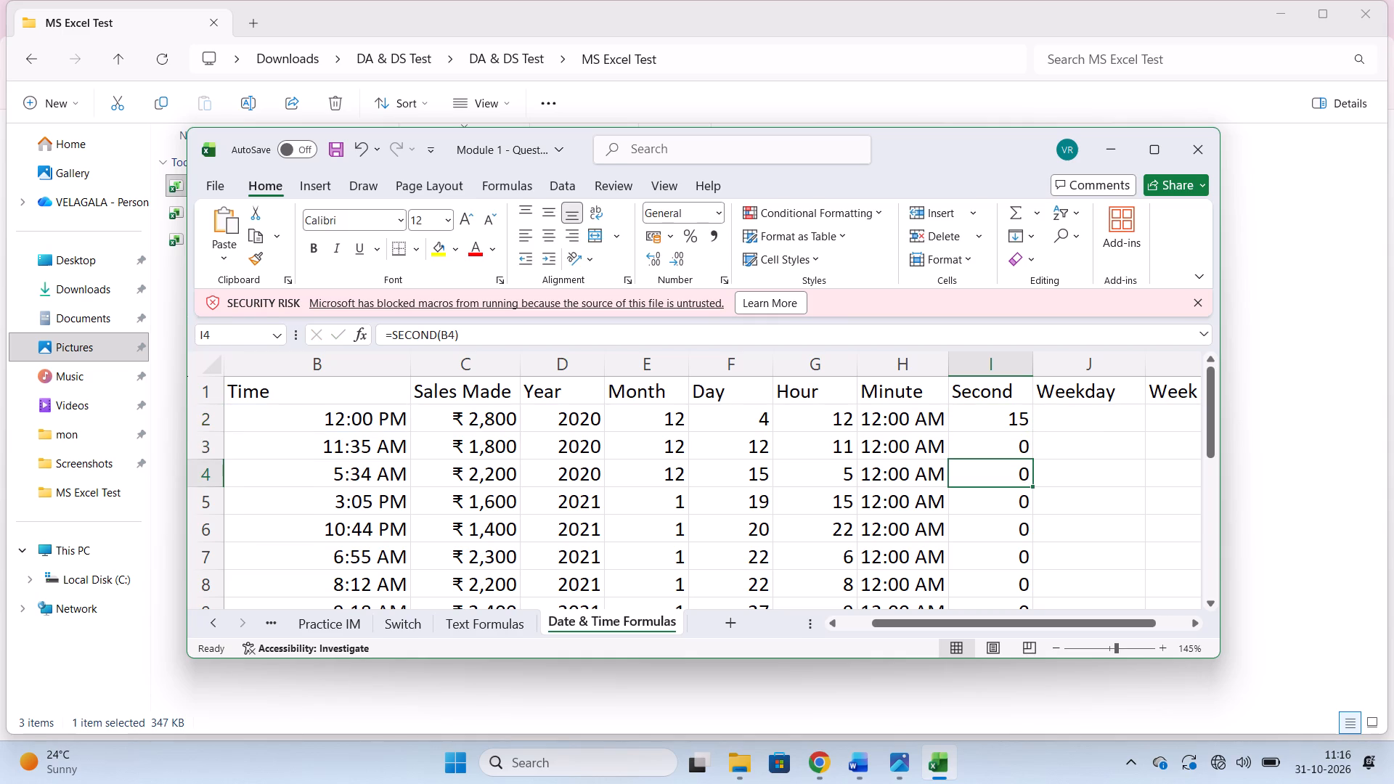
left_click(1020, 422)
Enter =WEEKDAY(A2) in cell J2 of the Weekday column.
left_click(1095, 418)
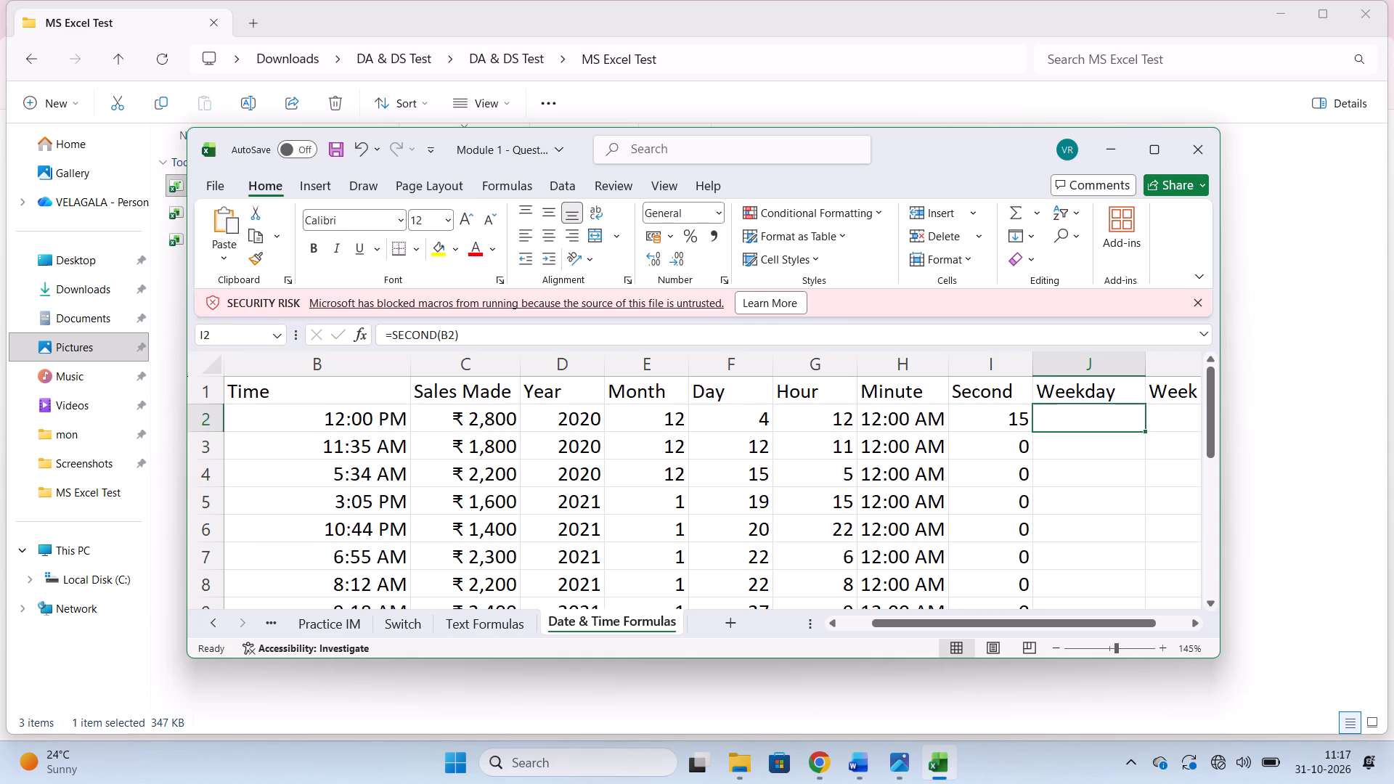
key("equal")
type("wee")
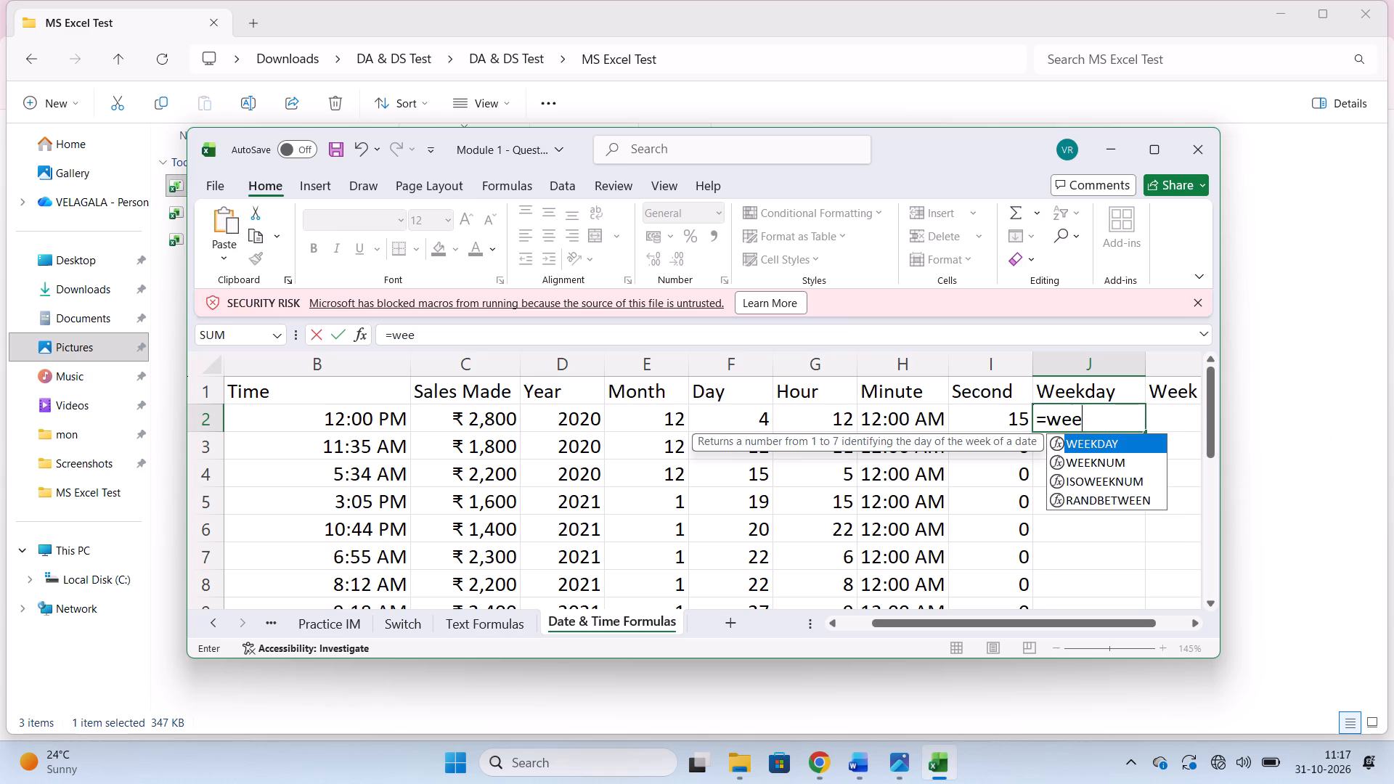
left_click(1106, 445)
left_click(1099, 425)
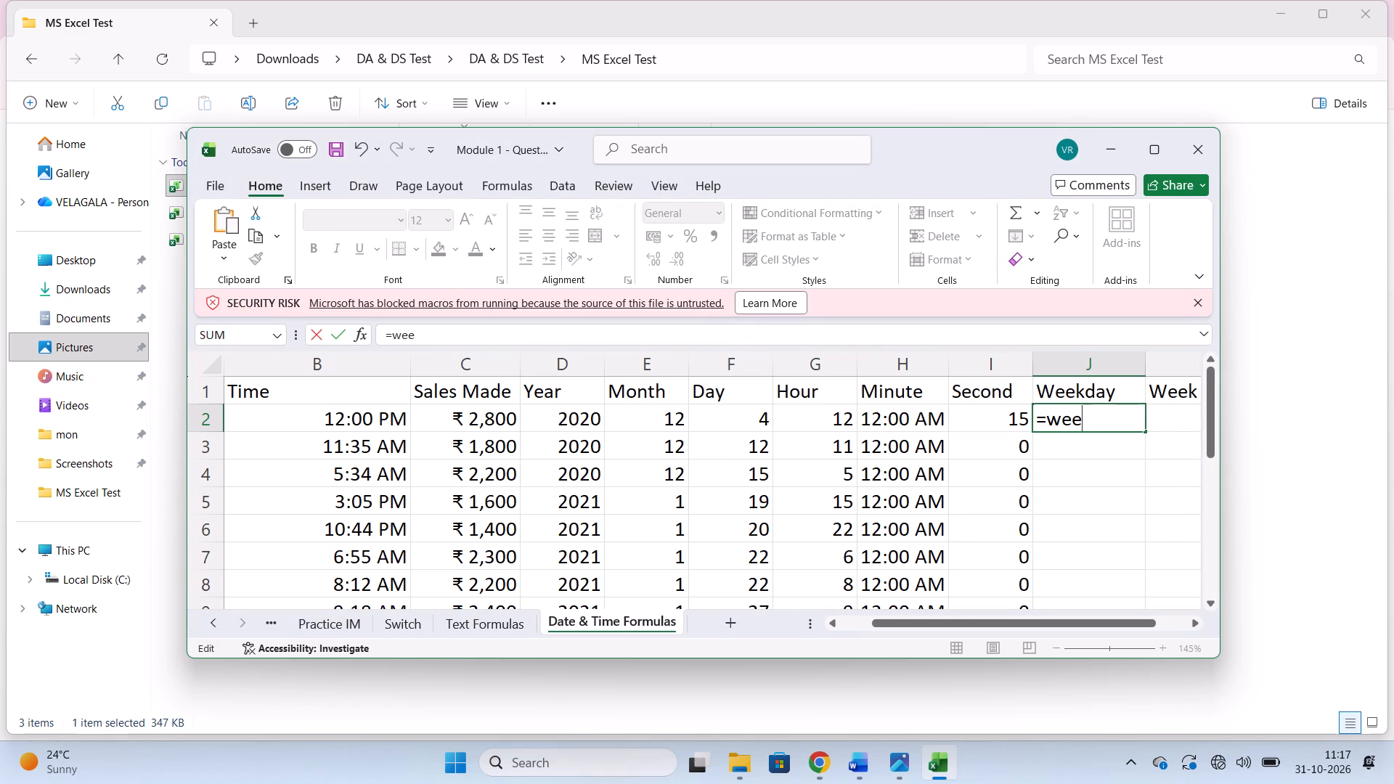
type("kday")
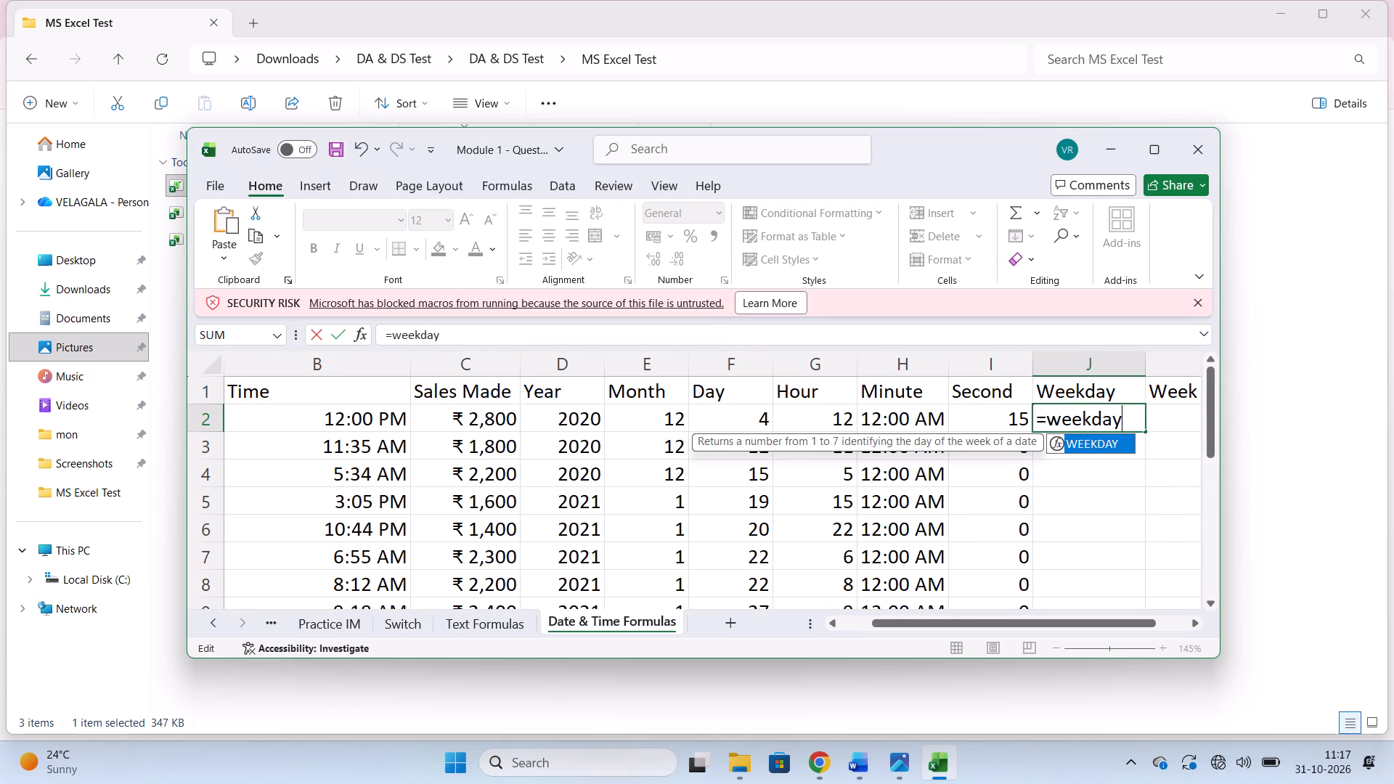
key("shift+parenleft")
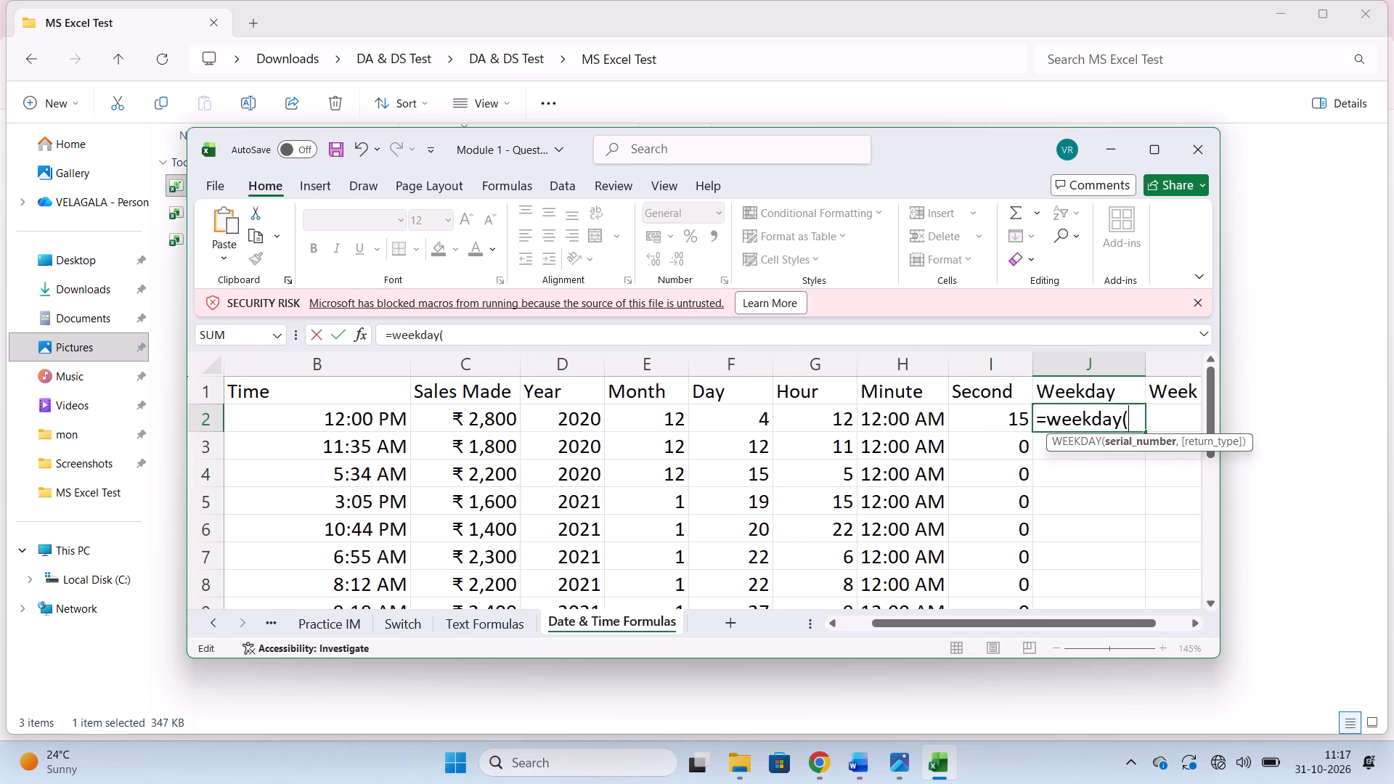
scroll(734, 518, "right", 2)
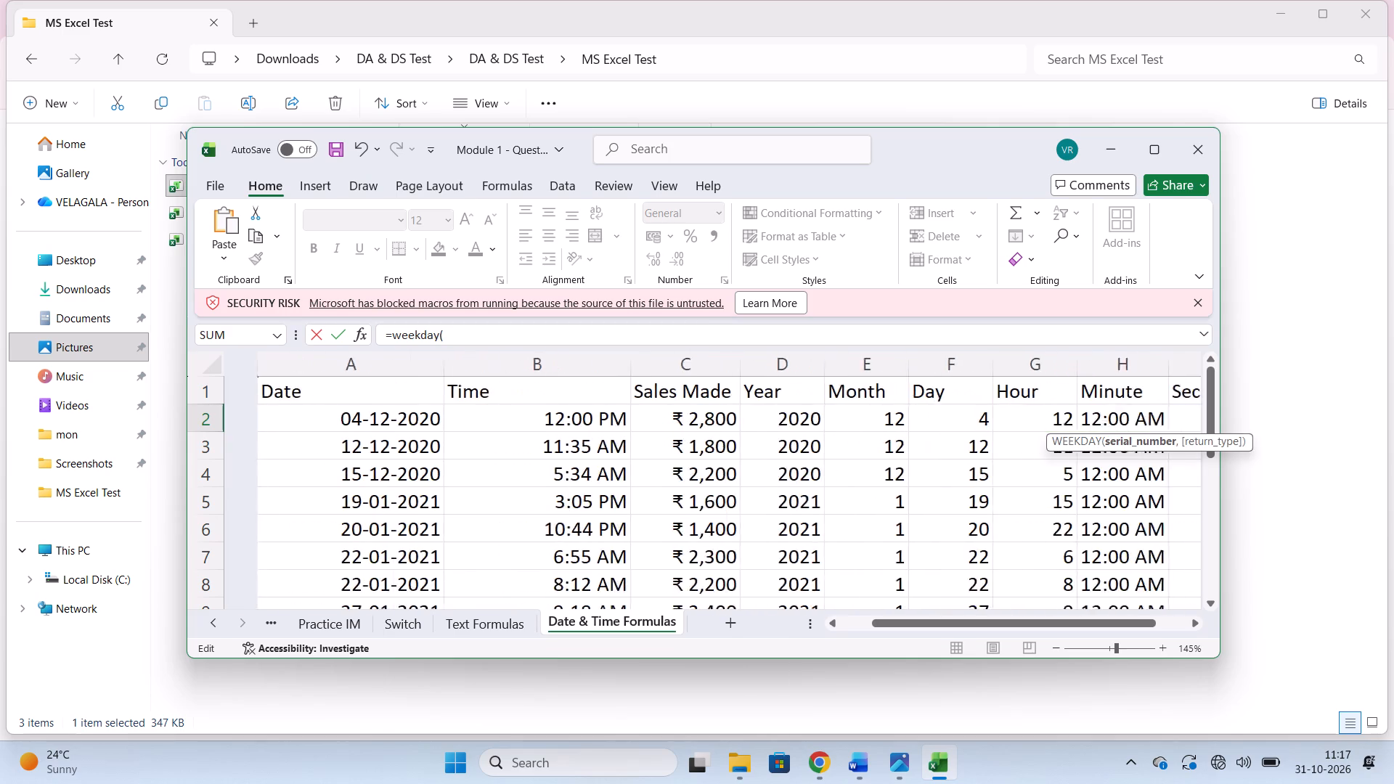
scroll(734, 518, "right", 1)
scroll(734, 518, "left", 2)
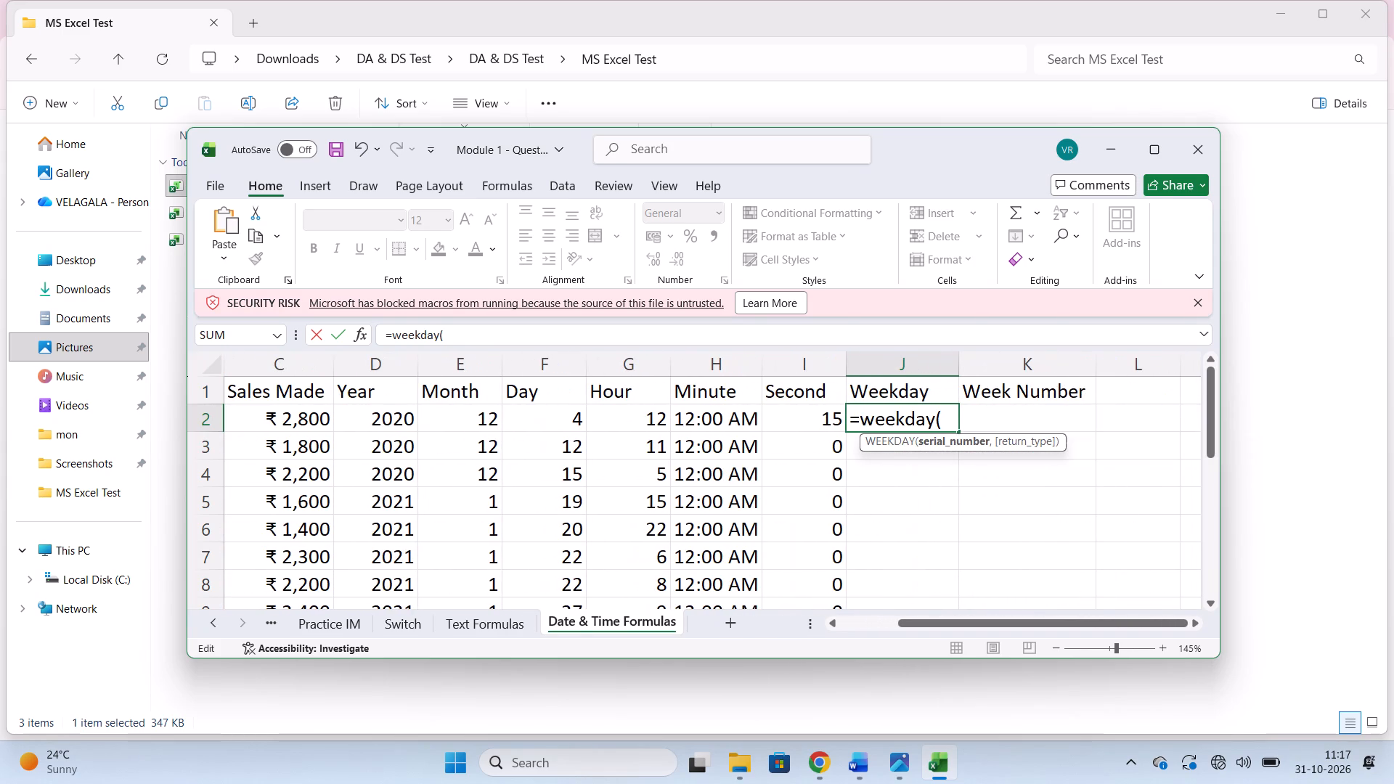
type("a2)")
key("Return")
Fill the WEEKDAY formula from J2 down to row 16.
left_click(945, 418)
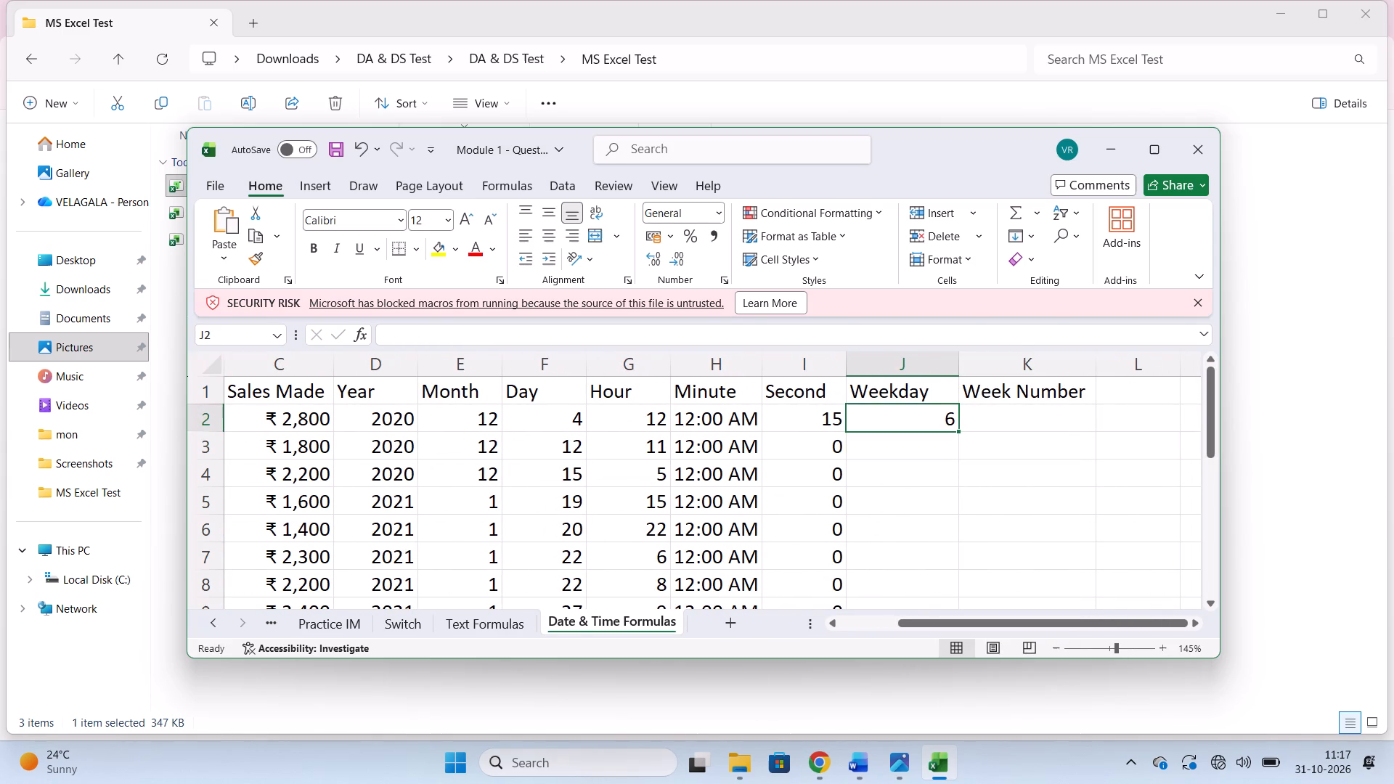
left_click_drag(957, 430, 987, 703)
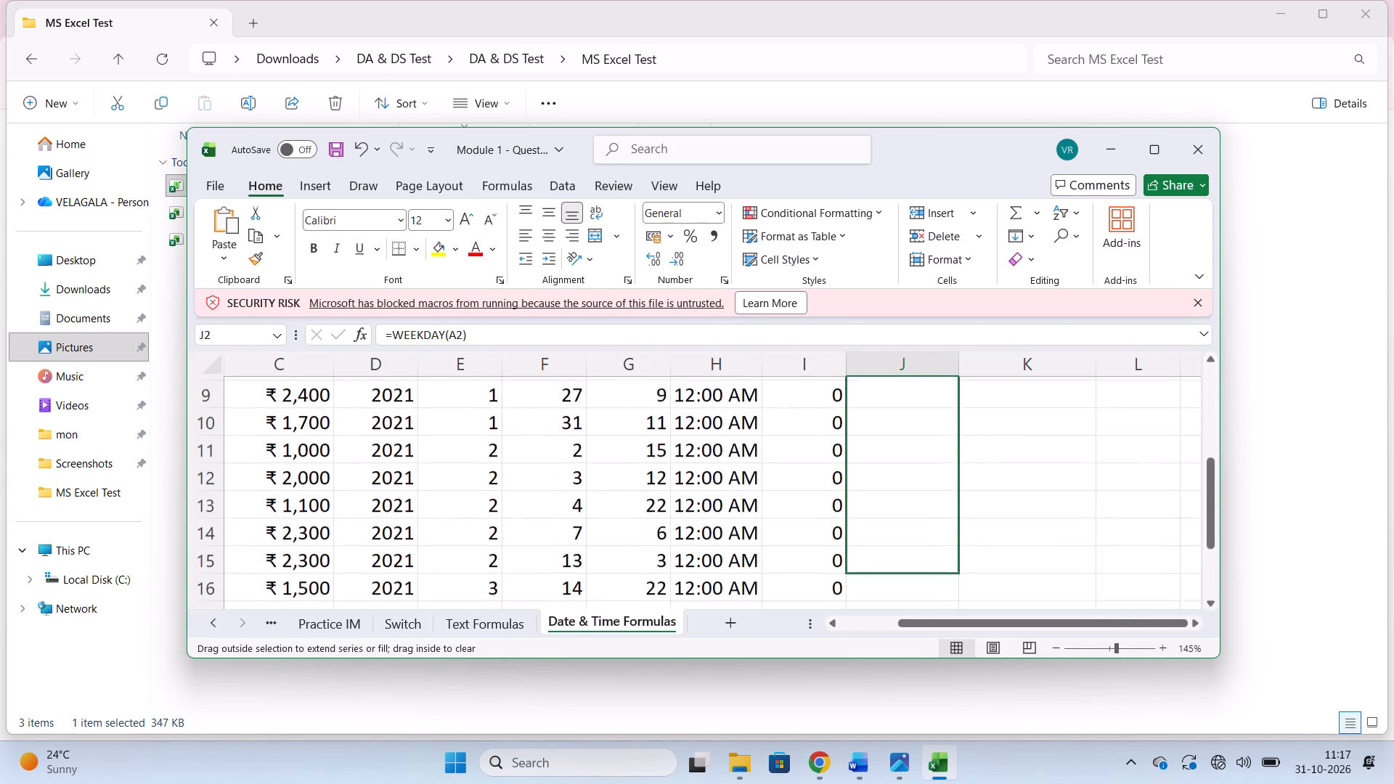
left_click_drag(987, 703, 955, 542)
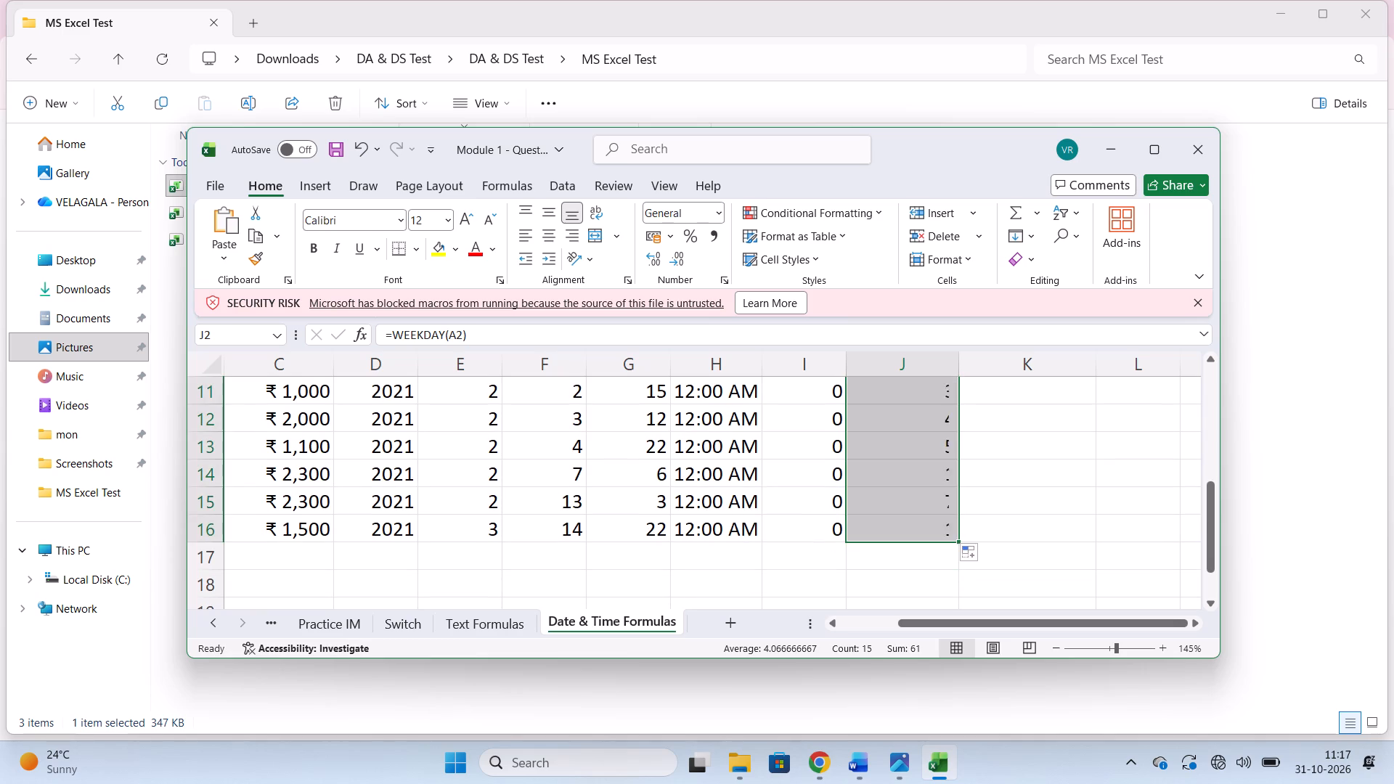
scroll(1000, 486, "up", 9)
Enter =WEEKNUM(A2) in cell K2 of the Week Number column.
left_click(998, 426)
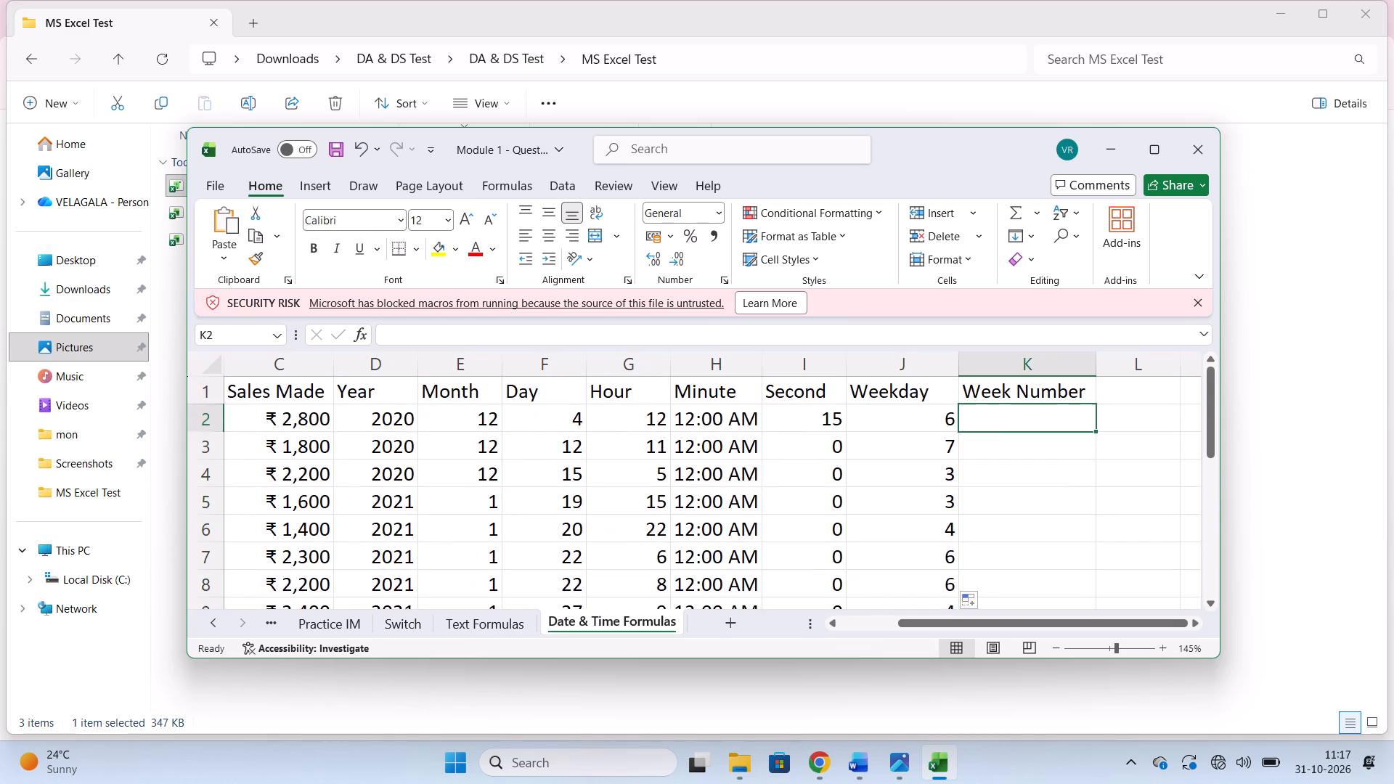
type("=wee")
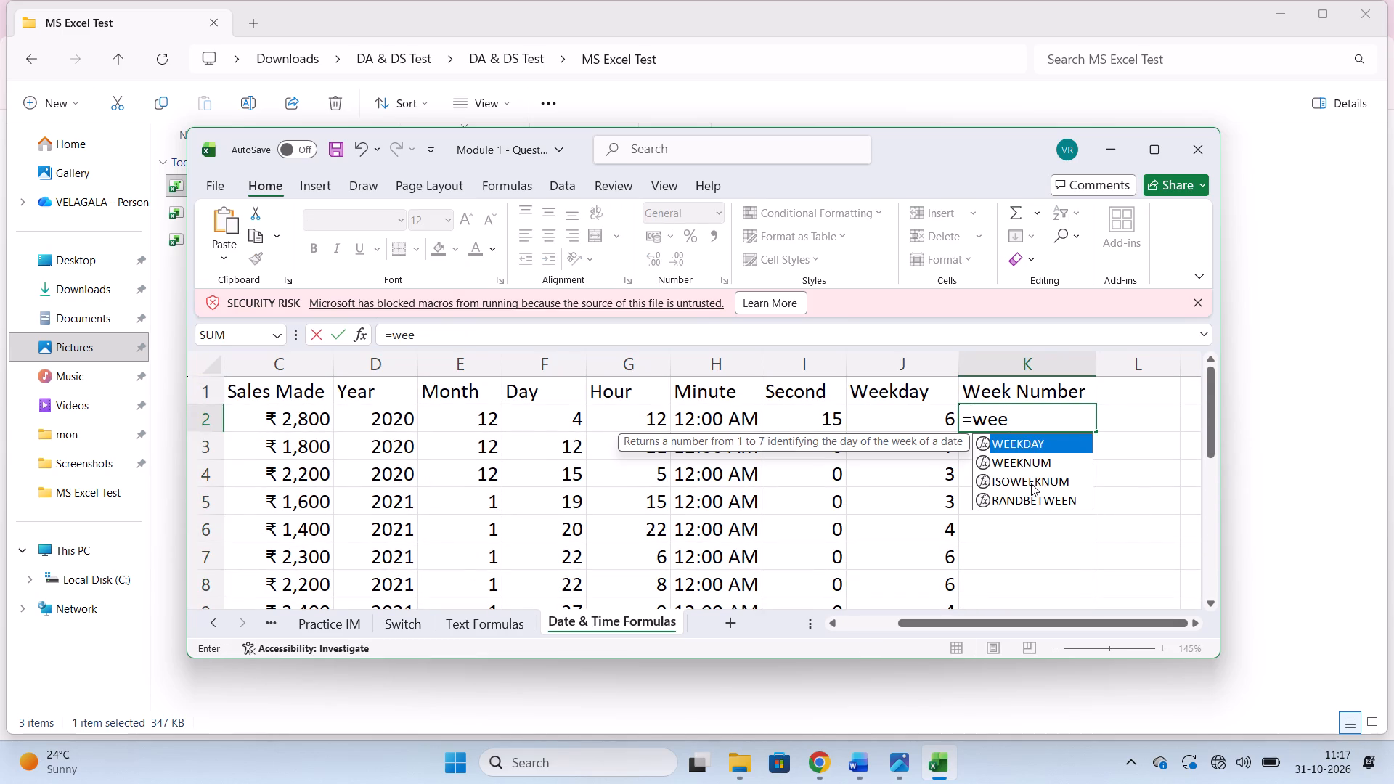
key("j")
key("BackSpace")
type("knum")
key("shift+parenleft")
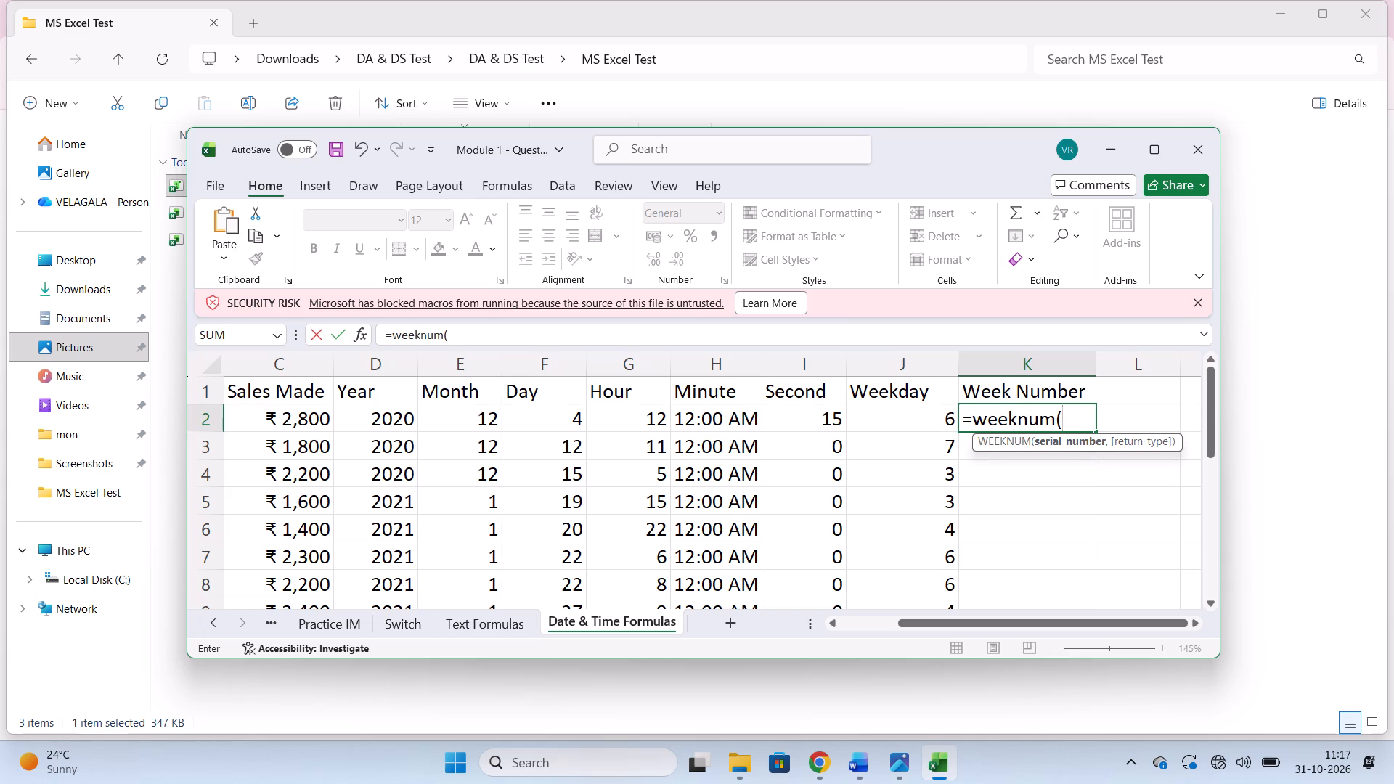
type("a2")
key("shift+parenright")
key("Return")
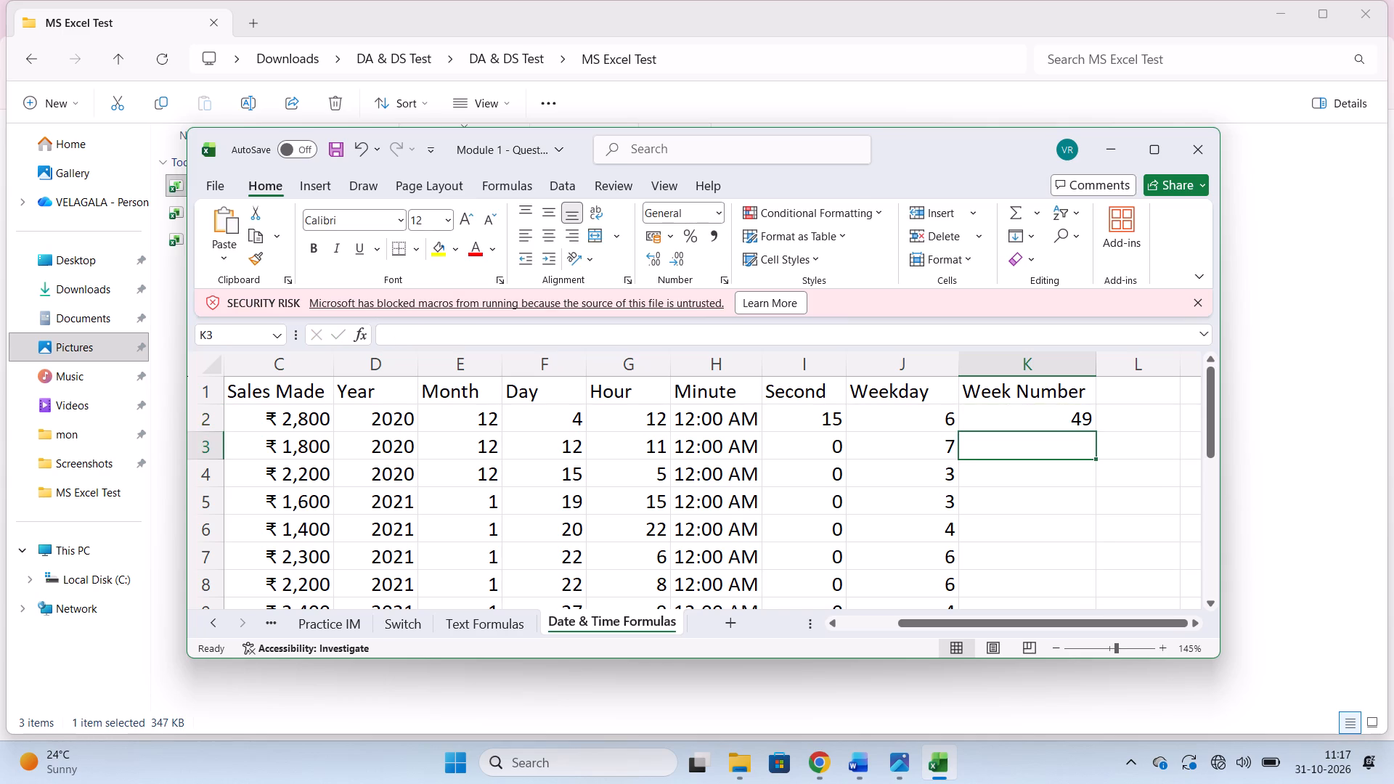
Fill the WEEKNUM formula from K2 down to row 16.
left_click(1051, 412)
left_click_drag(1095, 431, 1099, 457)
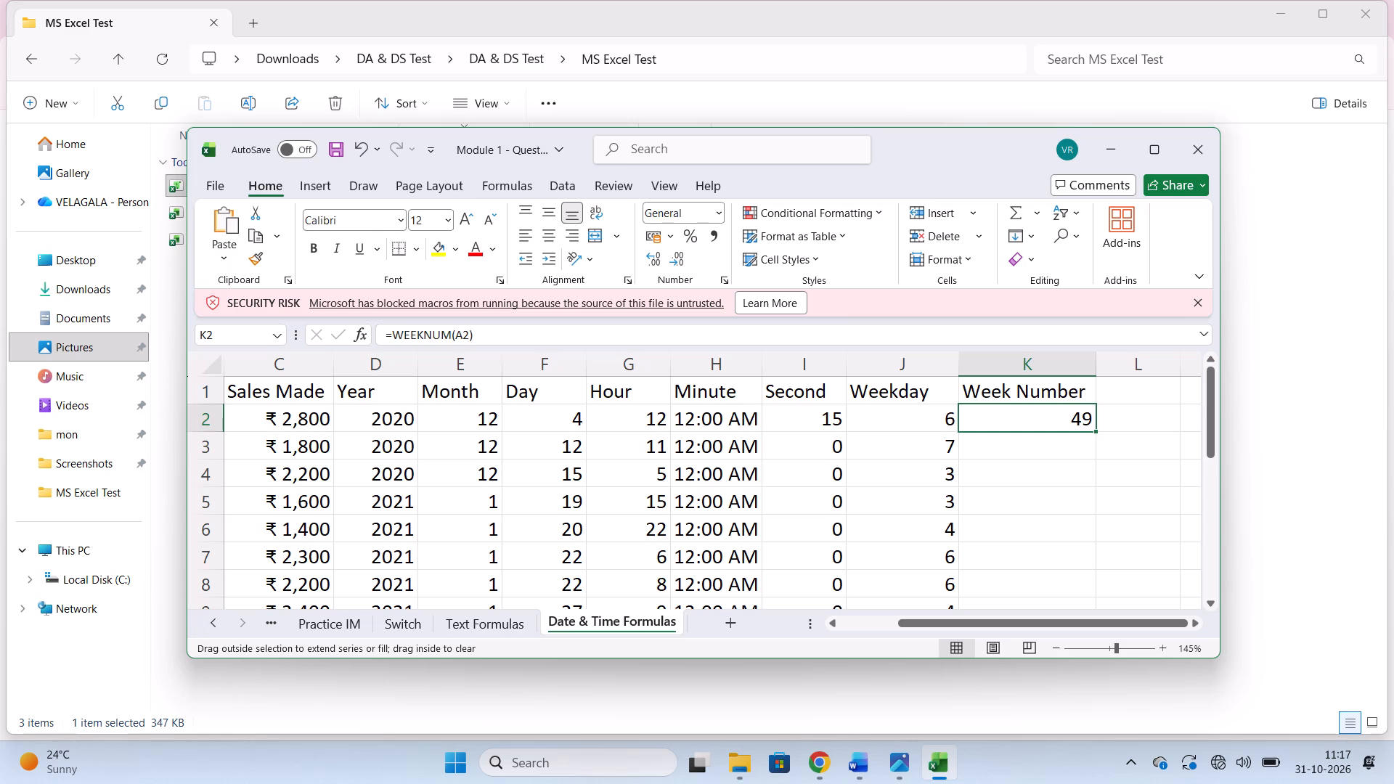
left_click_drag(1099, 457, 1103, 553)
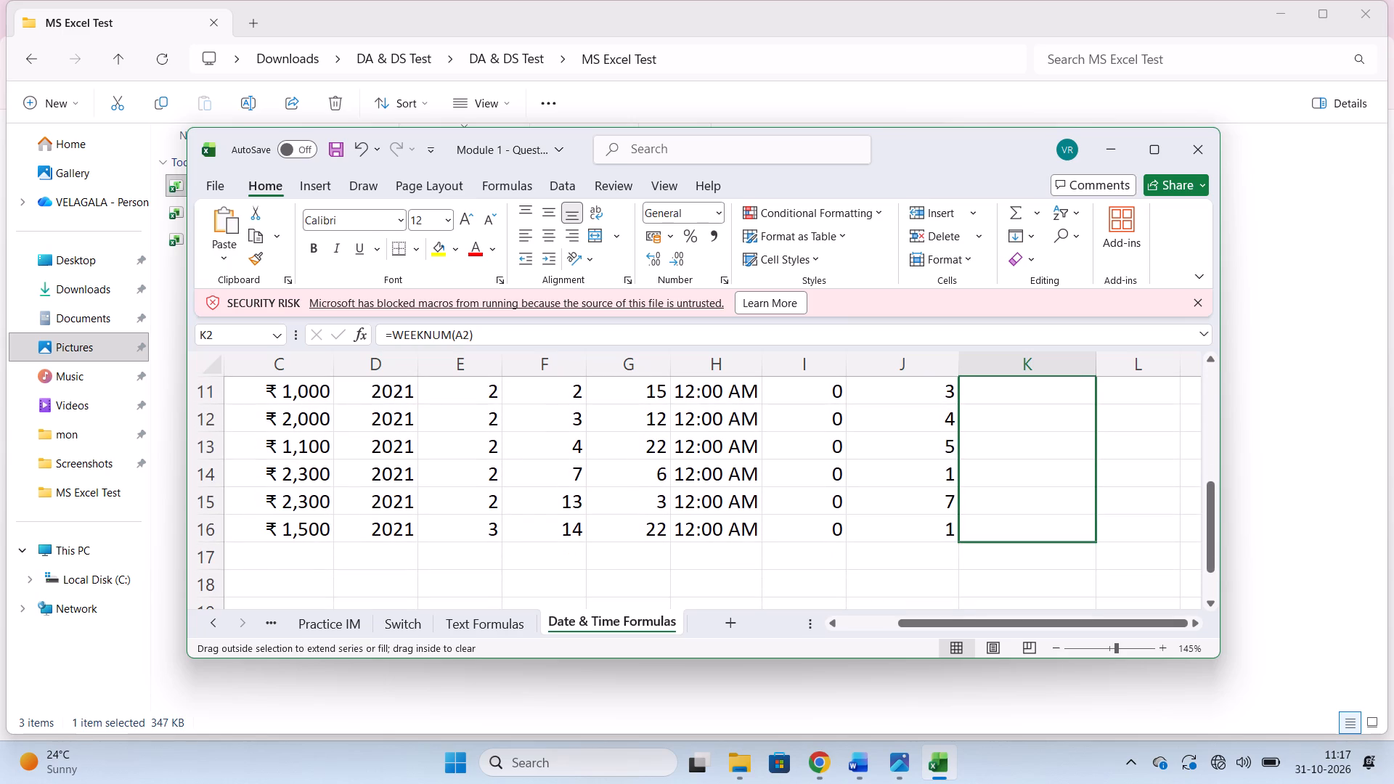
left_click_drag(1103, 553, 1101, 553)
scroll(881, 486, "up", 9)
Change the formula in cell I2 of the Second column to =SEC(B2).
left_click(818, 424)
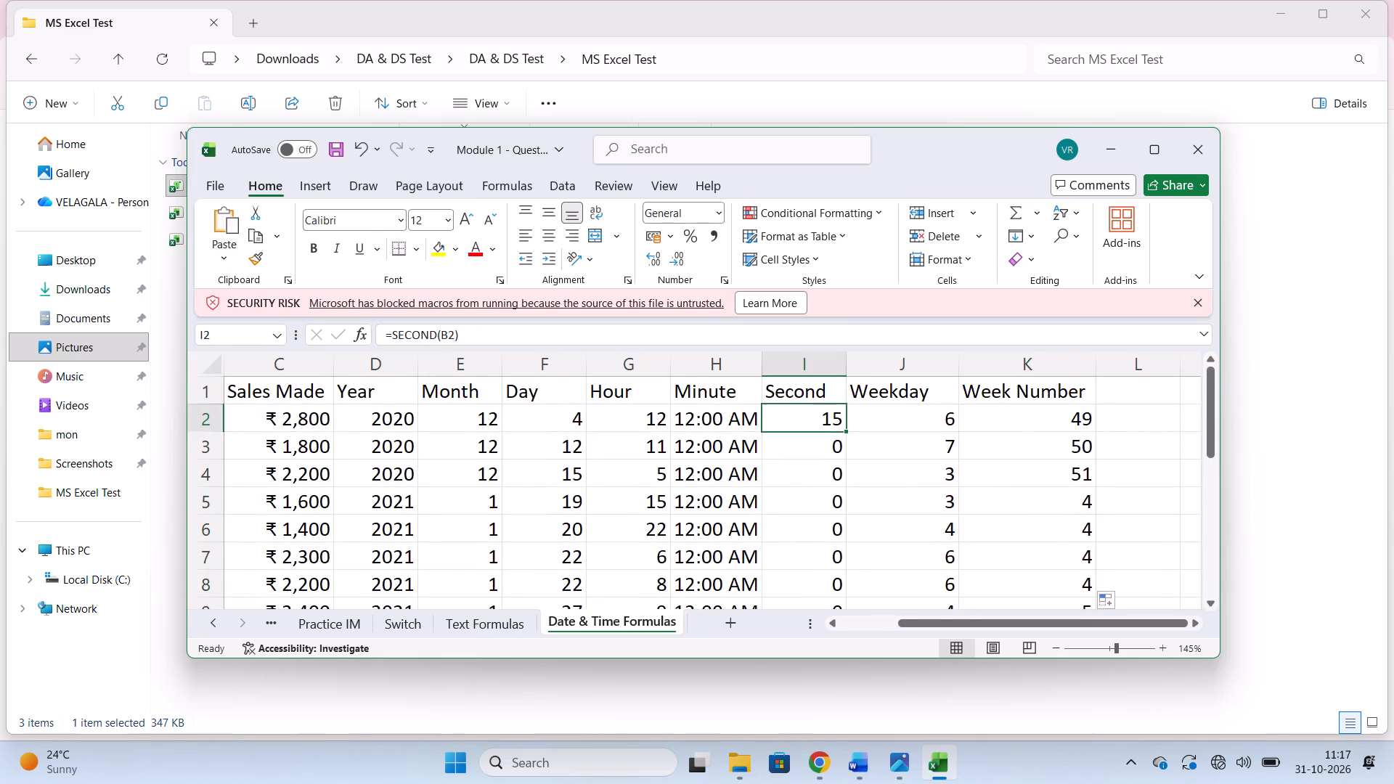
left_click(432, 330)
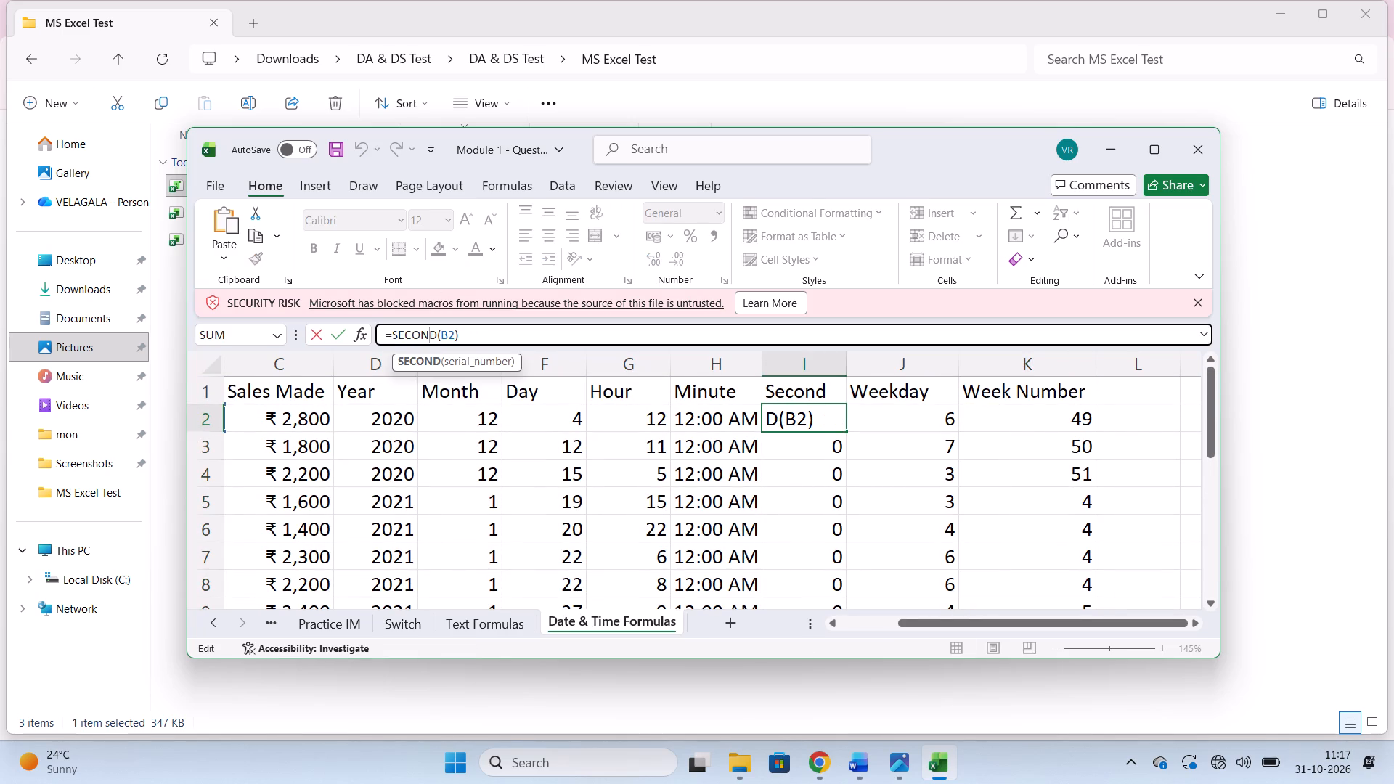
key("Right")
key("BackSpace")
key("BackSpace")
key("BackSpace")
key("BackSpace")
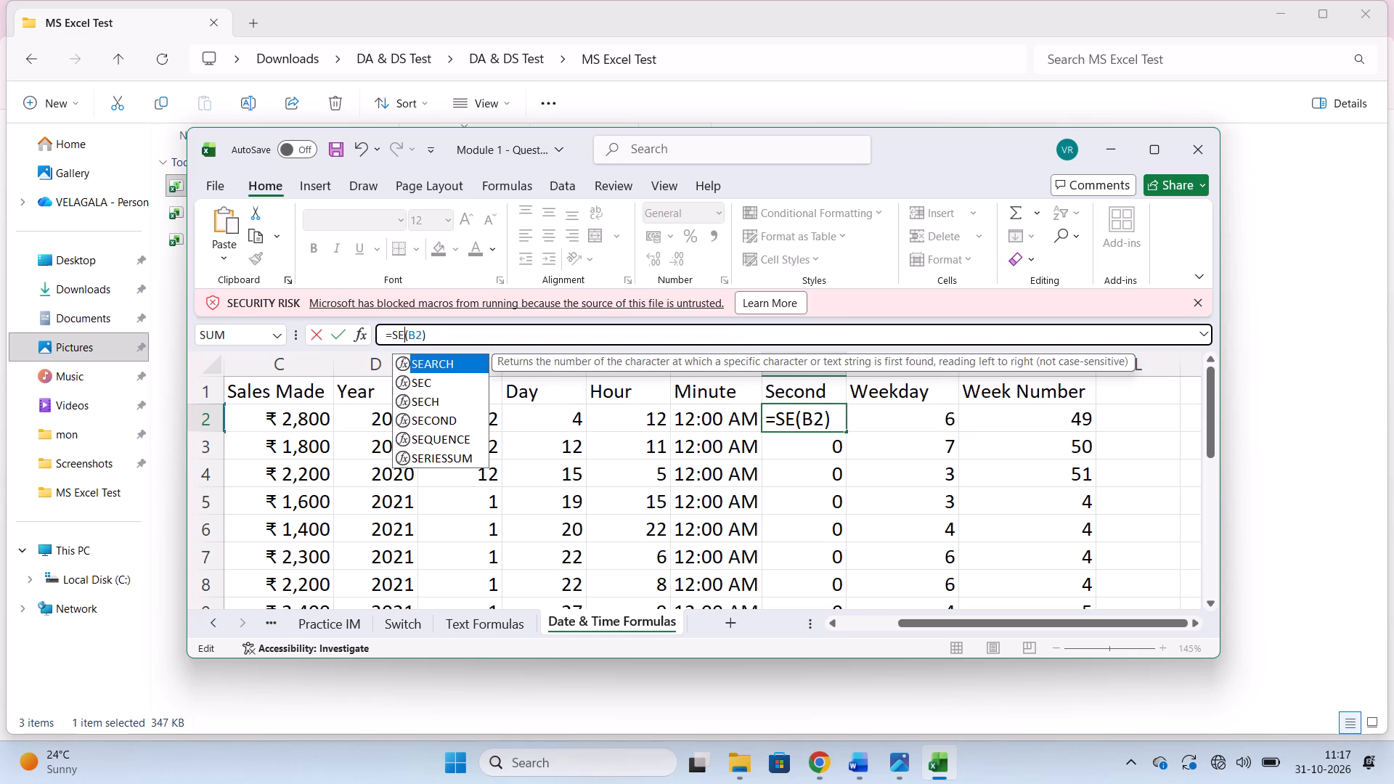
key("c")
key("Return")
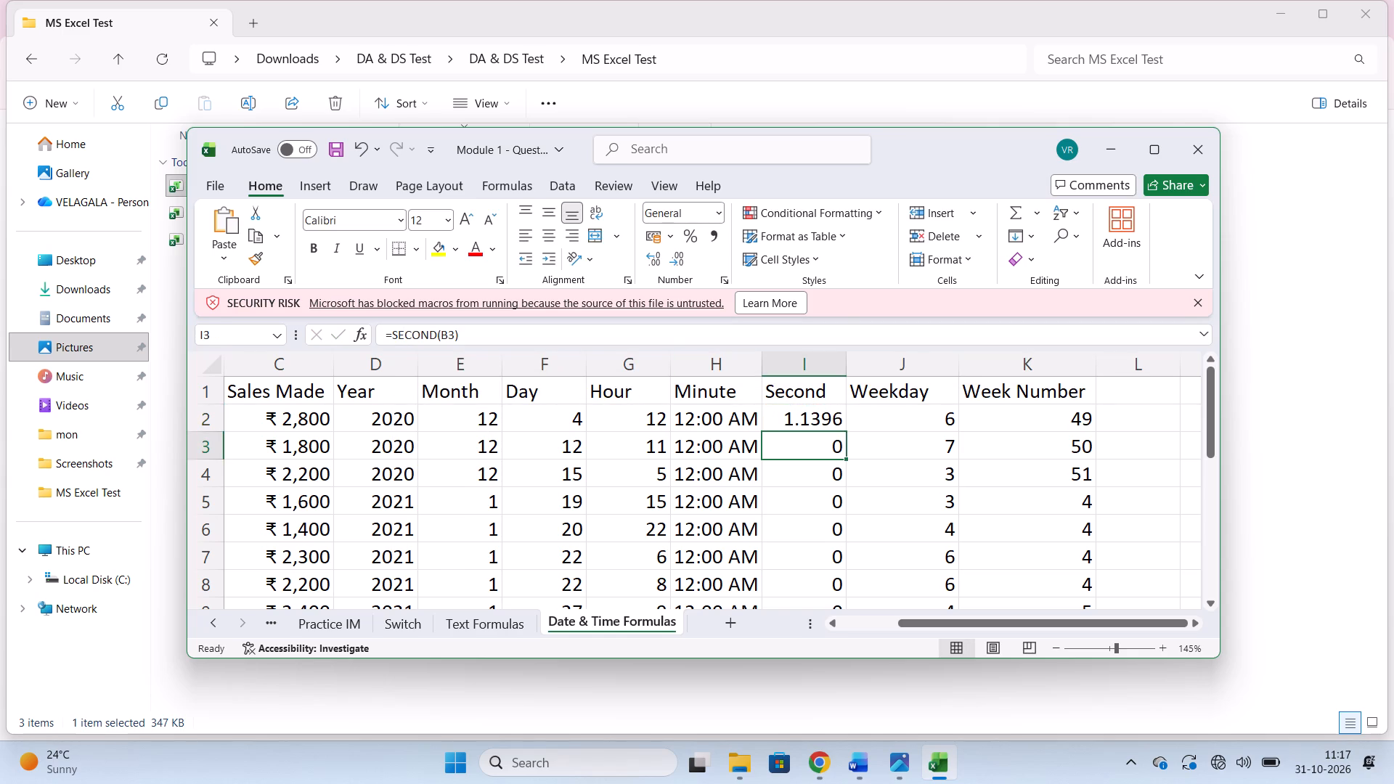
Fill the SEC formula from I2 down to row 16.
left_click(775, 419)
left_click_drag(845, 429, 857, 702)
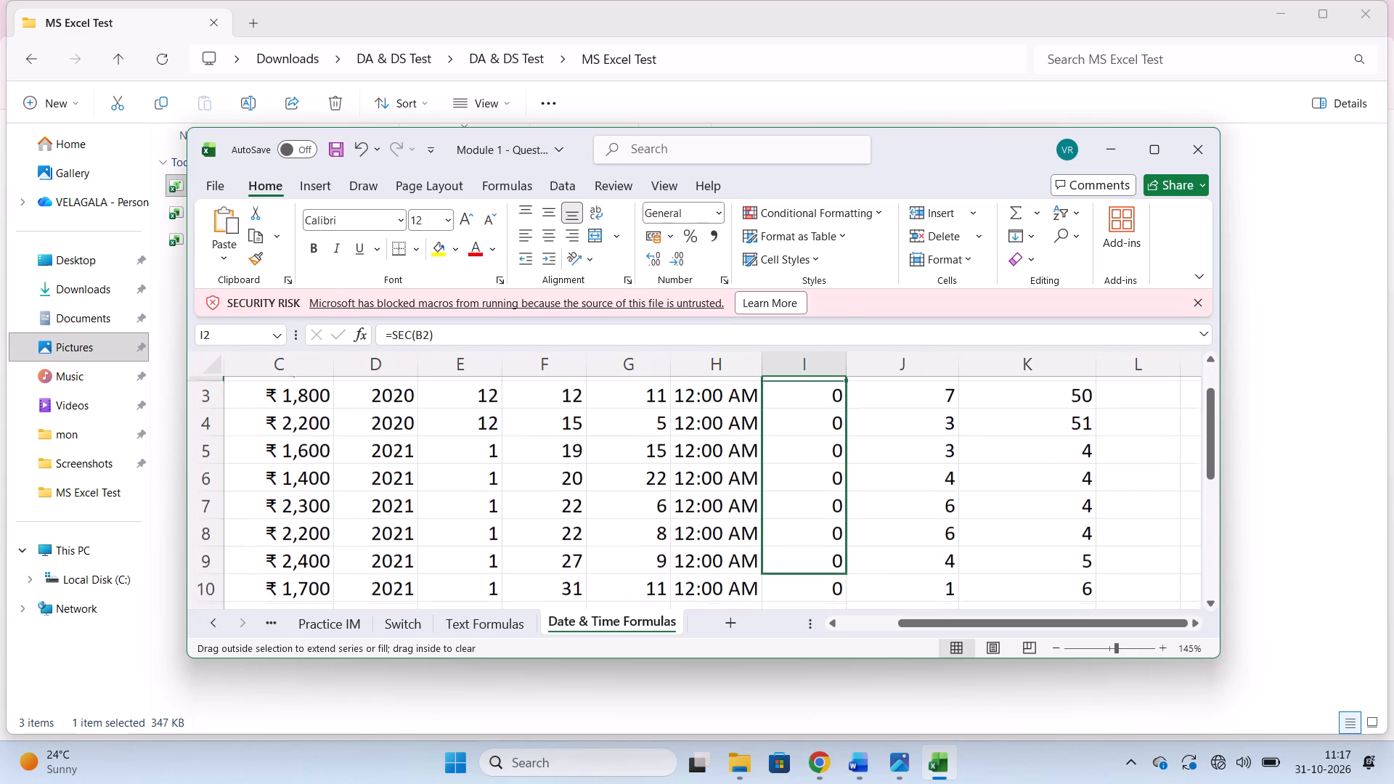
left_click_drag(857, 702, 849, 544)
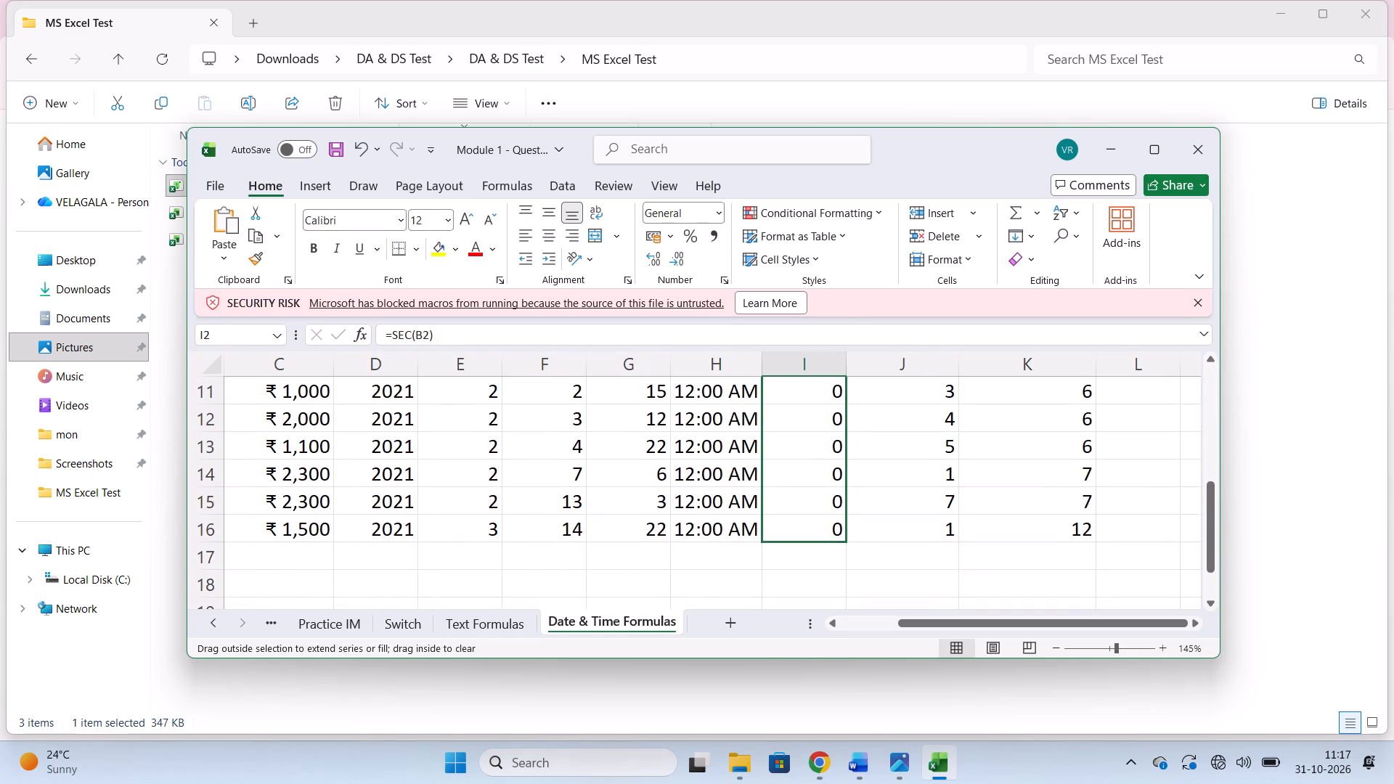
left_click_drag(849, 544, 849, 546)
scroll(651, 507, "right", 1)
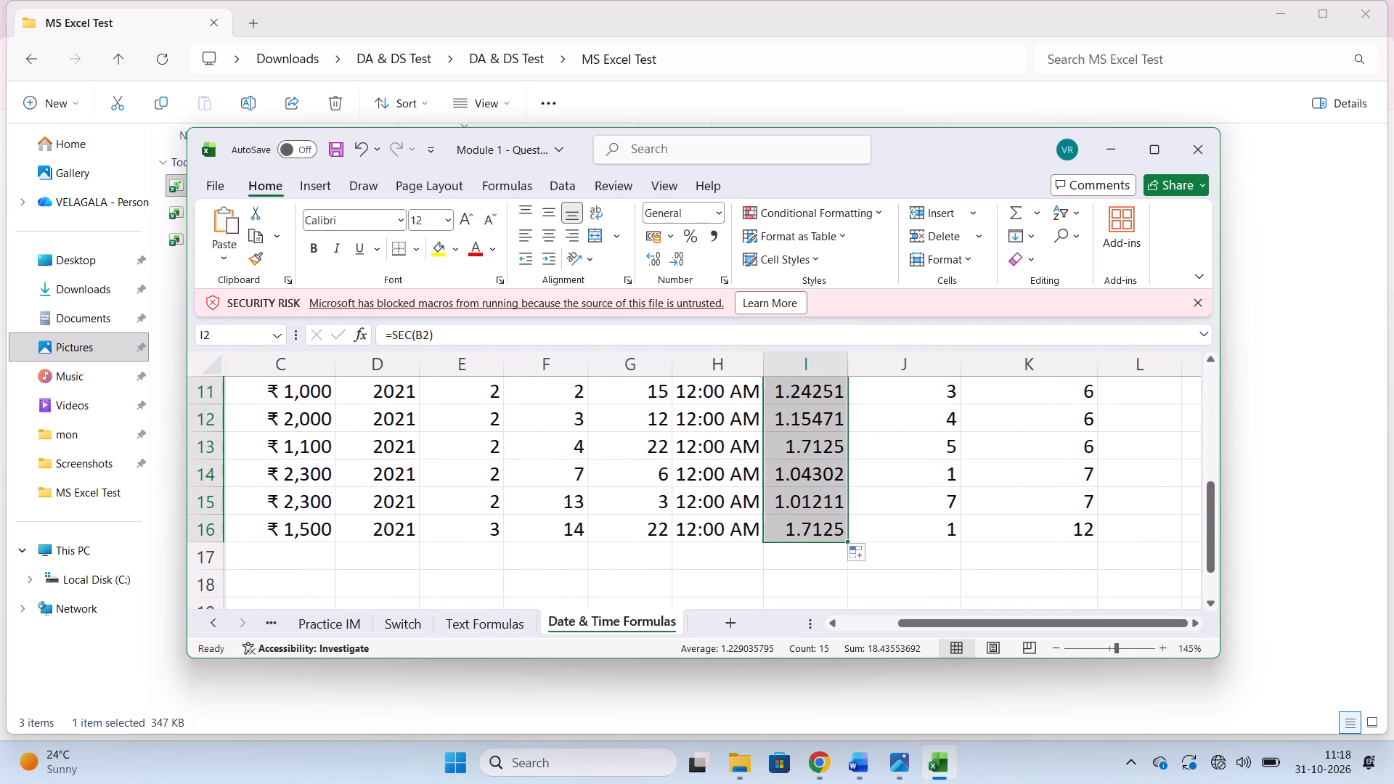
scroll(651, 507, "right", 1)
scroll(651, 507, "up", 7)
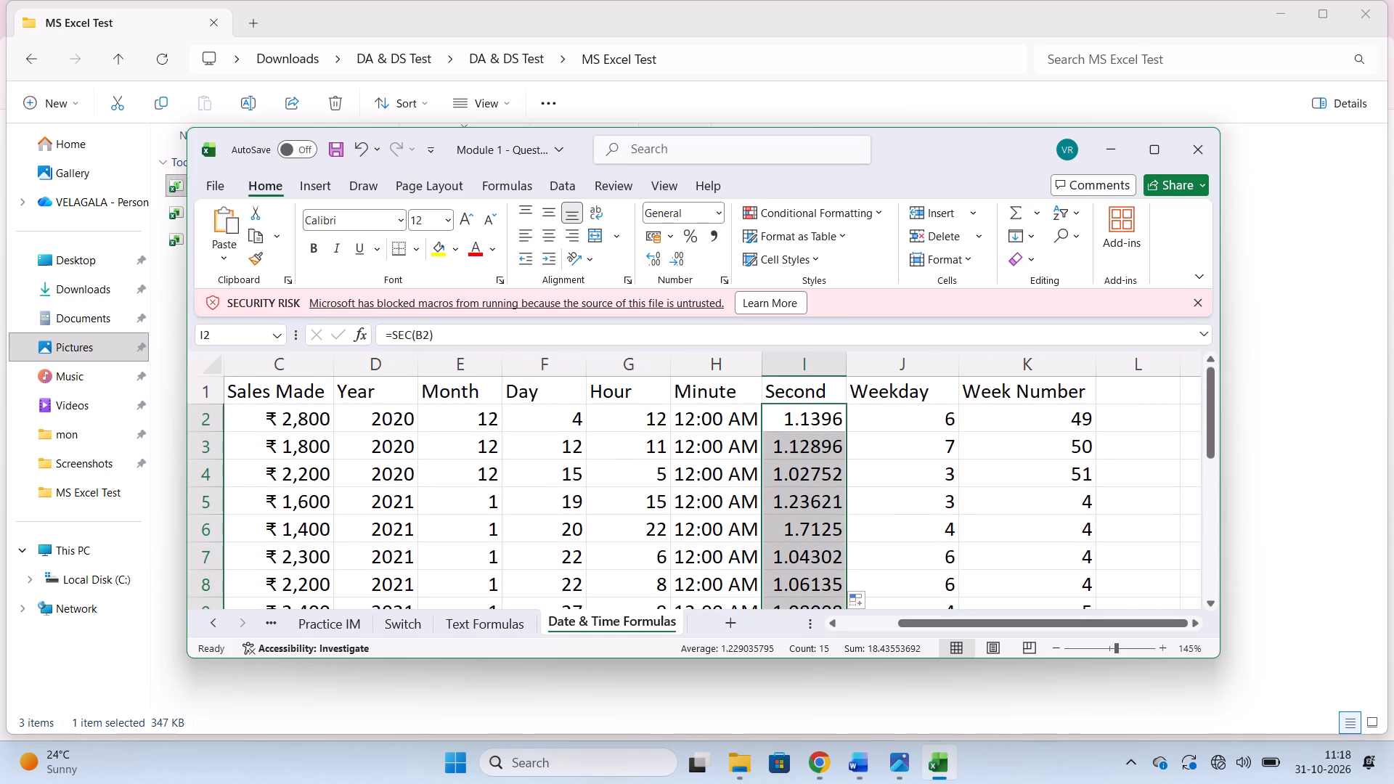
Change the formula in cell I2 of the Second column back to =SECOND(B2).
left_click(725, 432)
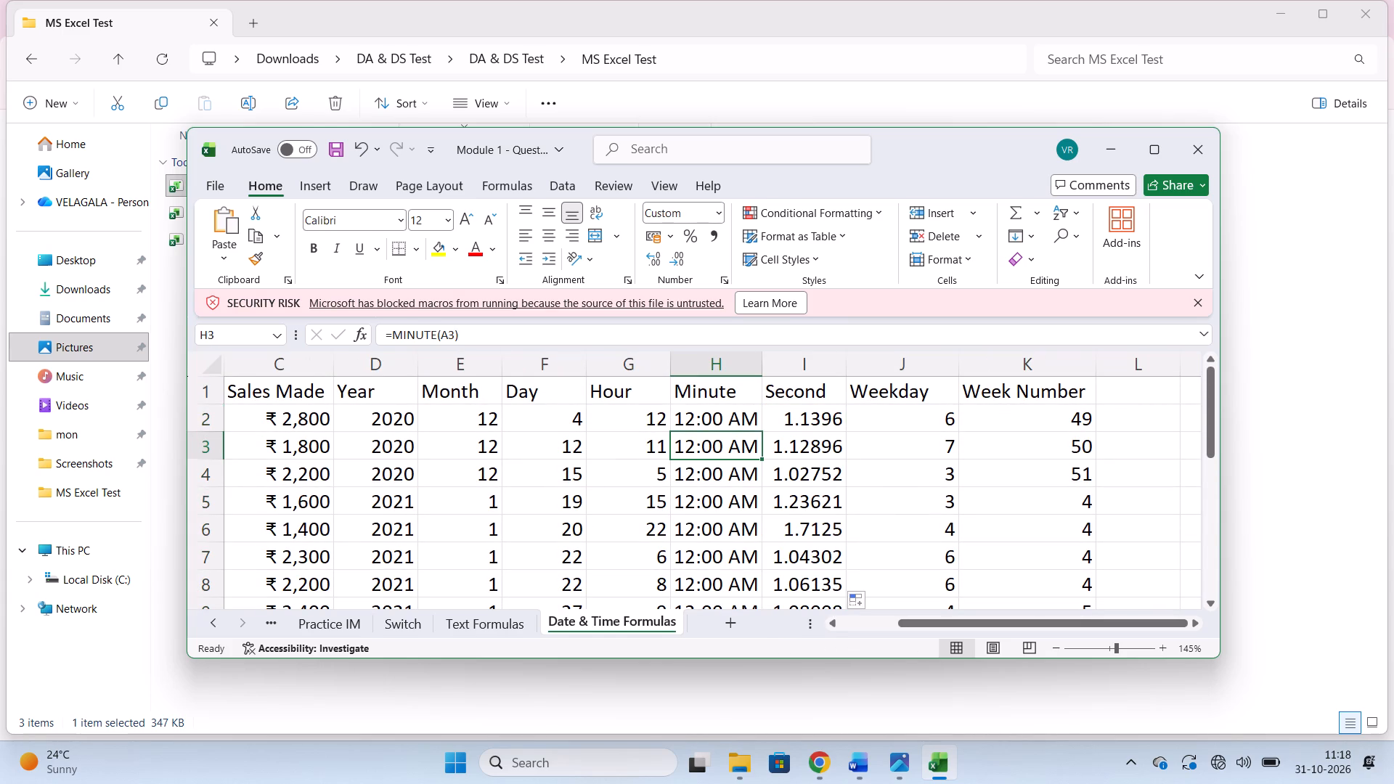
left_click(646, 418)
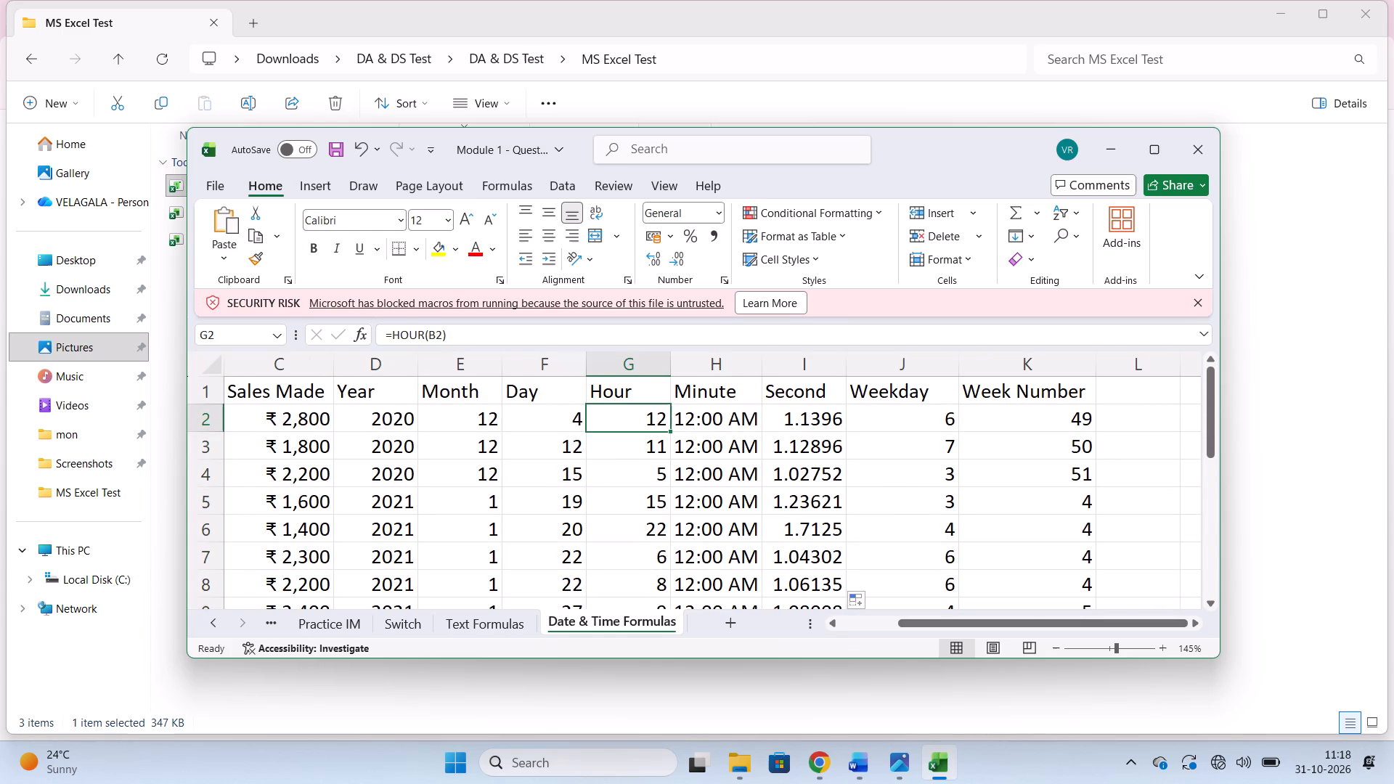
left_click(791, 411)
left_click(409, 335)
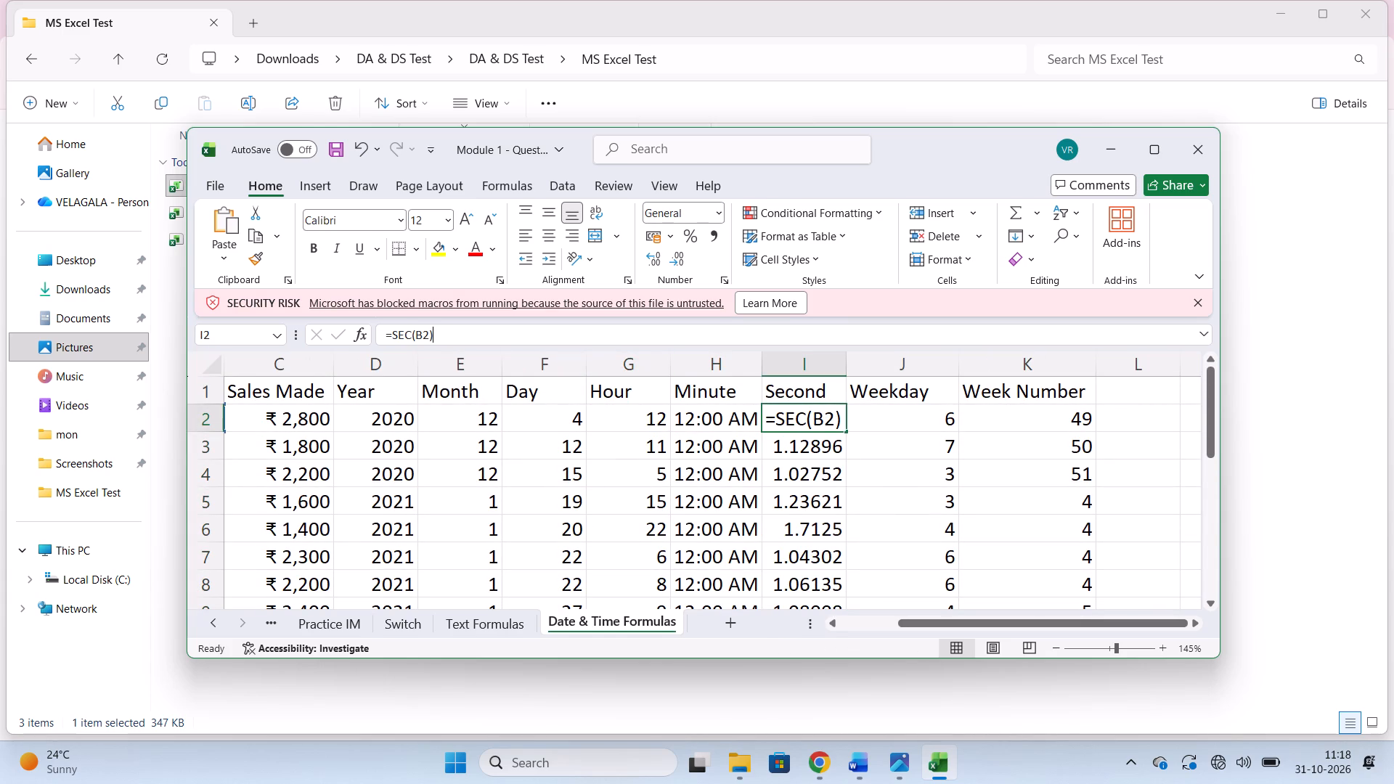
type("ond")
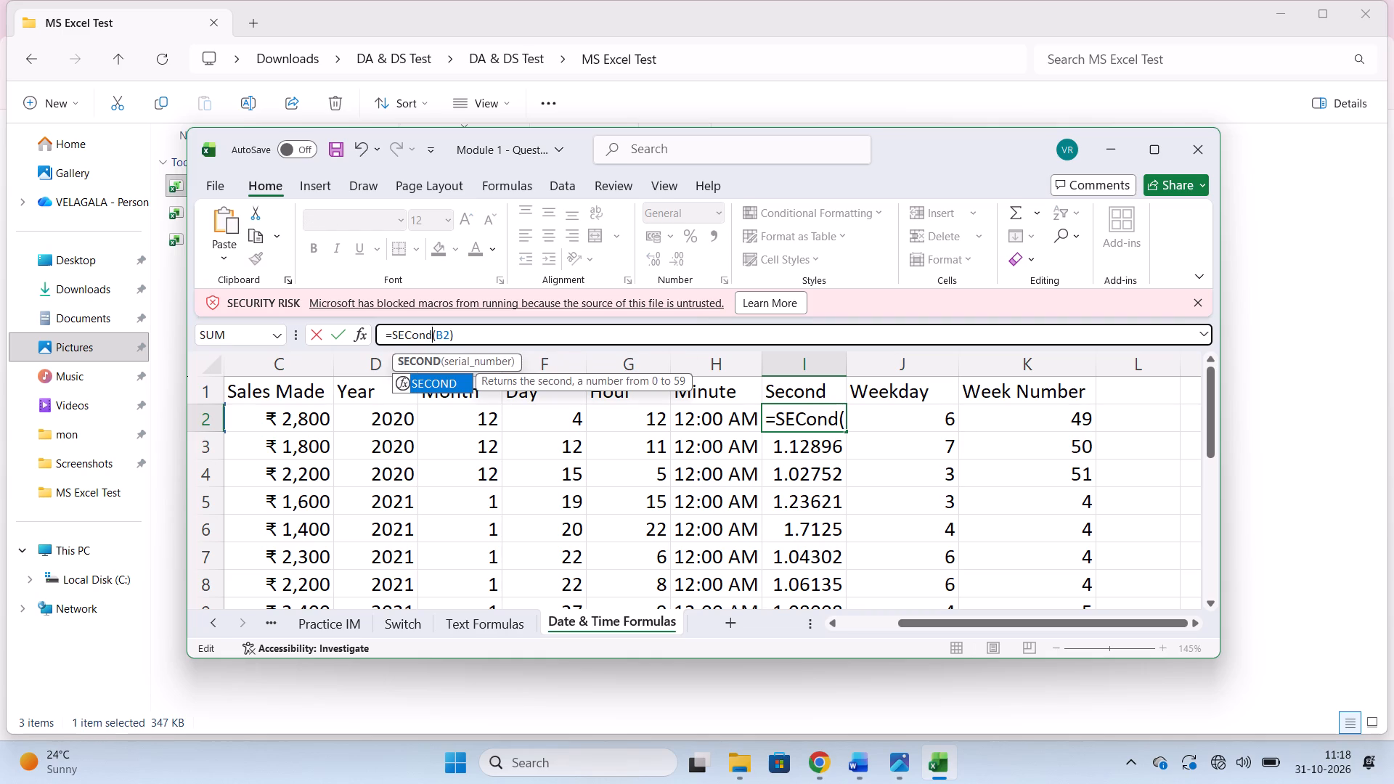
key("Return")
Fill the SECOND formula from I2 down to row 16.
left_click(807, 423)
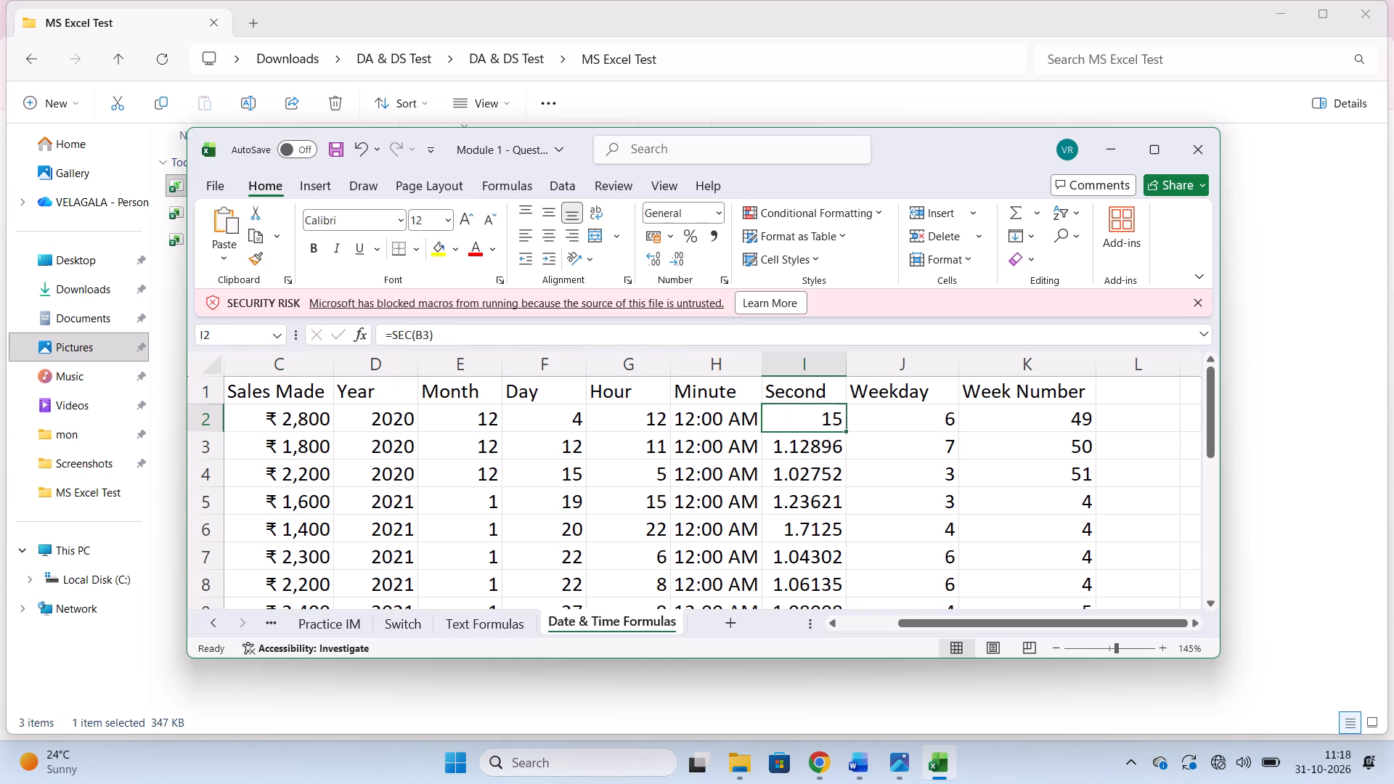
left_click_drag(847, 430, 850, 655)
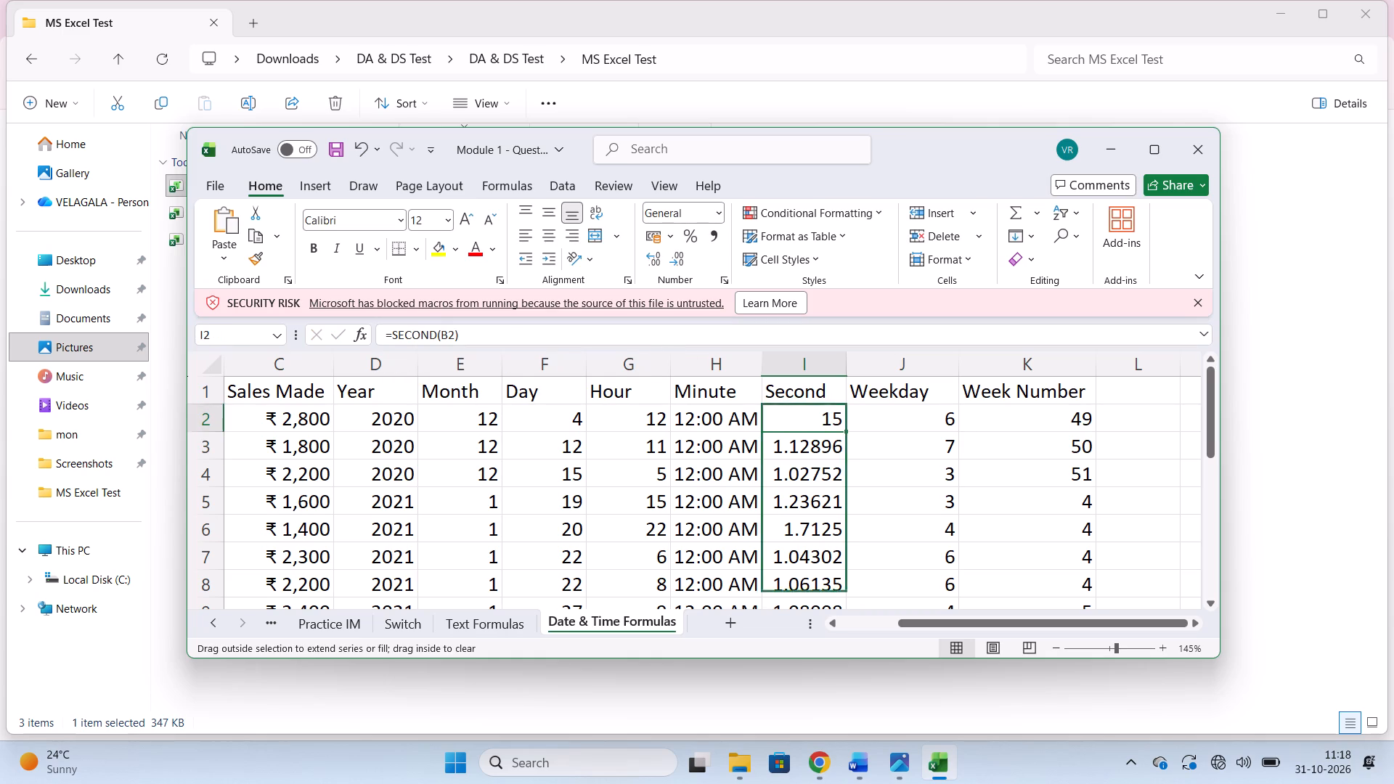
left_click_drag(850, 655, 849, 558)
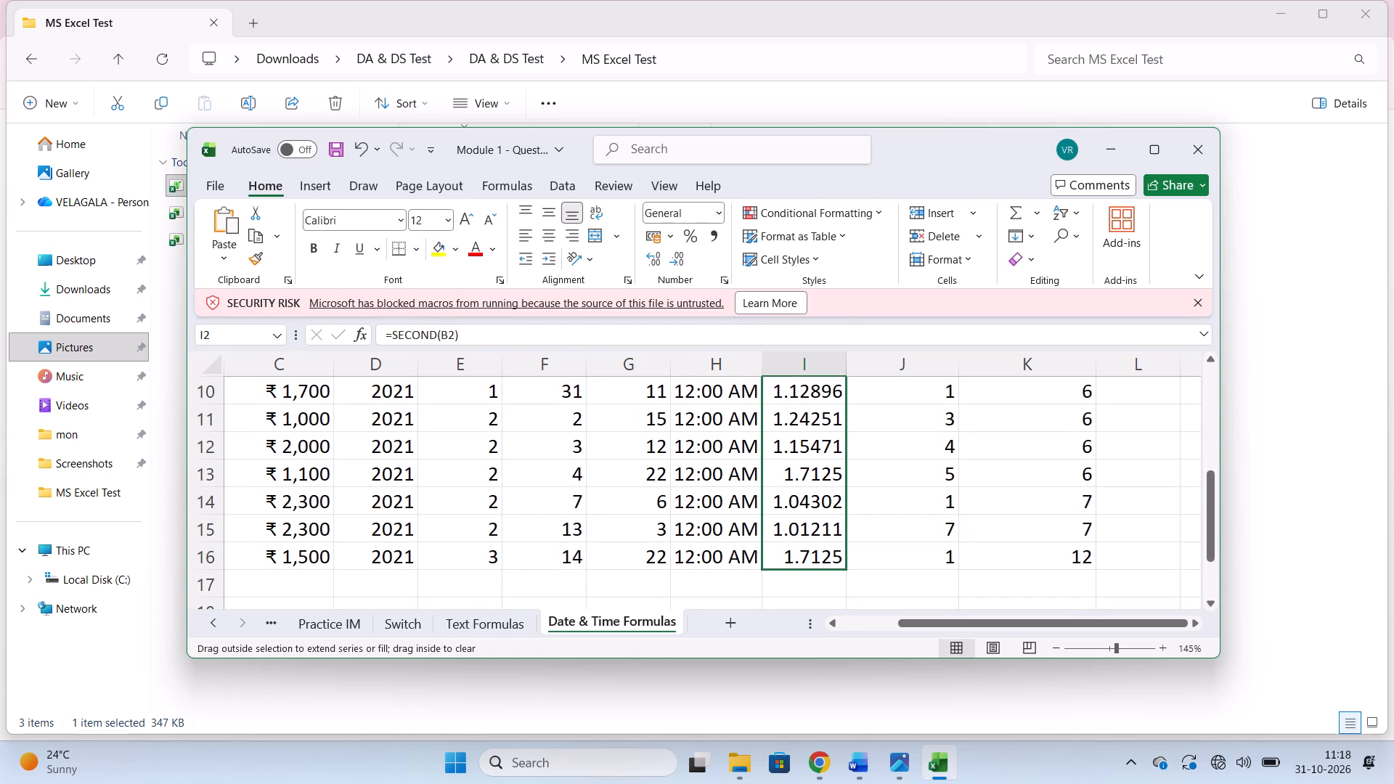
left_click_drag(849, 558, 847, 560)
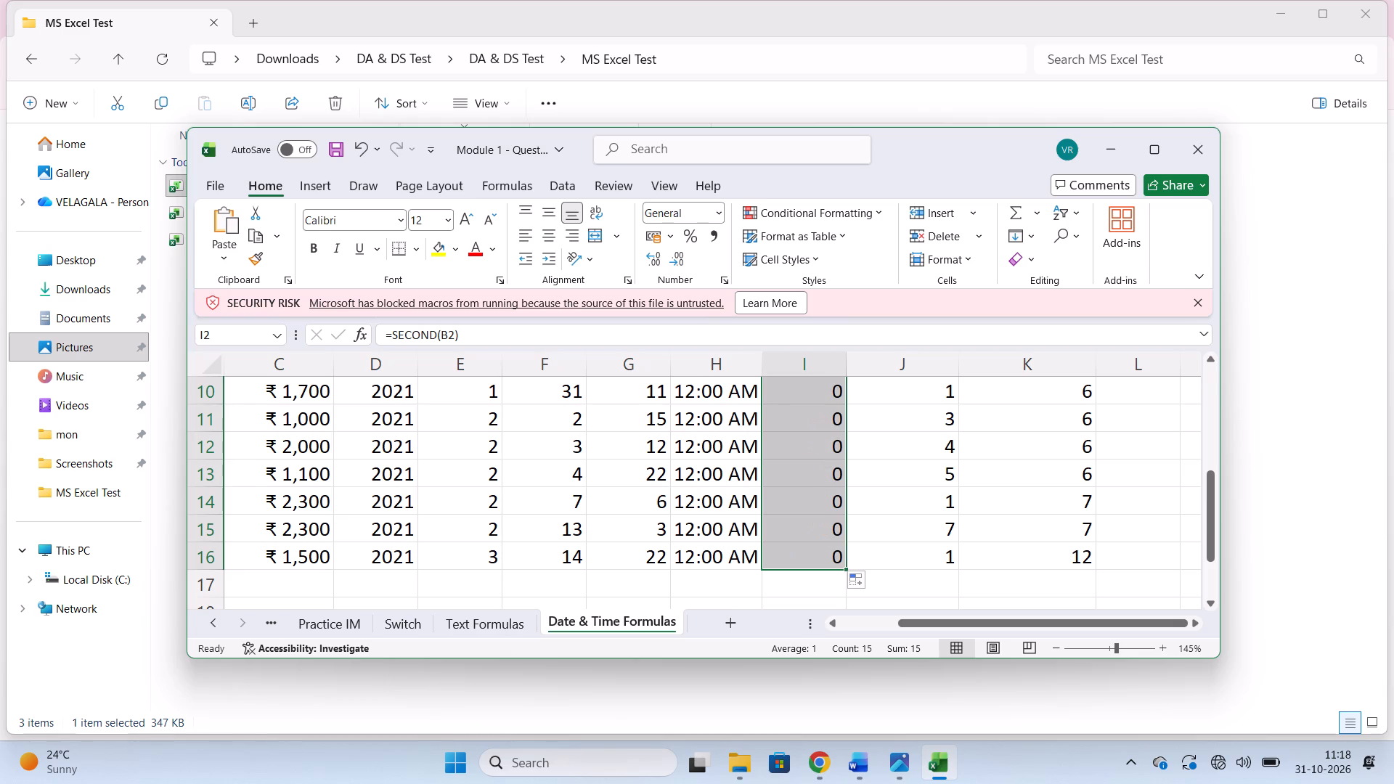
scroll(756, 520, "up", 1)
Check the Text Formulas, Switch and Practice IM sheets, and save and close the Module 1 workbook.
left_click(452, 626)
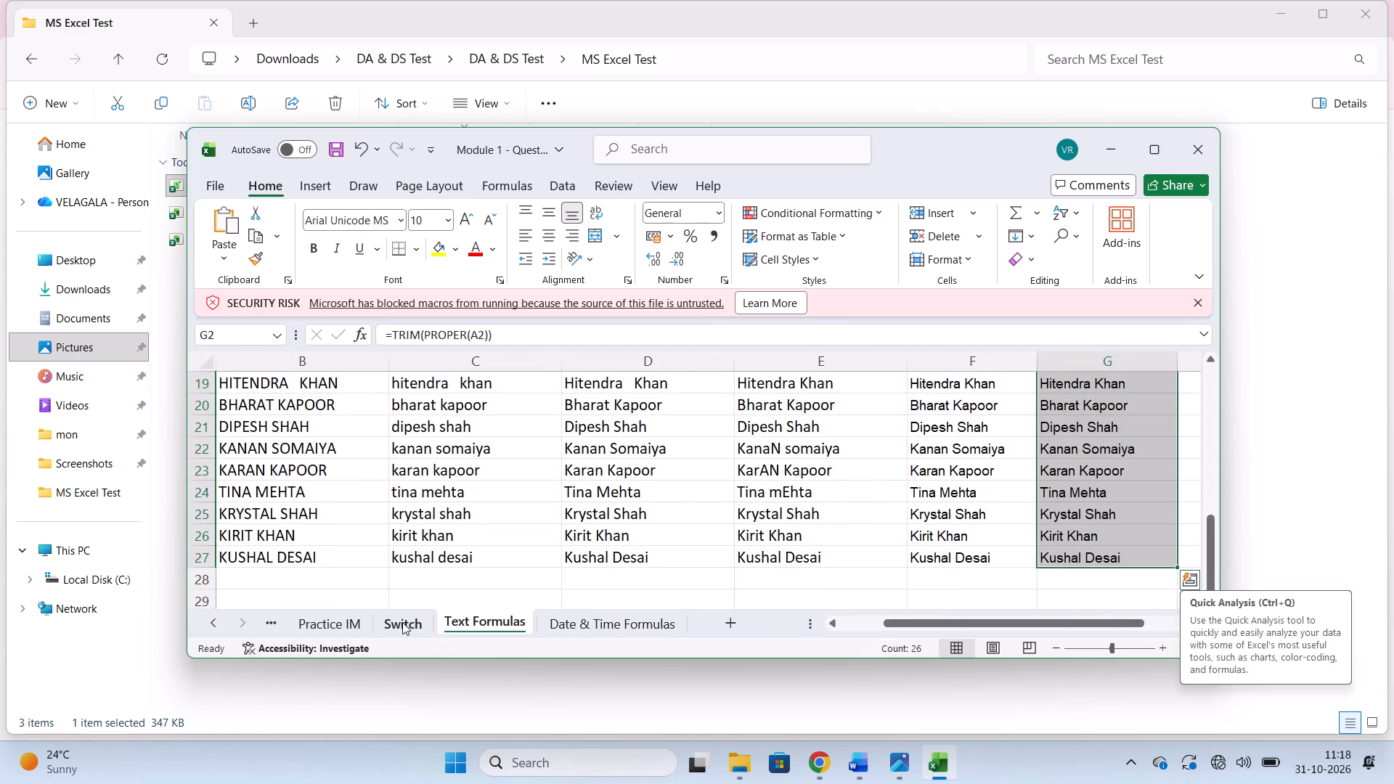
left_click(401, 622)
left_click(318, 622)
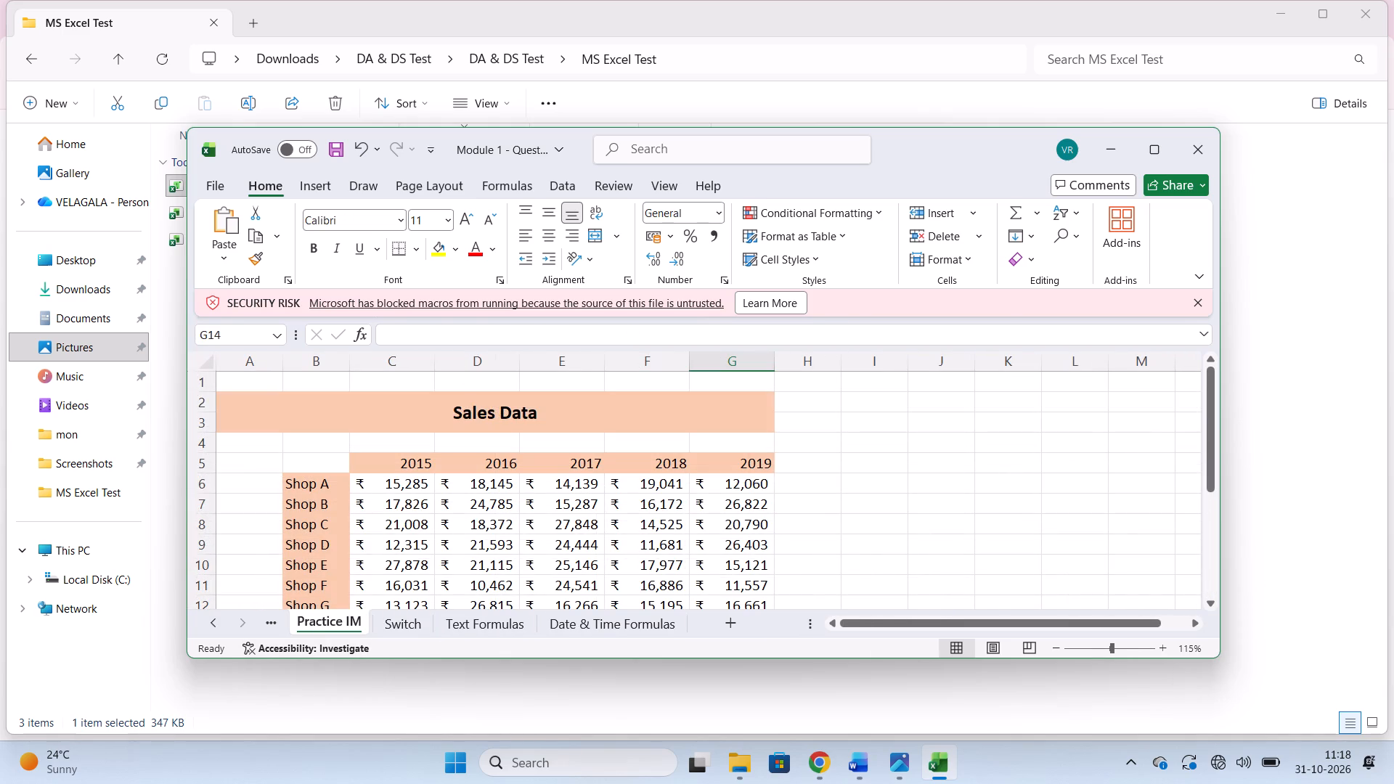
key("ctrl+s")
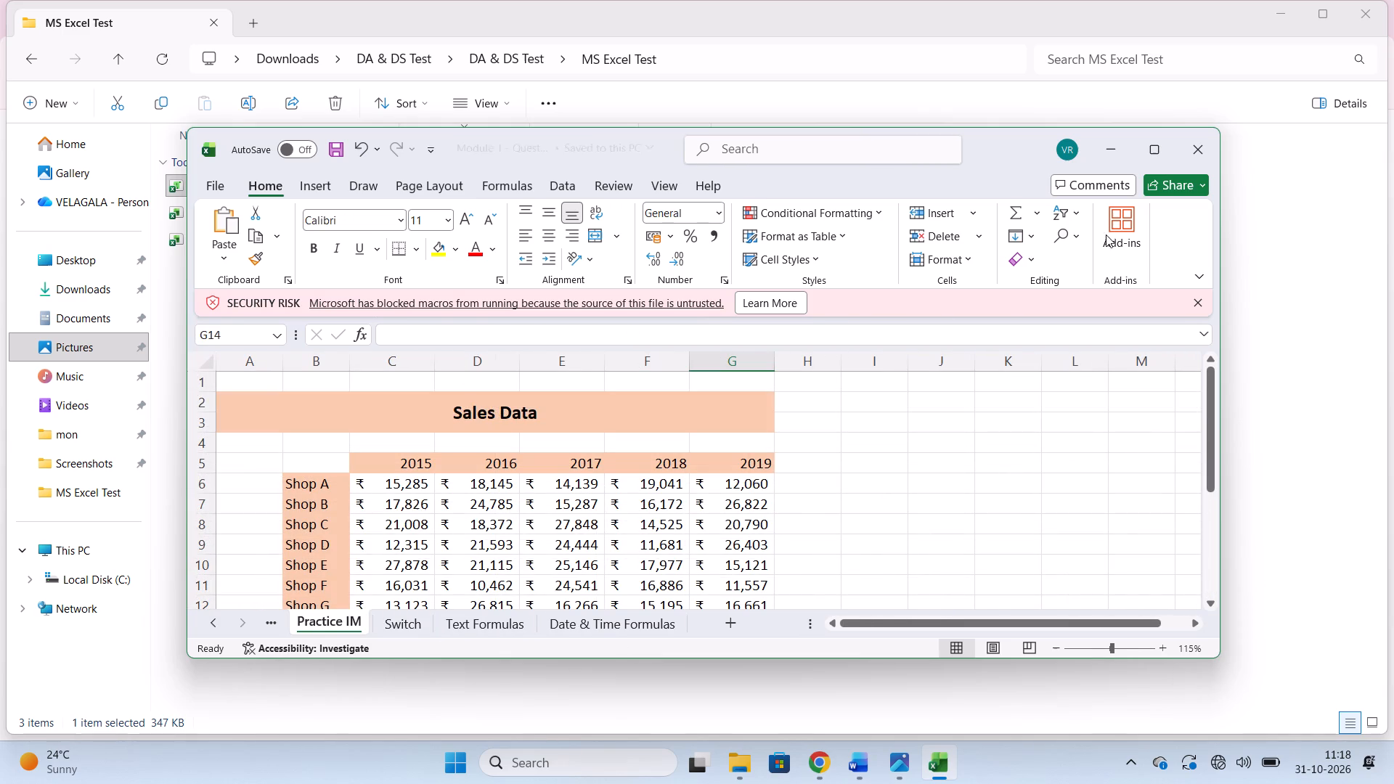
left_click(1203, 148)
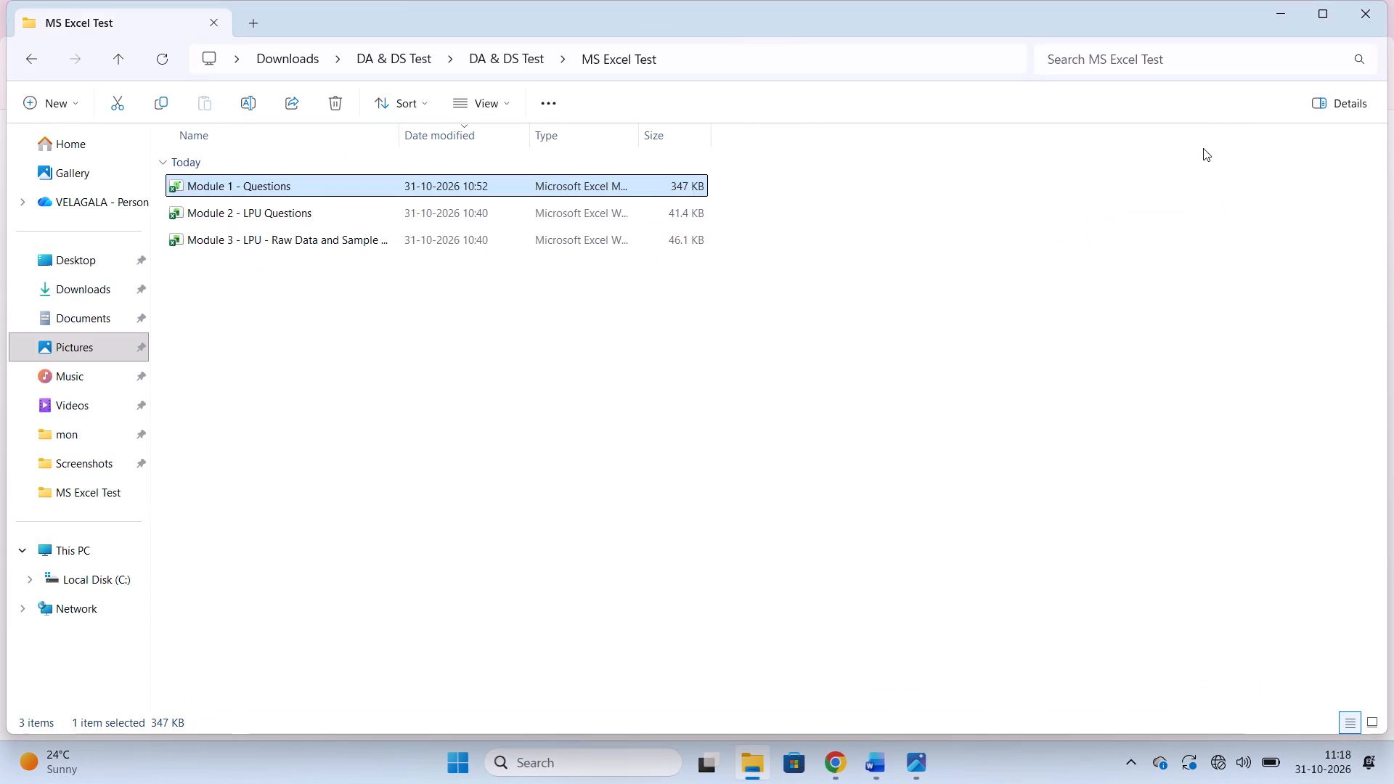
Open the Module 2 - LPU Questions workbook at the Line Charts sheet and enable editing.
double_click(288, 209)
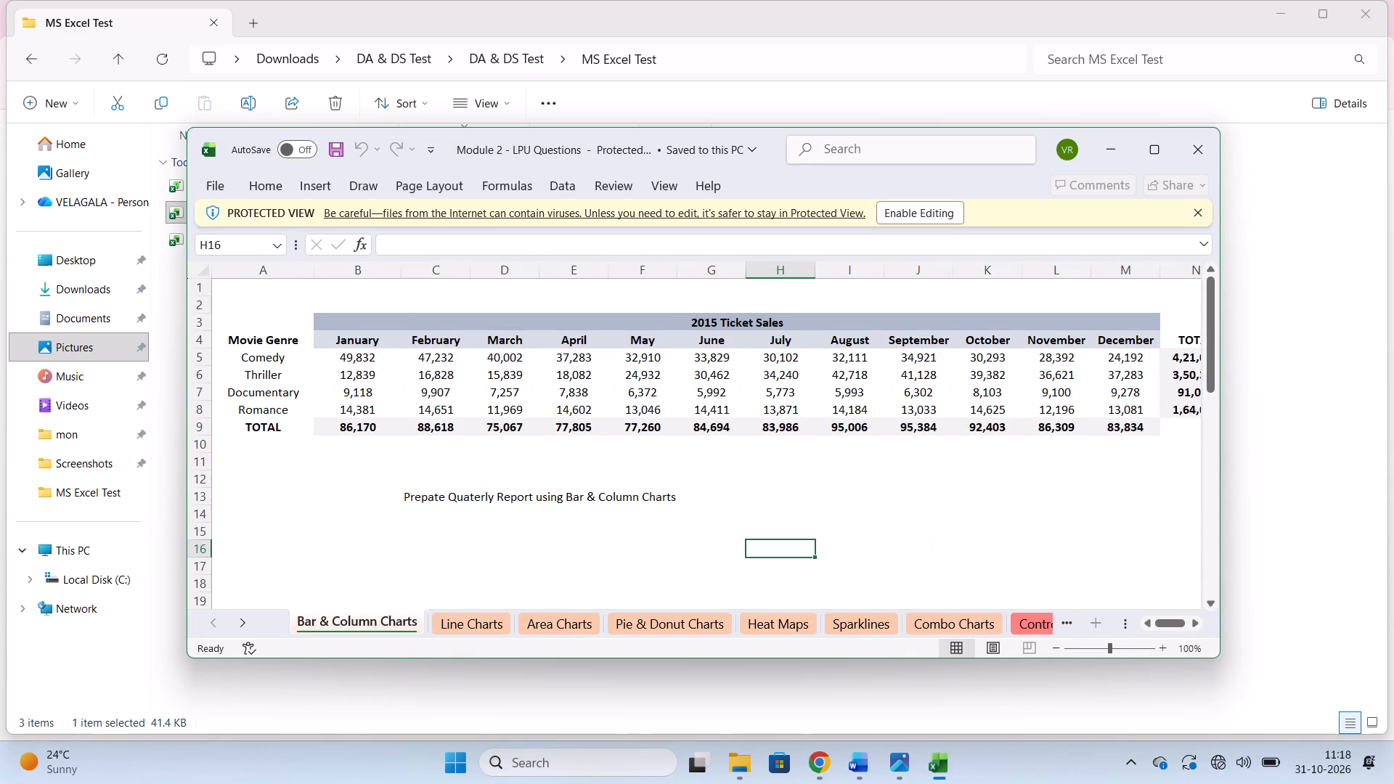
left_click(453, 624)
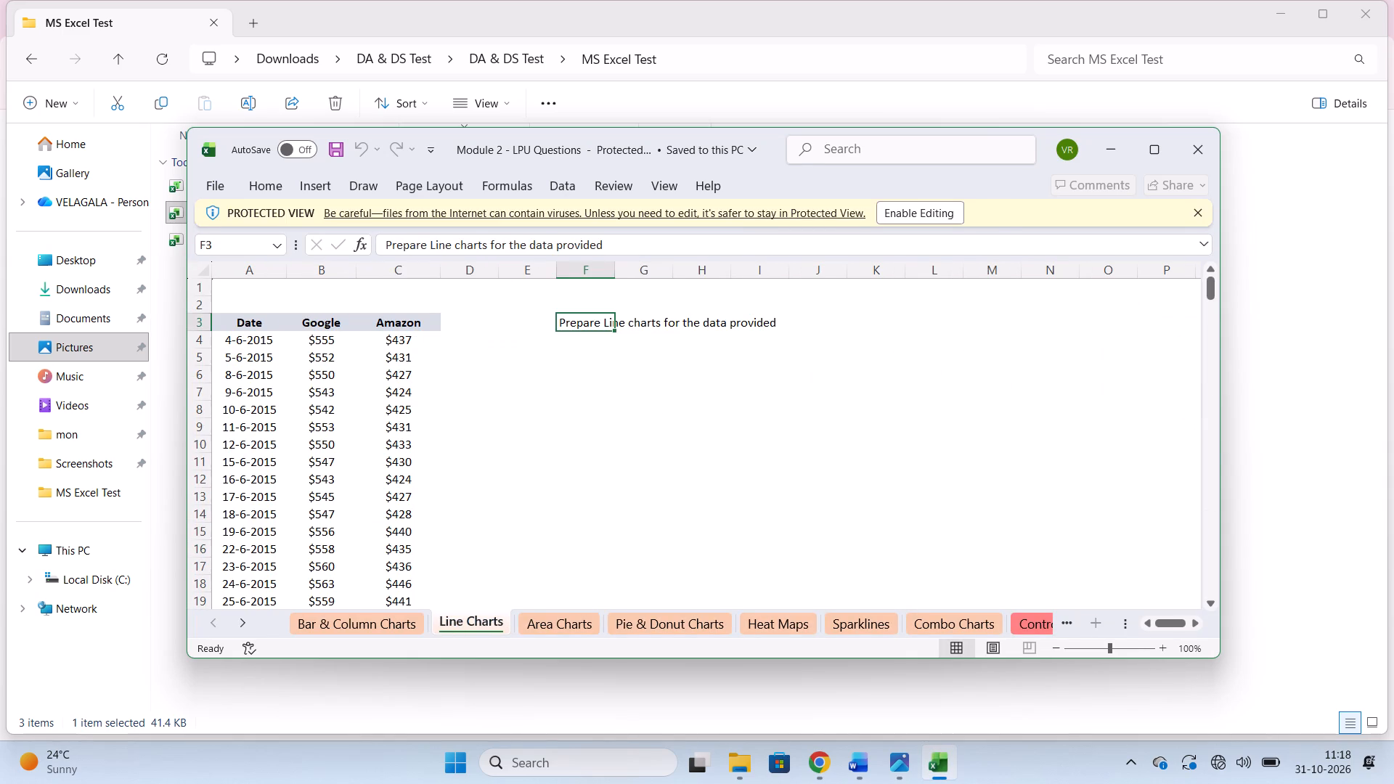
left_click(580, 341)
left_click(938, 211)
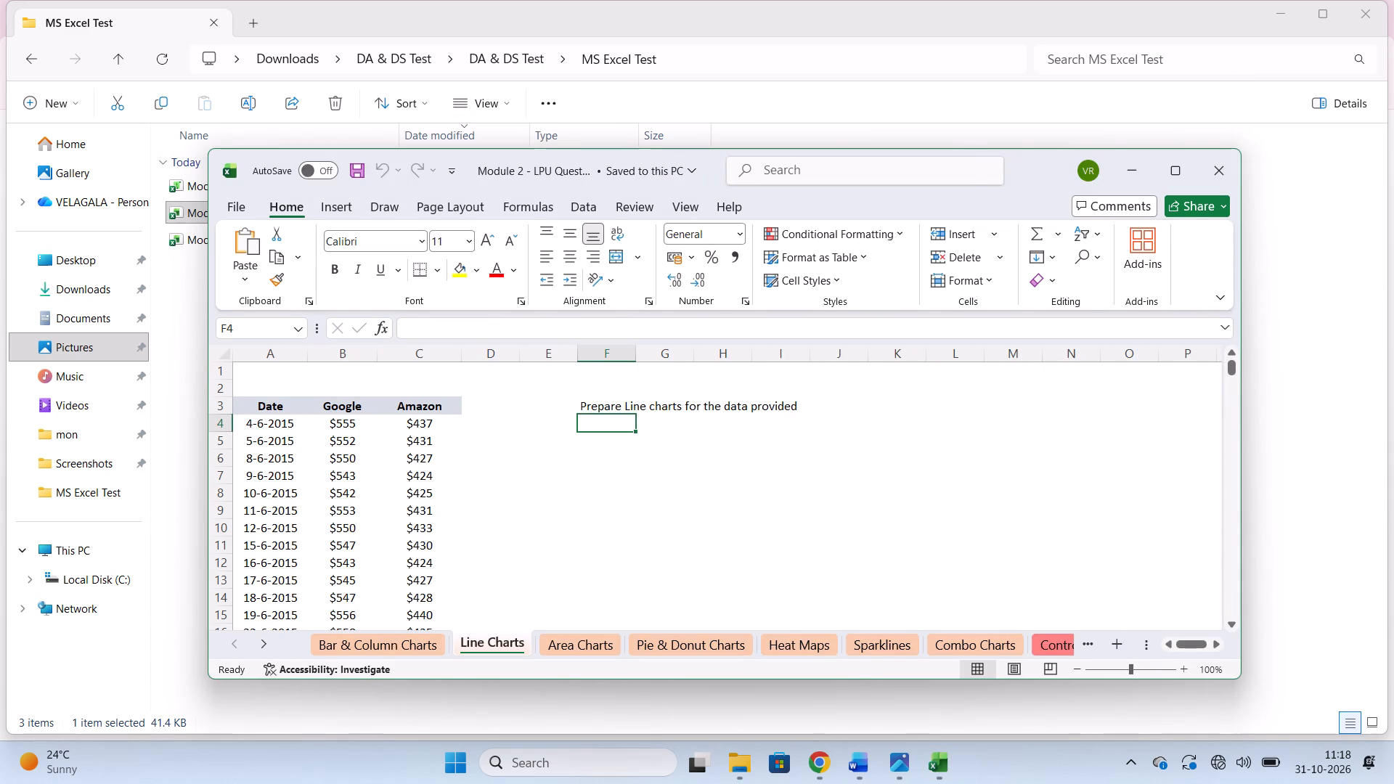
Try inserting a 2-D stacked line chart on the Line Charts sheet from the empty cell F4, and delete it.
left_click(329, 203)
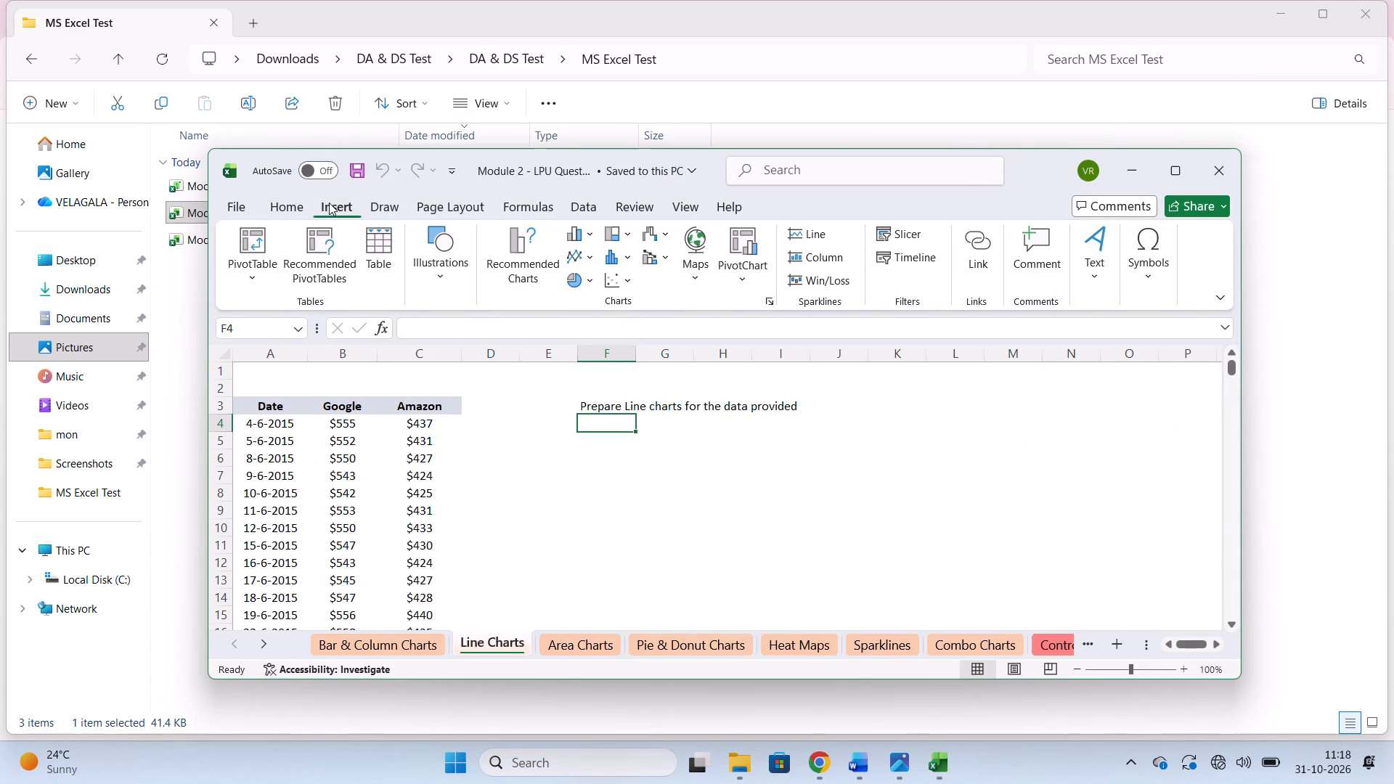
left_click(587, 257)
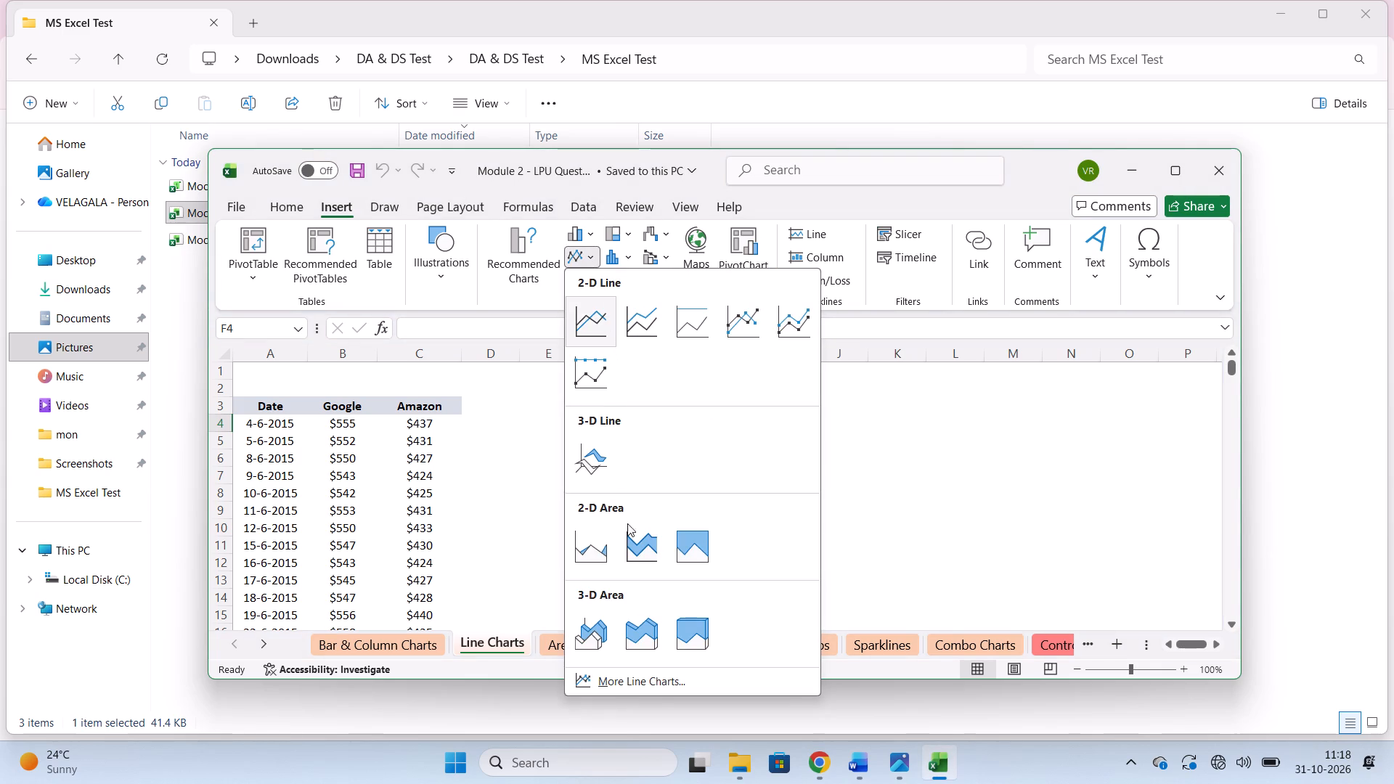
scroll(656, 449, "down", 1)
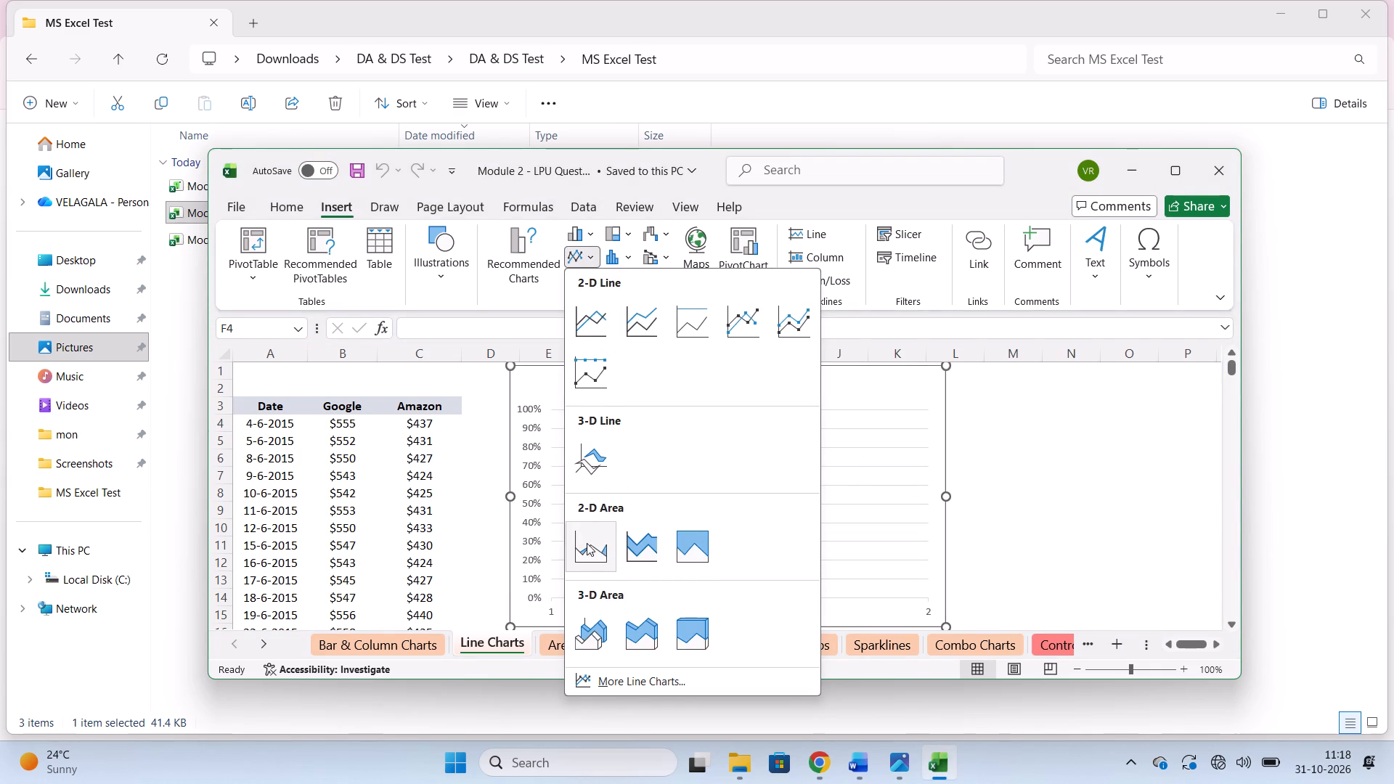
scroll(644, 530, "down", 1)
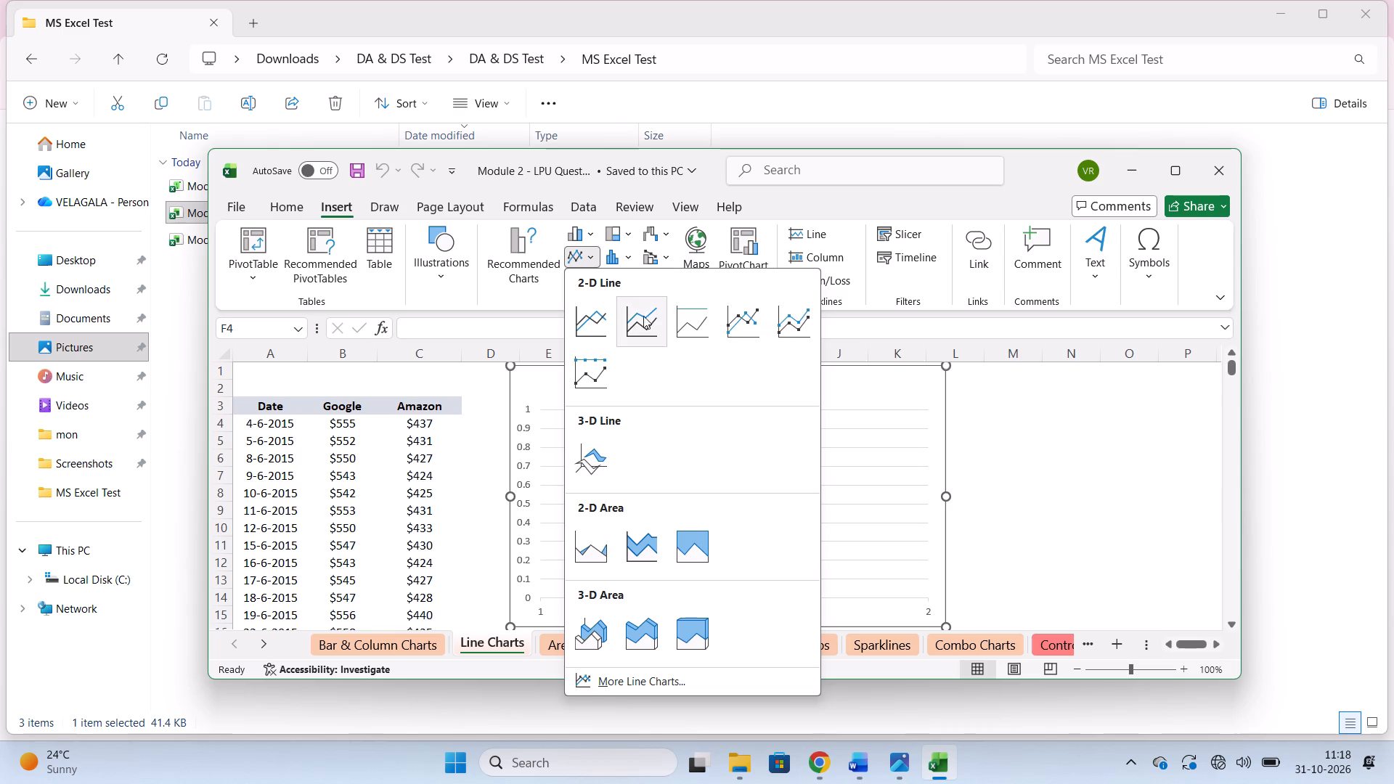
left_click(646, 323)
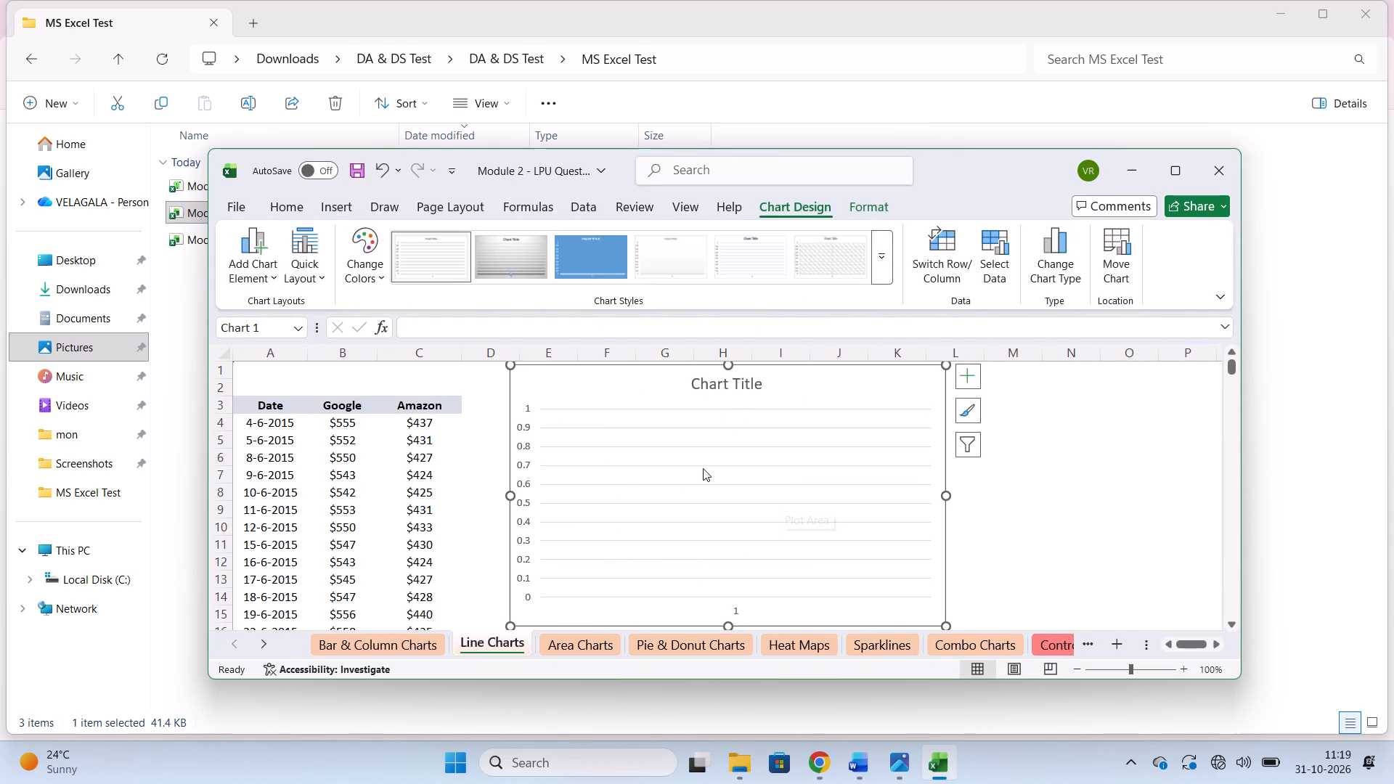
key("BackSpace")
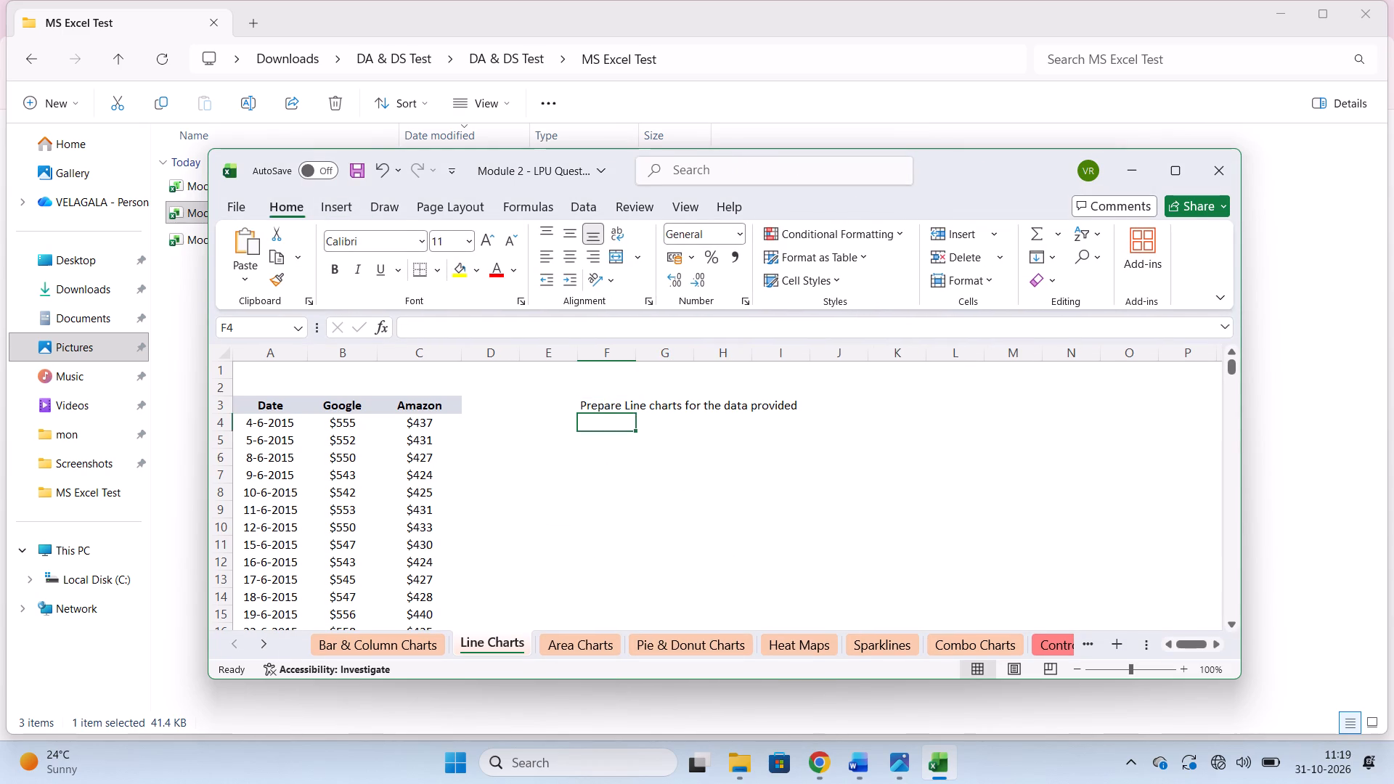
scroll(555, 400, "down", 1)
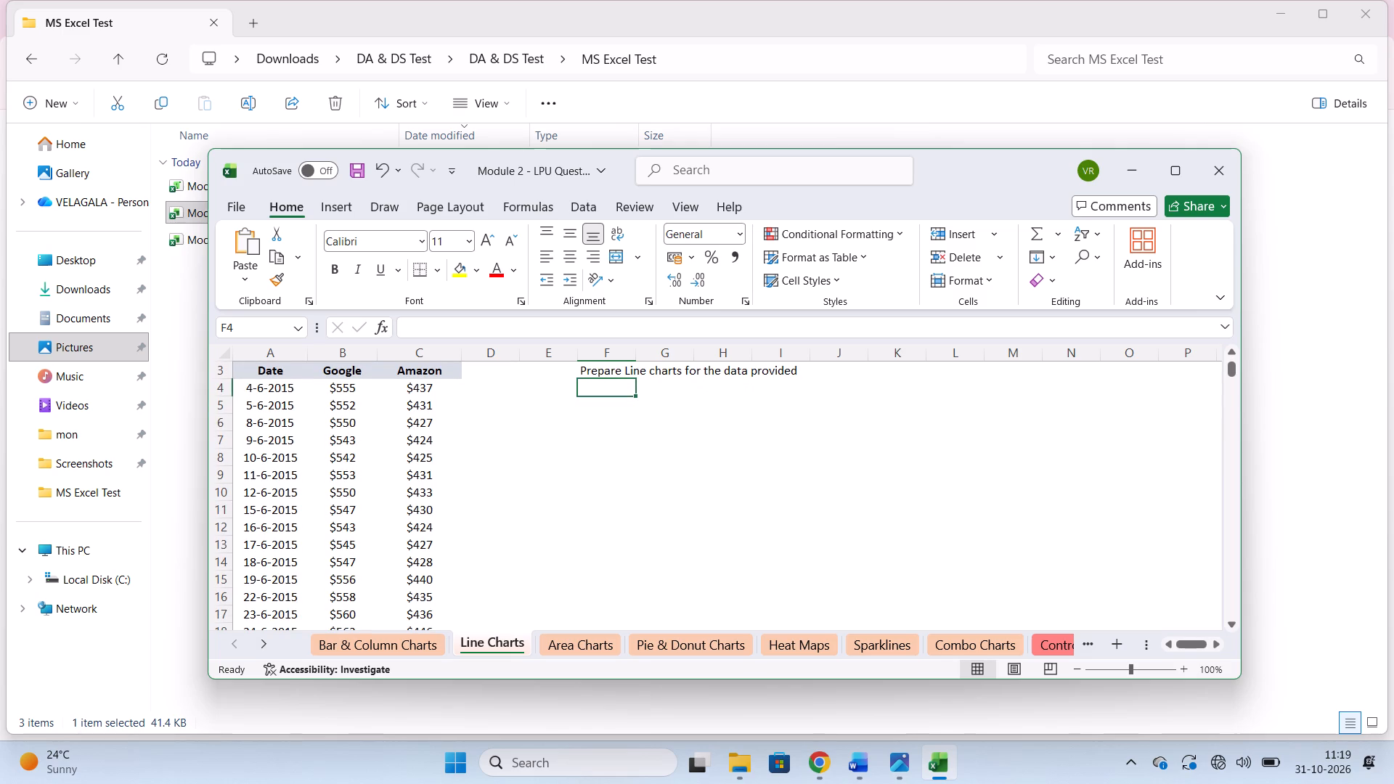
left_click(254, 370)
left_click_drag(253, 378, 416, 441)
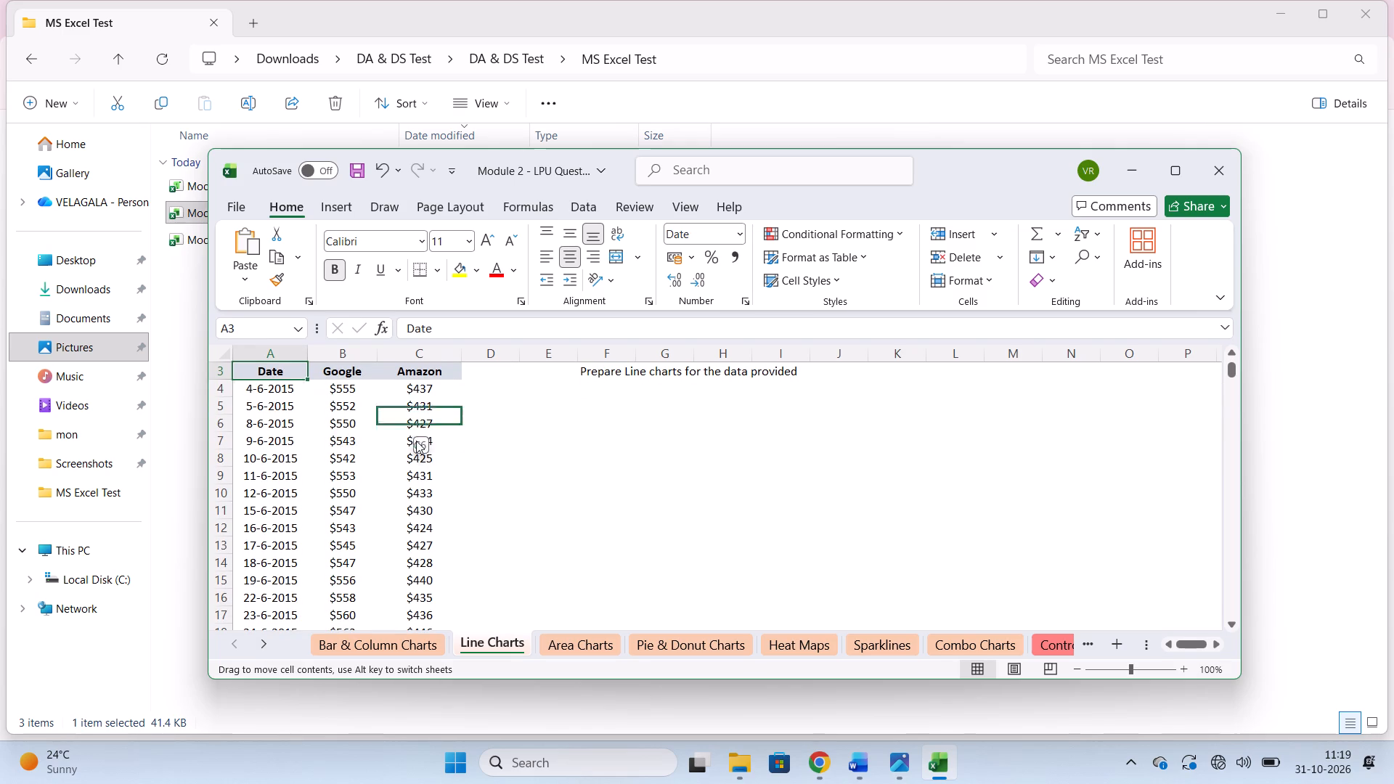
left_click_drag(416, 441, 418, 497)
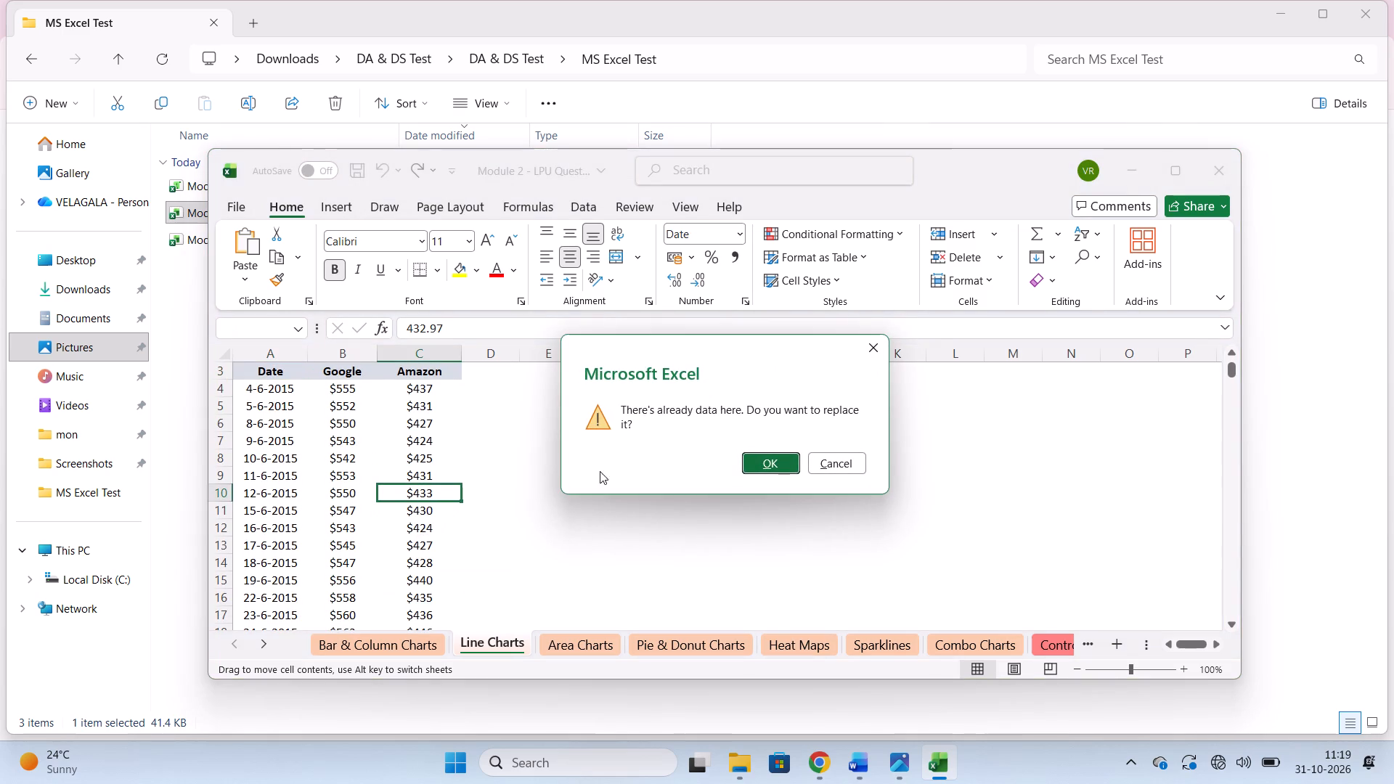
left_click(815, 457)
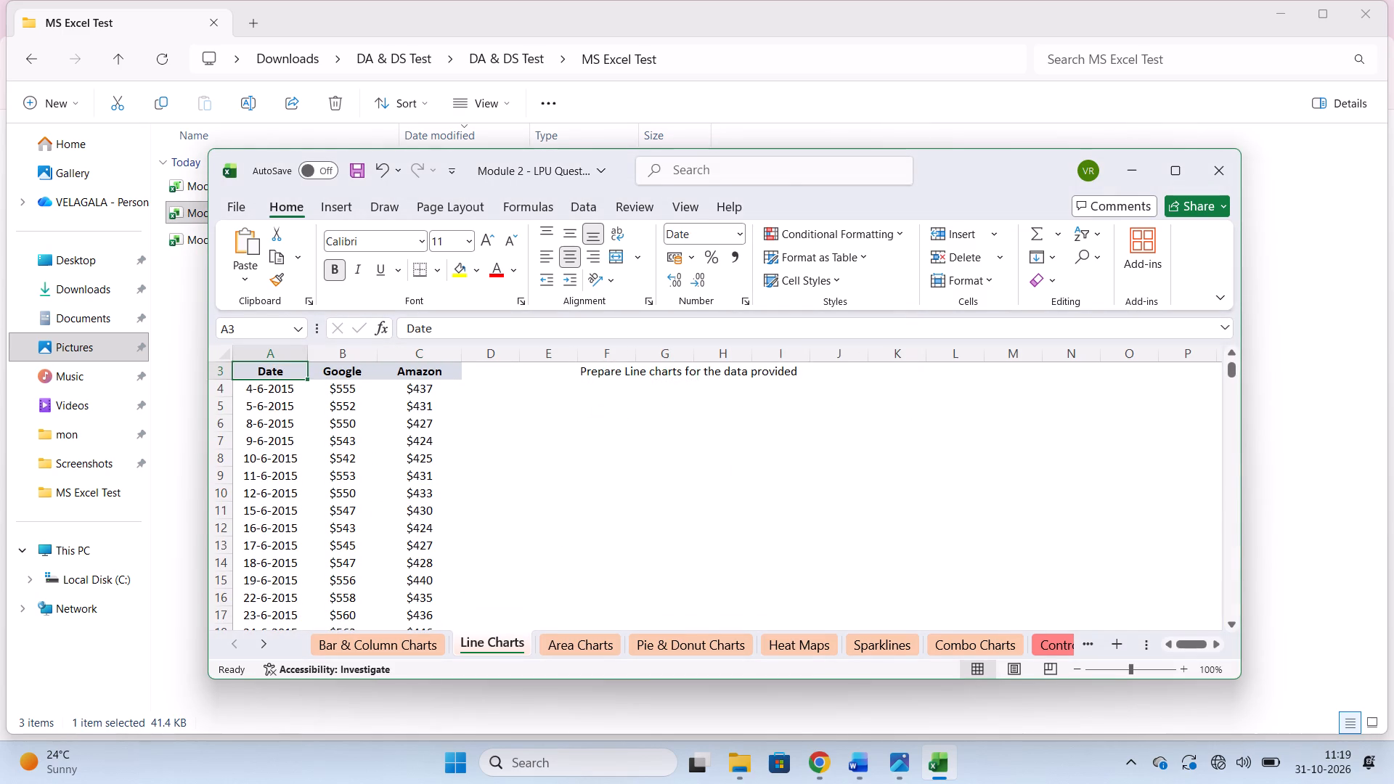
Insert a 2-D stacked line chart from the Date, Google and Amazon data in A3:C256 on the Line Charts sheet.
left_click_drag(238, 372, 427, 610)
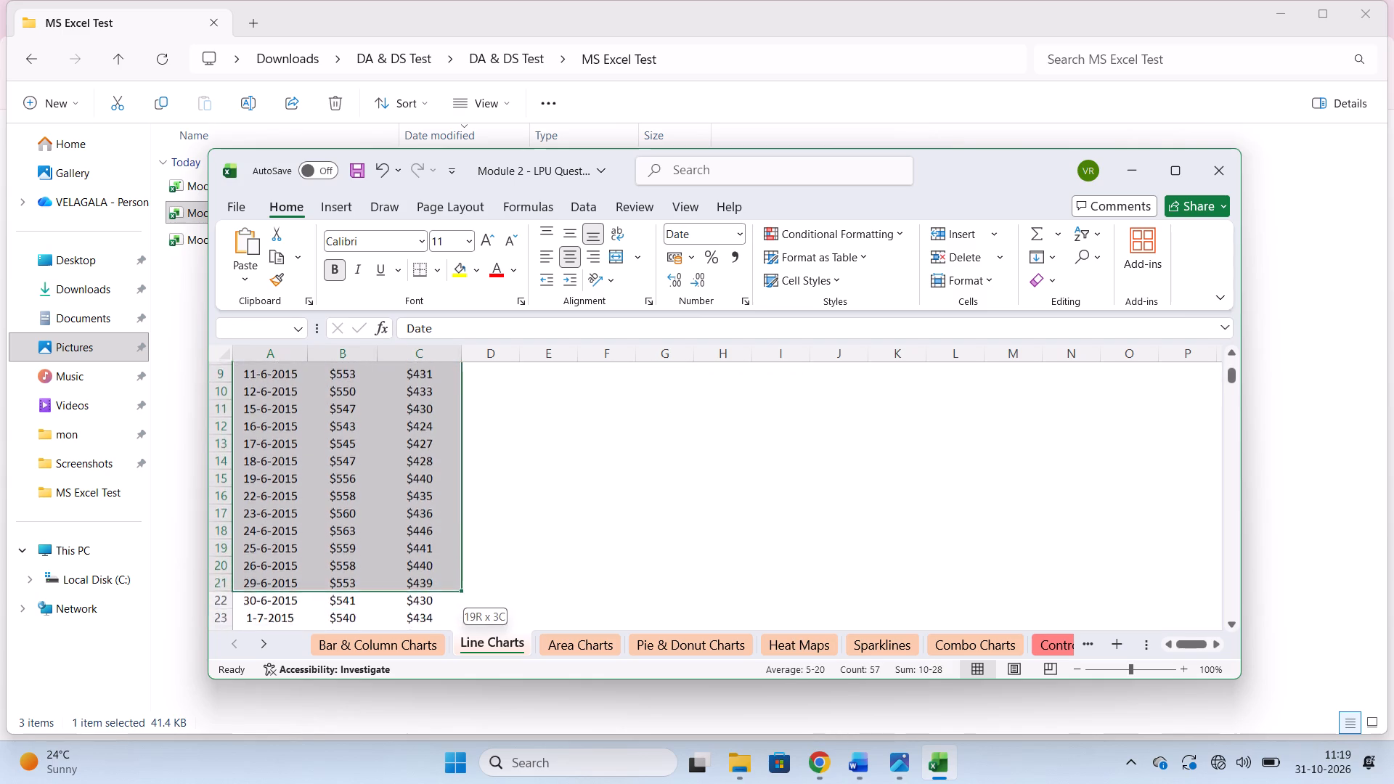
left_click_drag(427, 610, 431, 660)
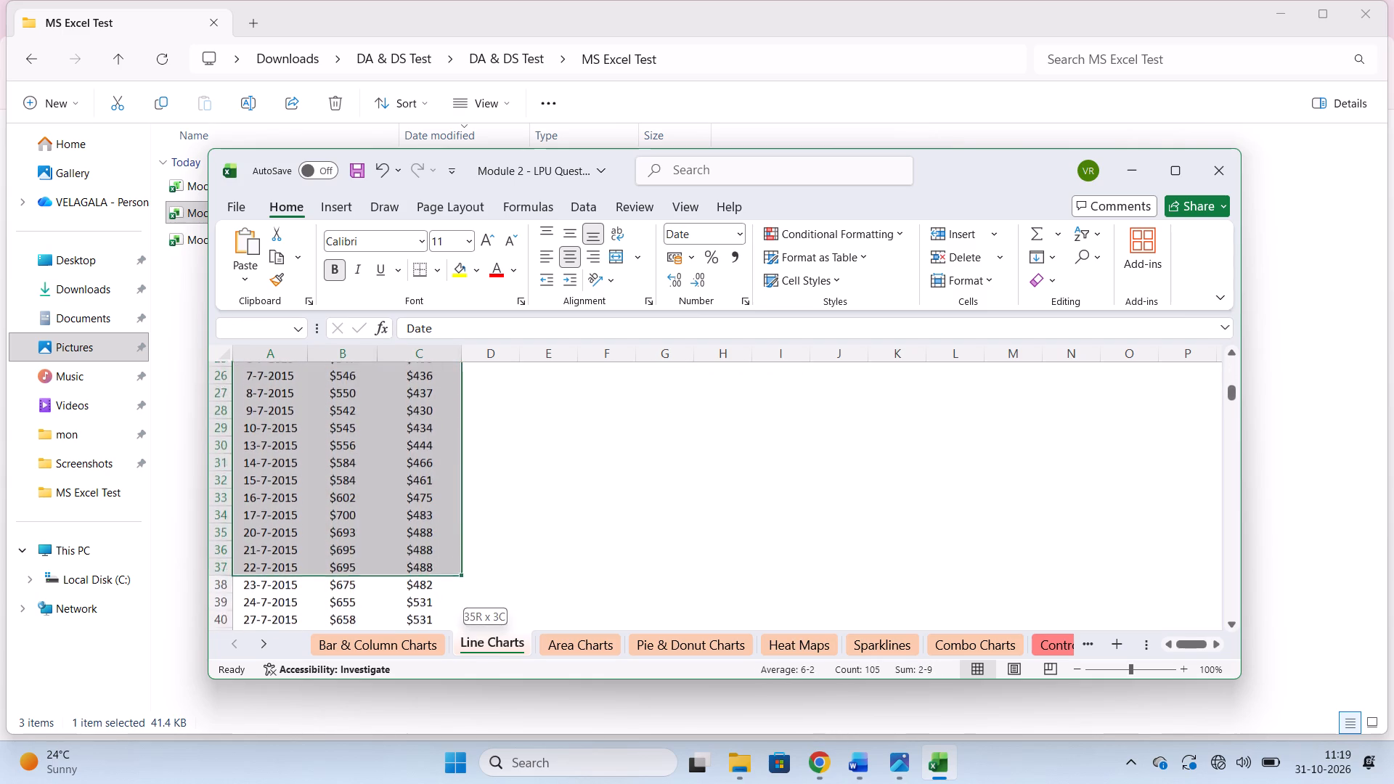
left_click_drag(431, 660, 432, 783)
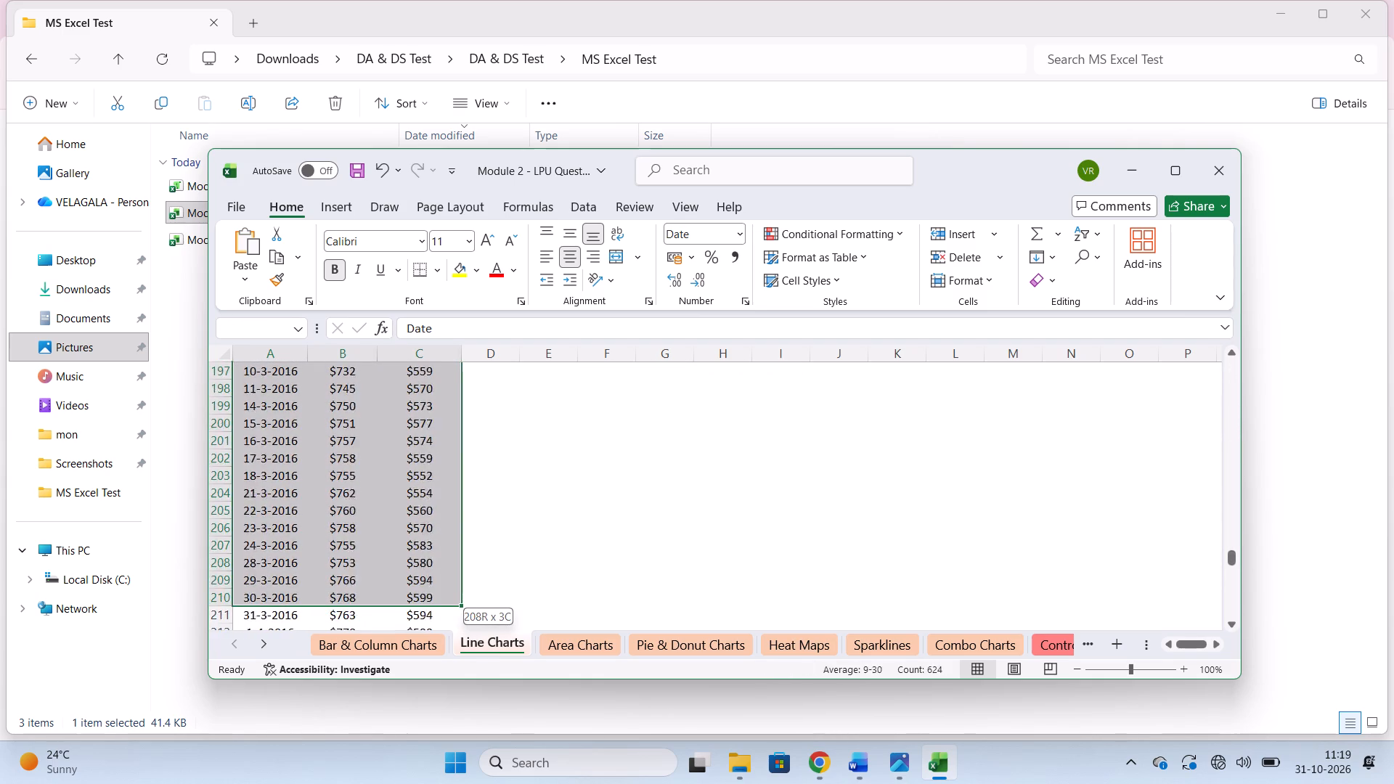
left_click_drag(432, 783, 447, 783)
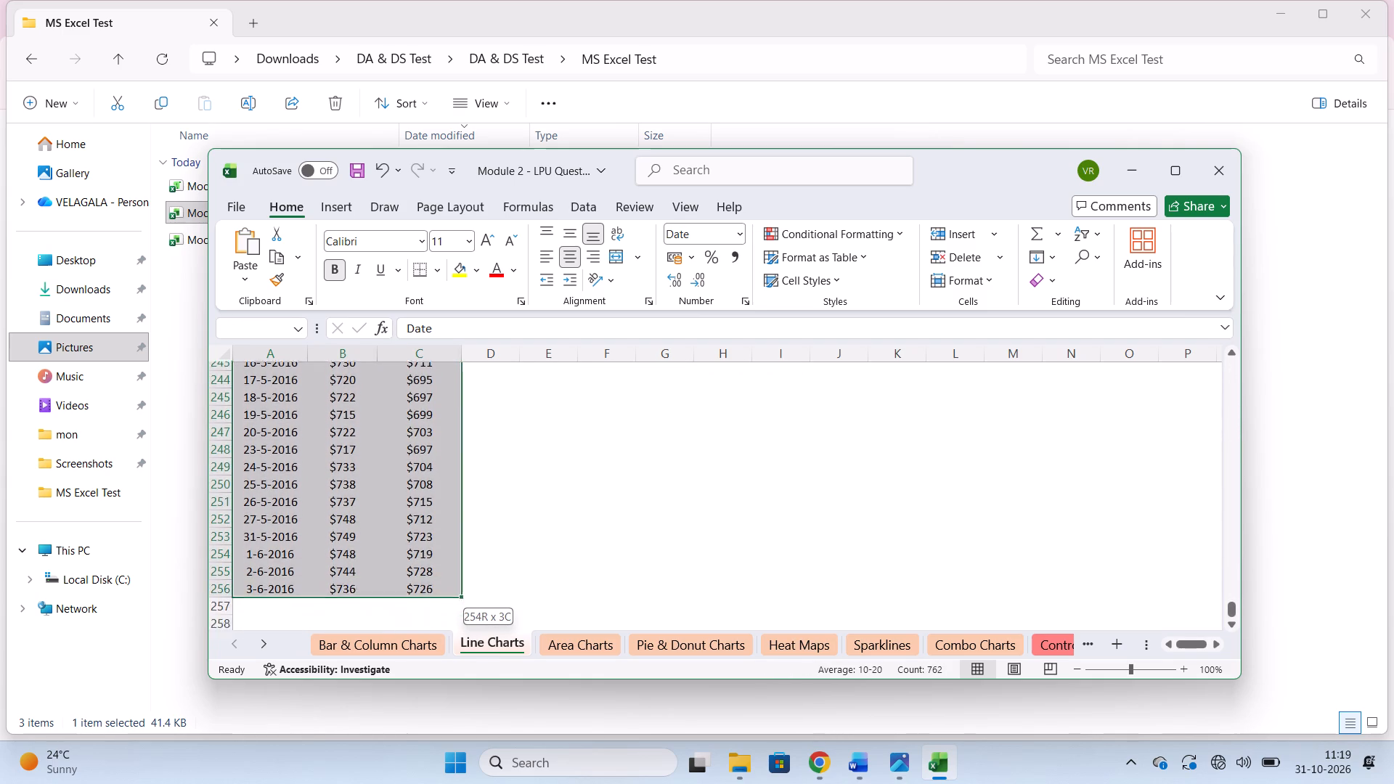
left_click_drag(447, 783, 434, 355)
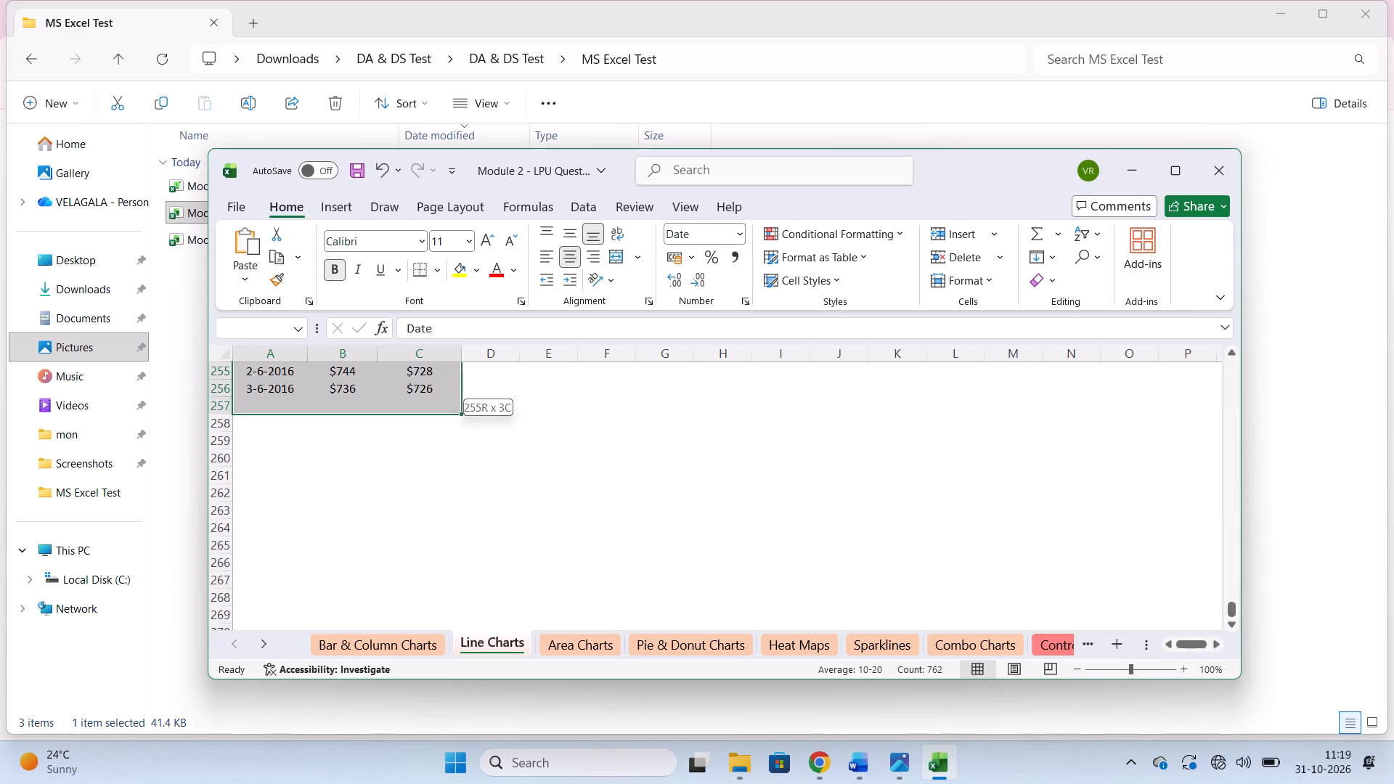
left_click_drag(434, 355, 428, 386)
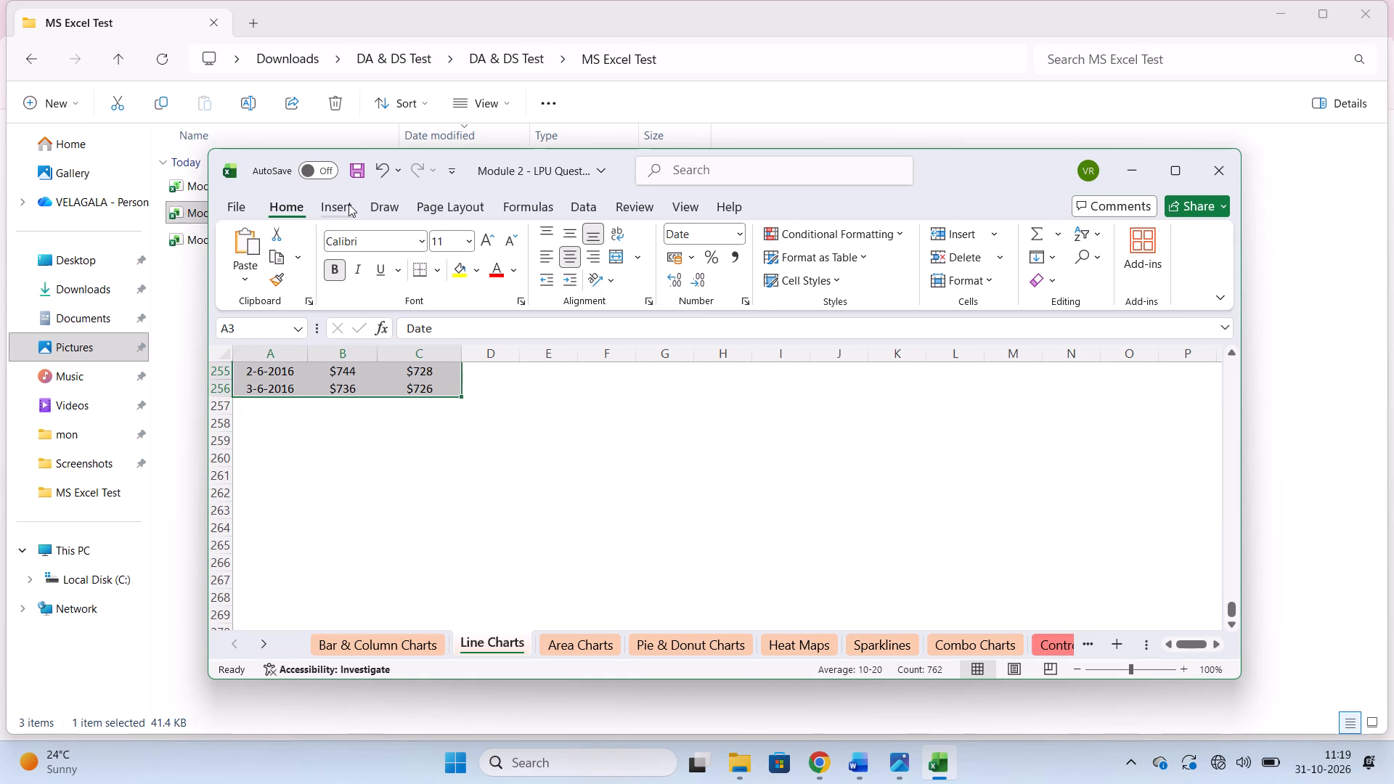
left_click(348, 204)
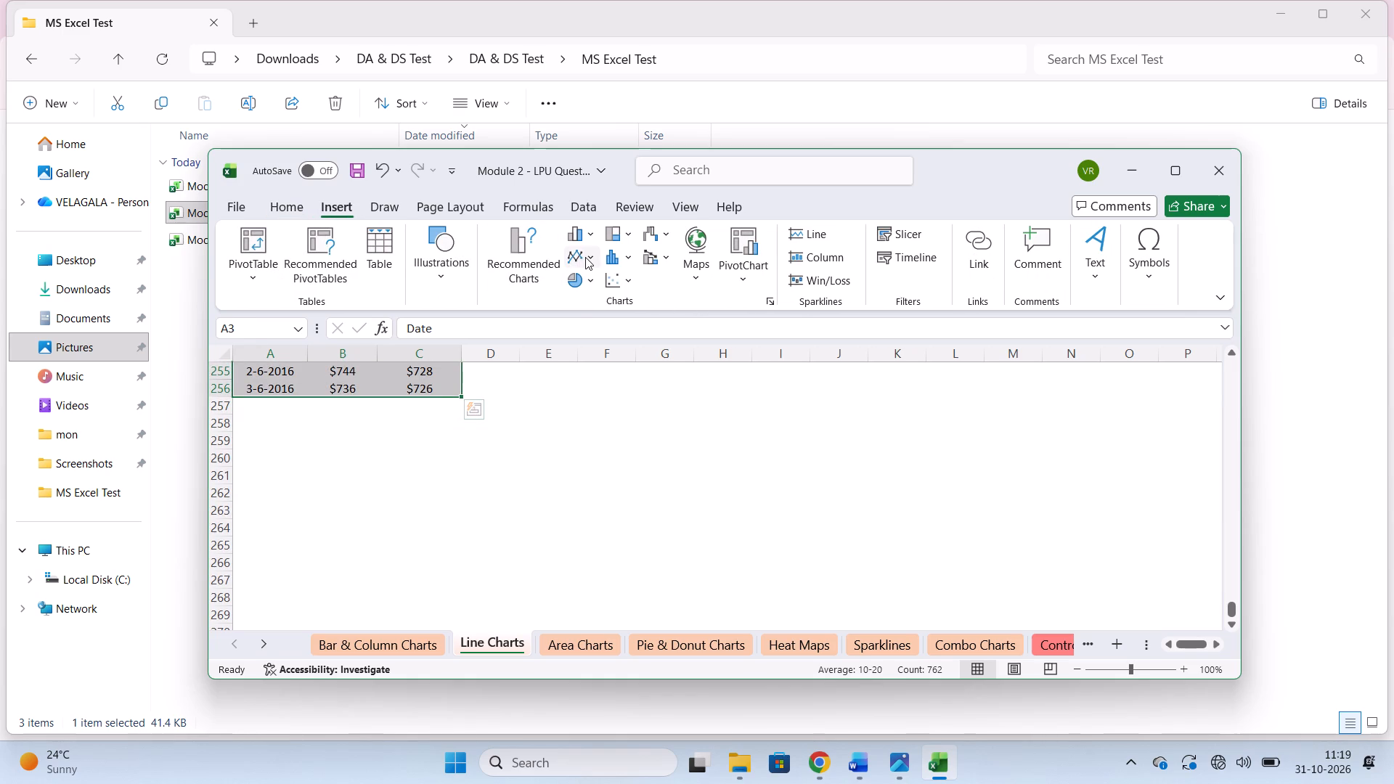
left_click(585, 257)
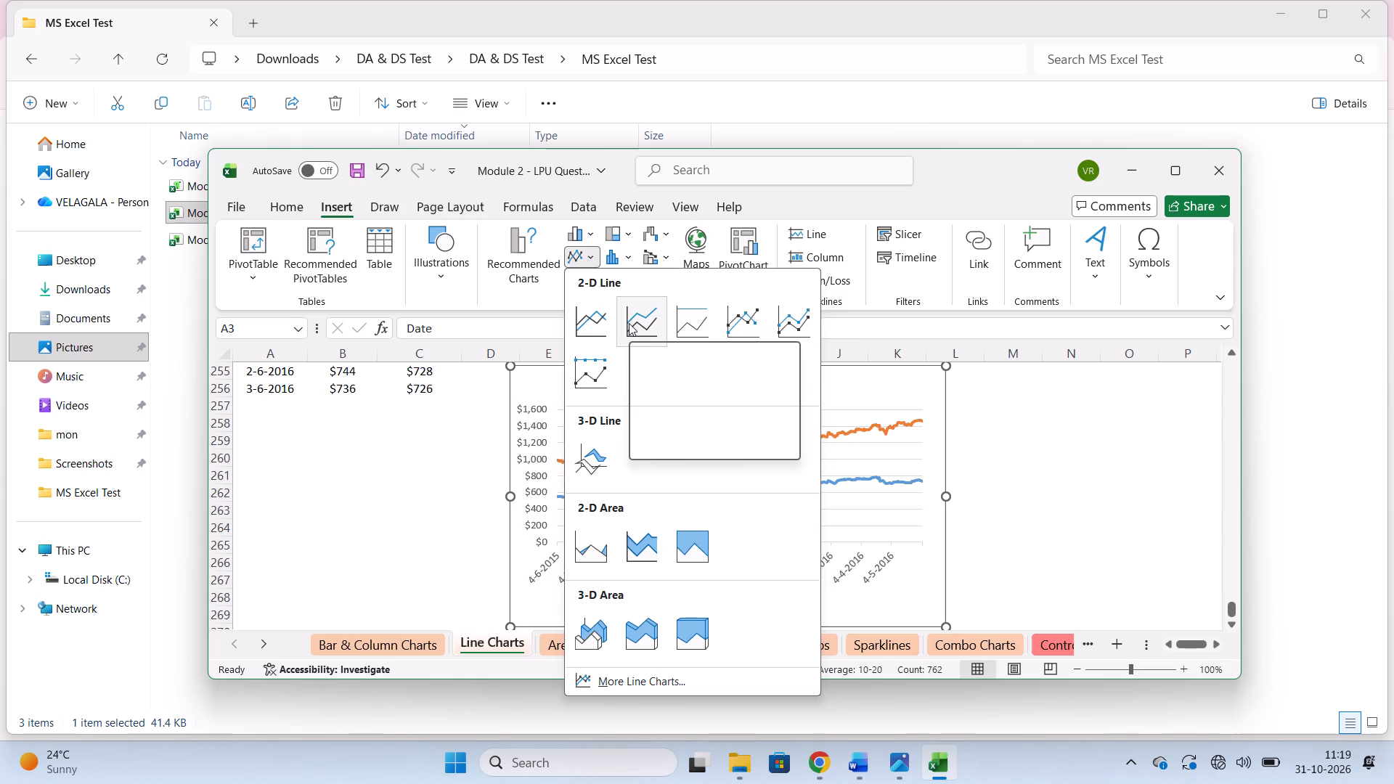
left_click(629, 323)
left_click(1018, 502)
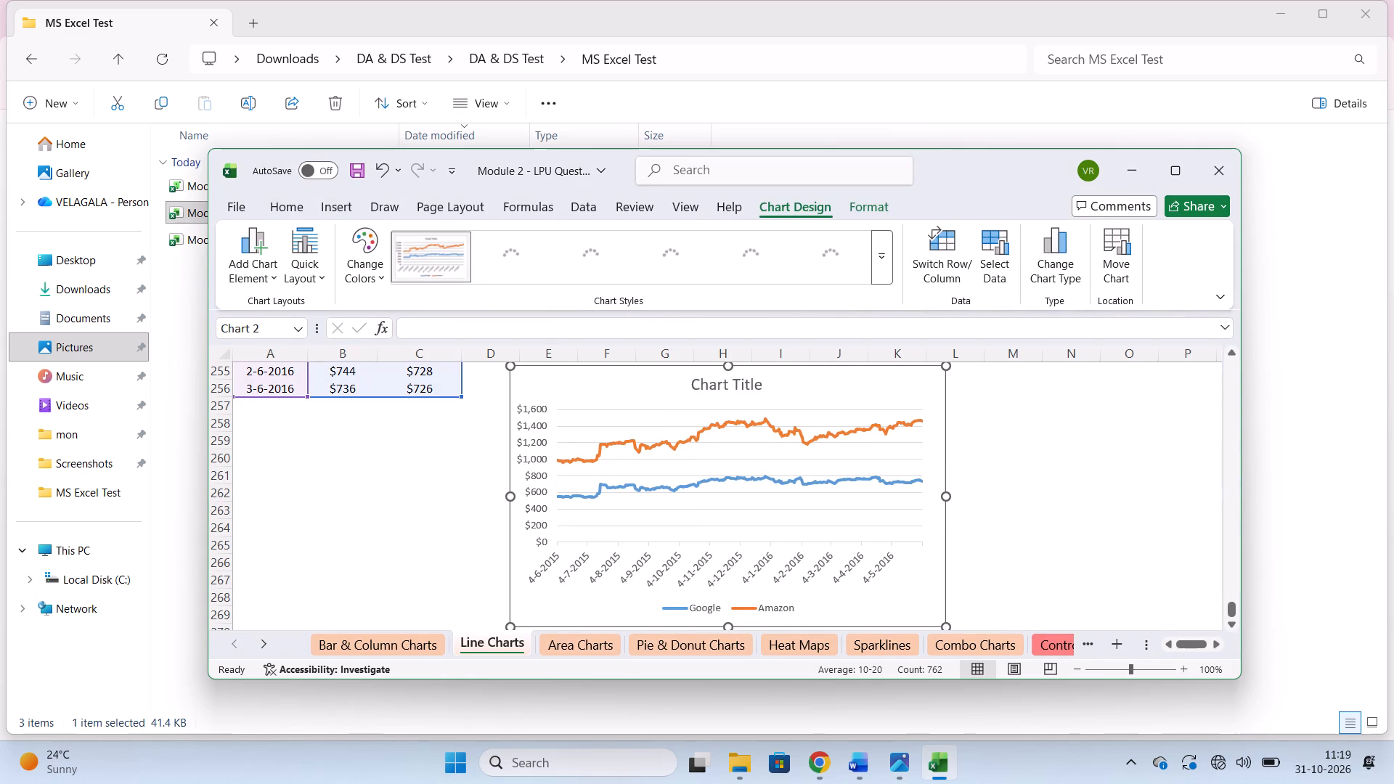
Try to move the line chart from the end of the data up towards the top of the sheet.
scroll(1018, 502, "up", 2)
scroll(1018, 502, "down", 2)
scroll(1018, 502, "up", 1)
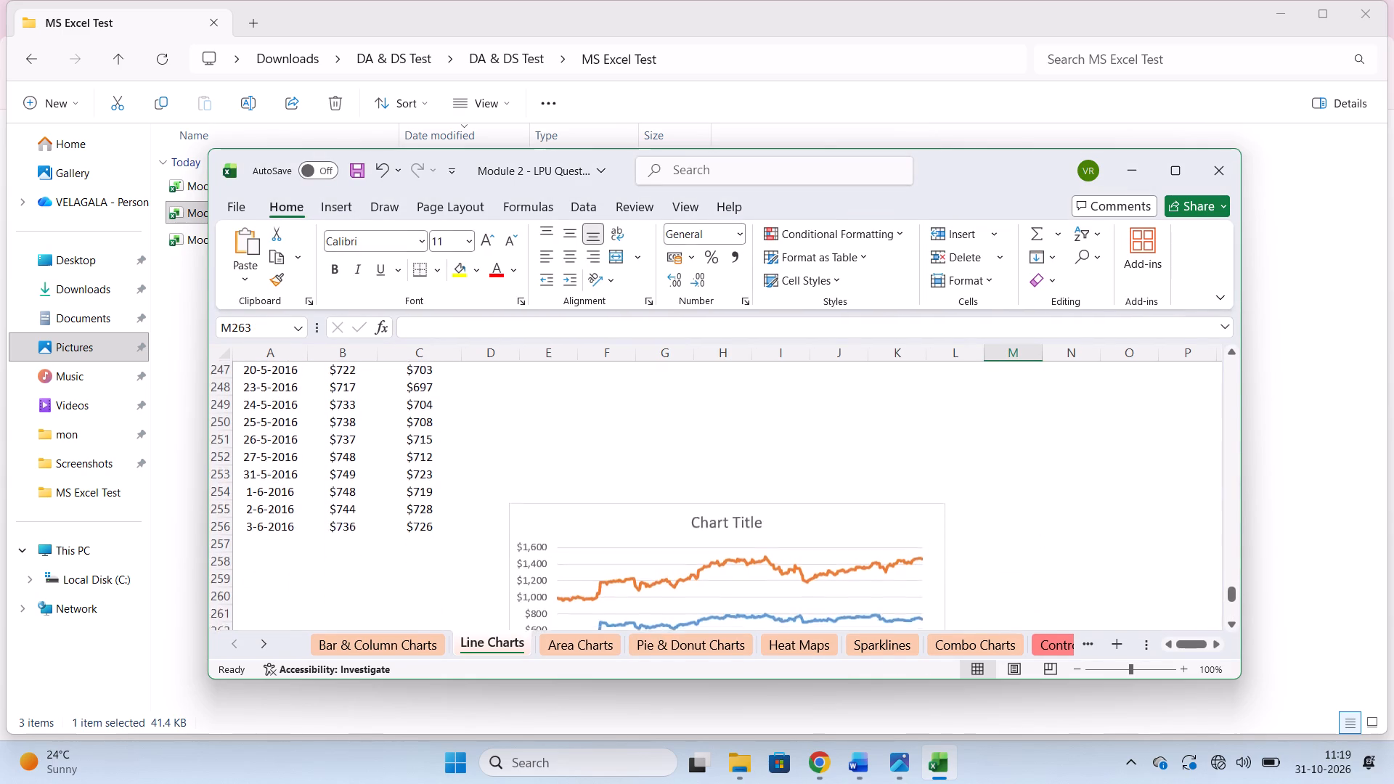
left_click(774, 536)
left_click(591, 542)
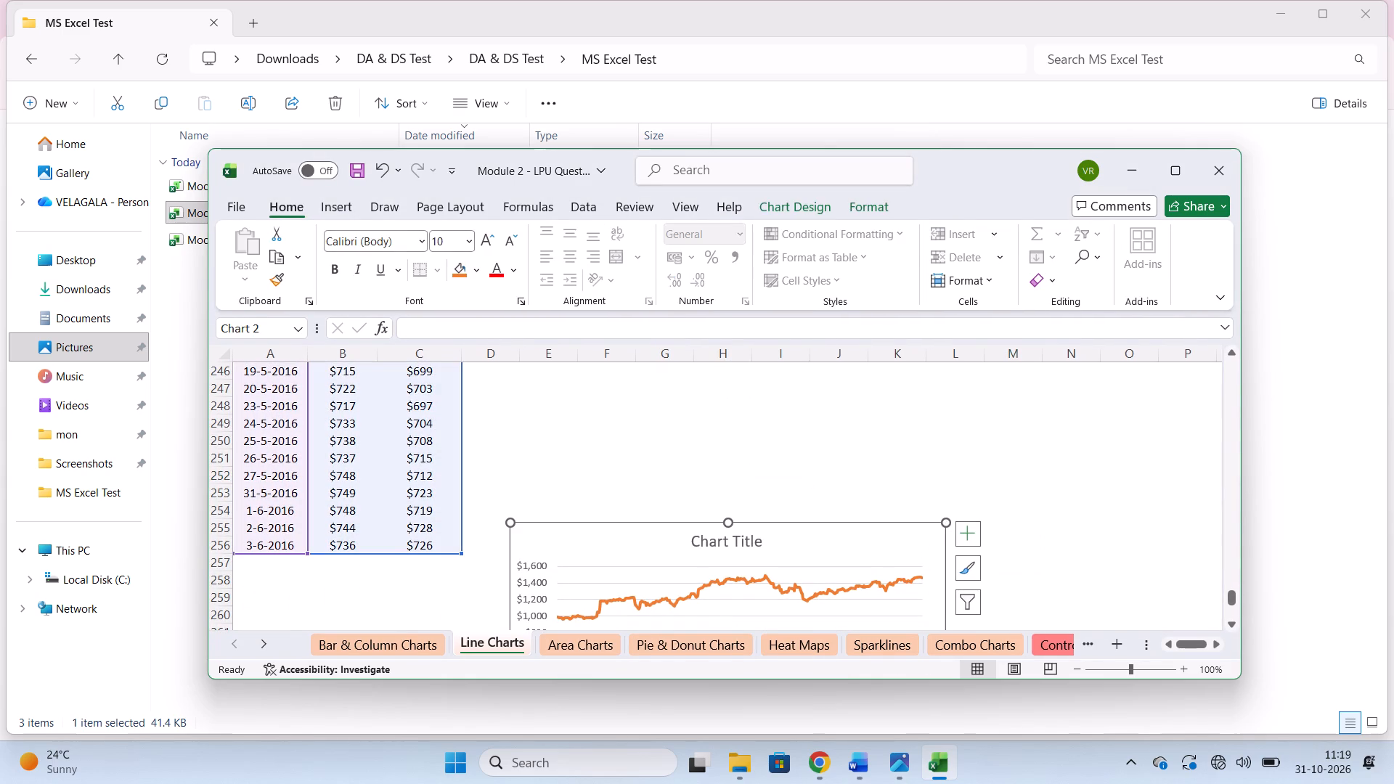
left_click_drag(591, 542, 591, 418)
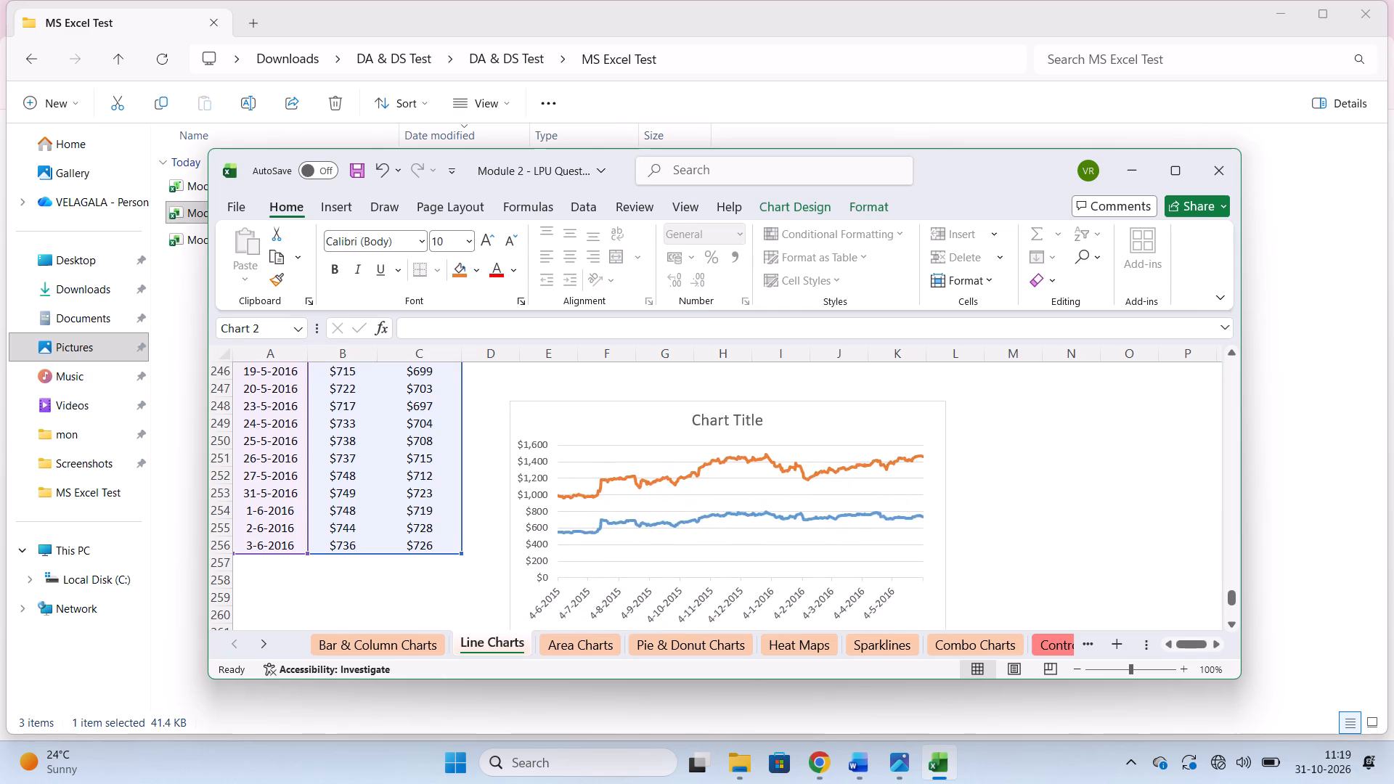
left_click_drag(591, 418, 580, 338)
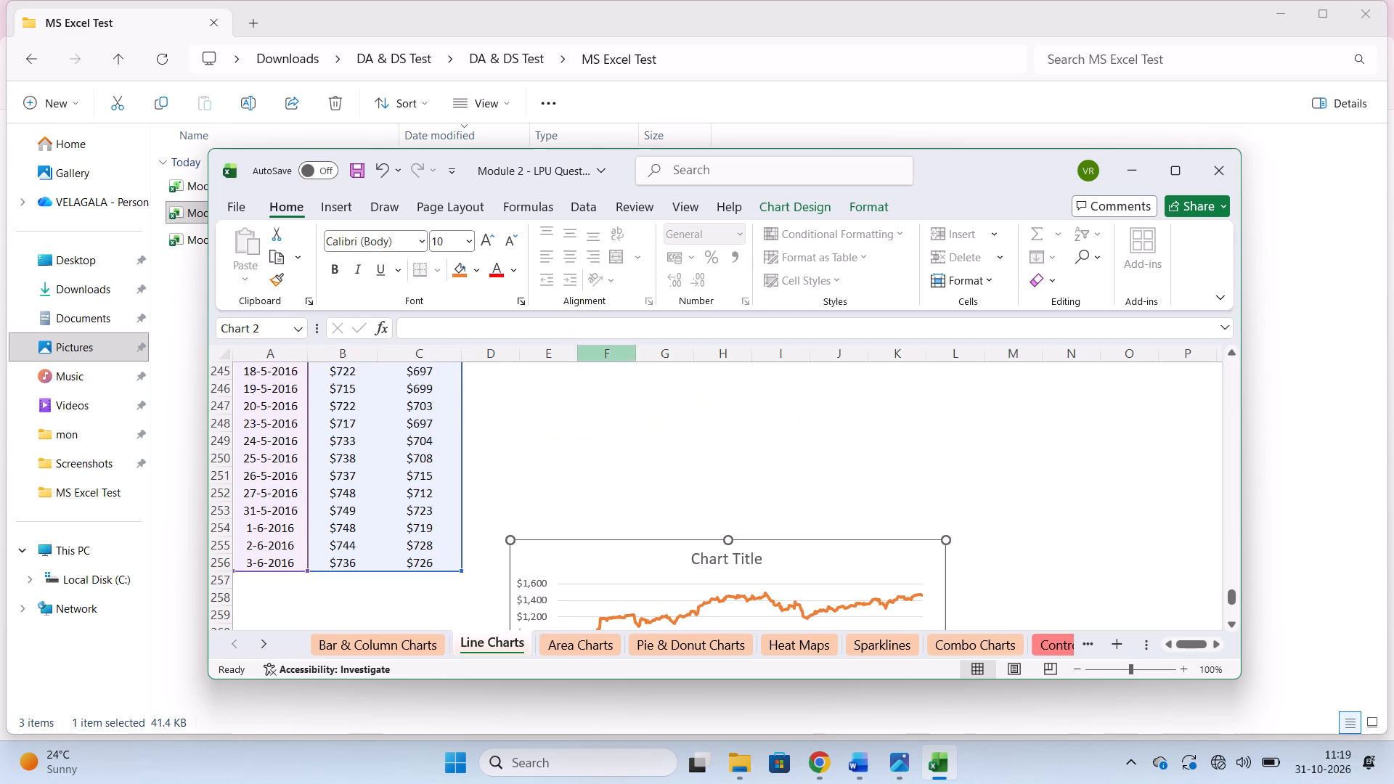
Copy the line chart and paste it at F4, just below the line chart instruction.
left_click(843, 564)
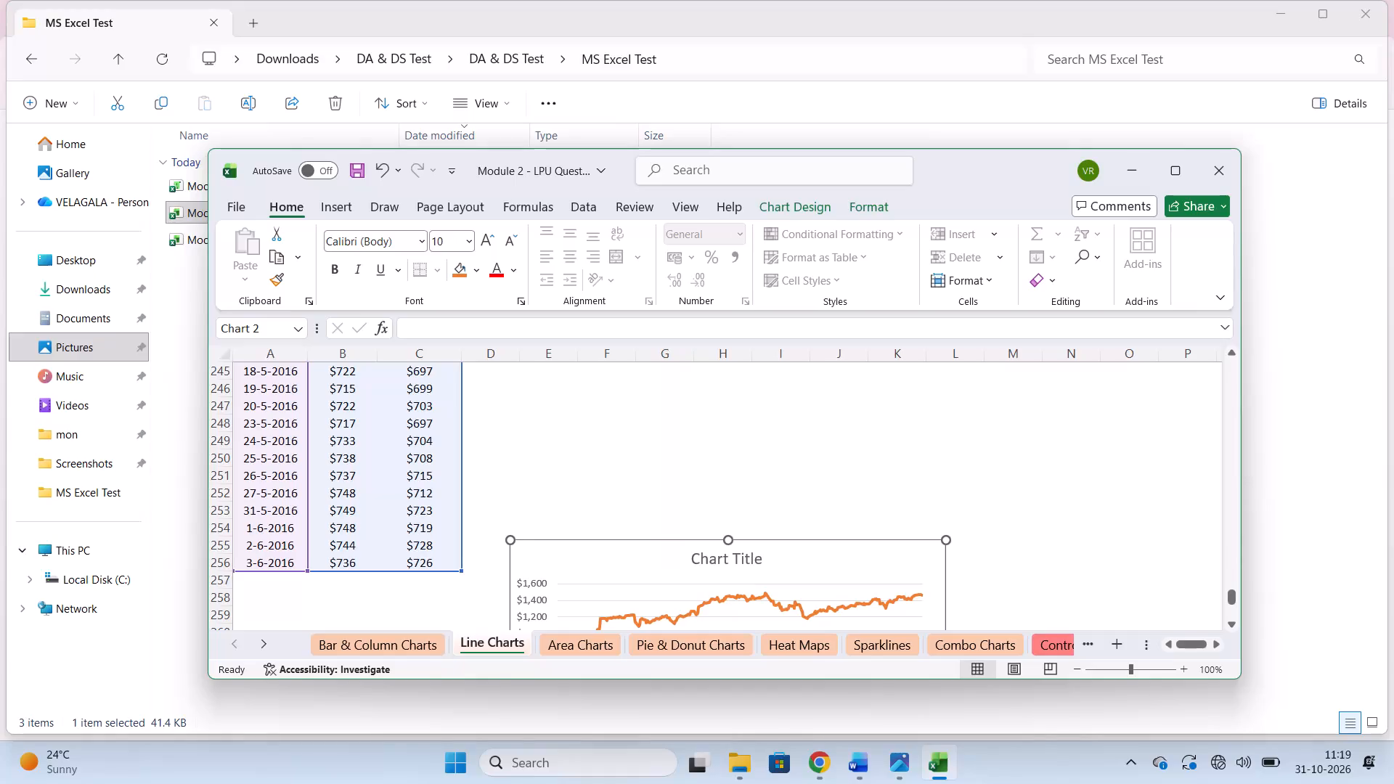
key("ctrl+c")
scroll(831, 491, "up", 20)
scroll(831, 491, "up", 7)
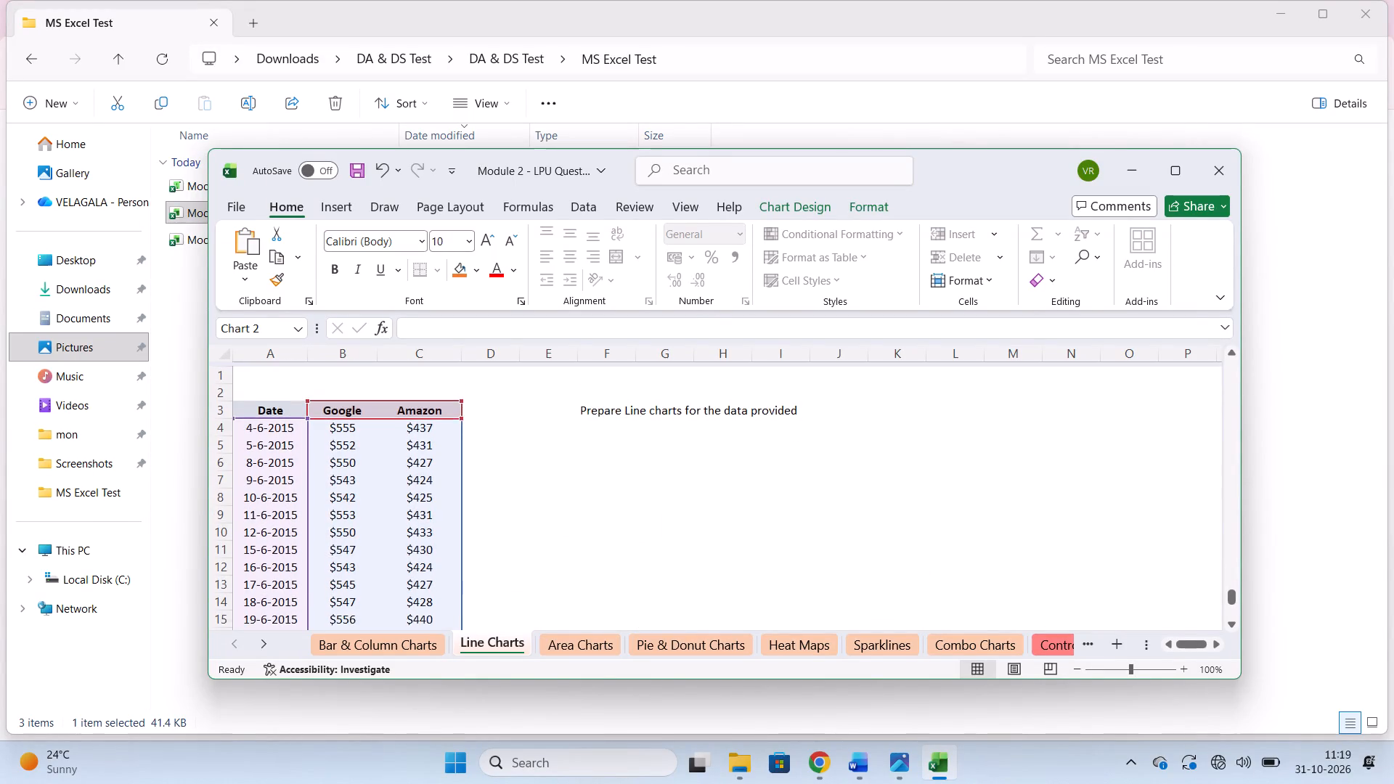
left_click(606, 421)
key("ctrl+v")
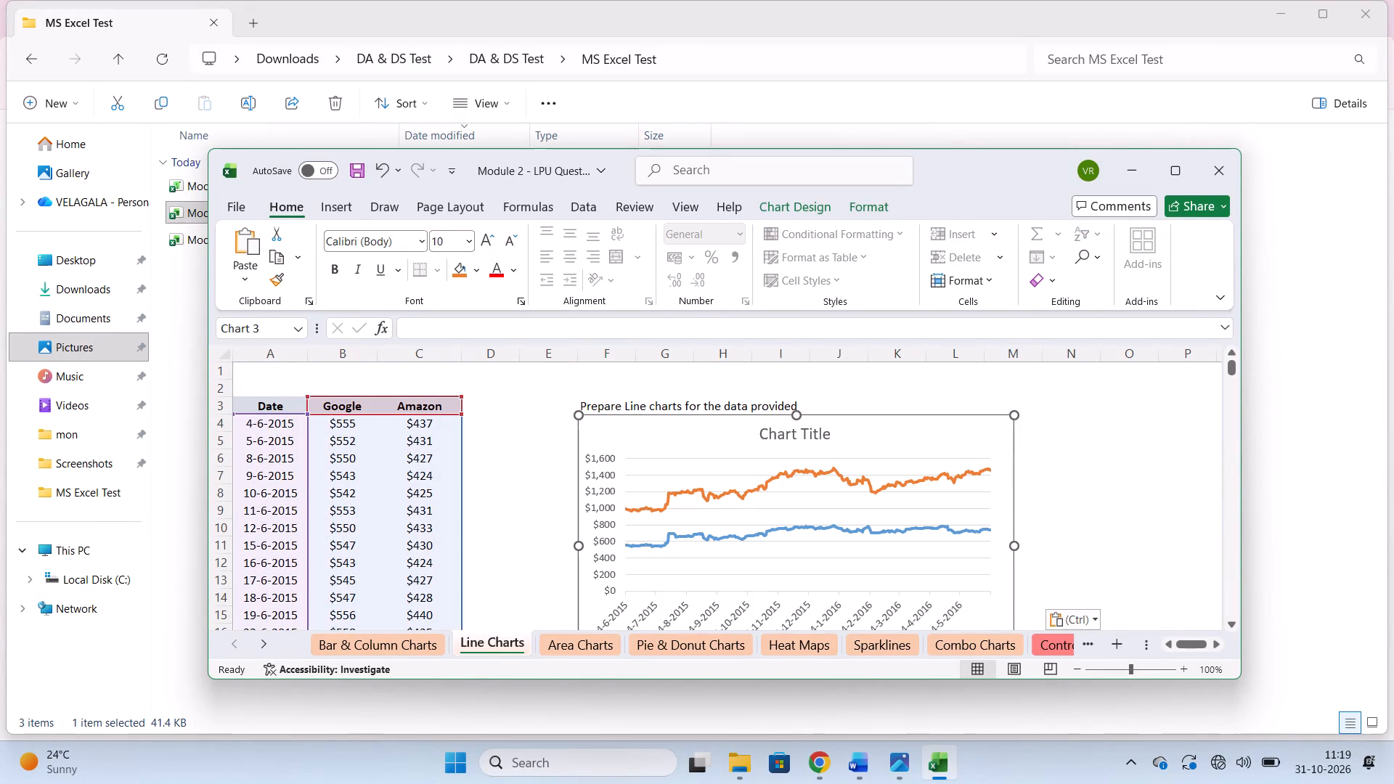
left_click(534, 467)
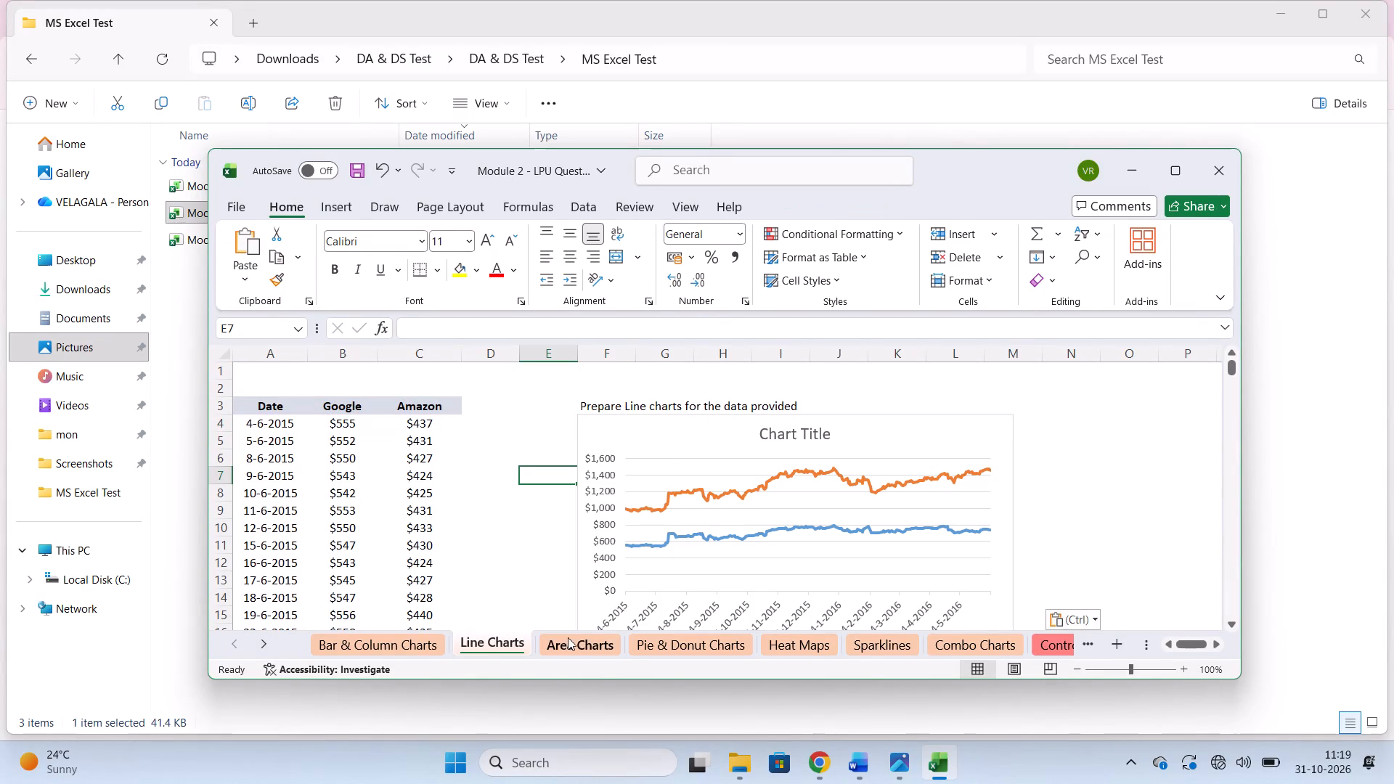
Insert a 2-D clustered bar chart from the 2015 Ticket Sales table A3:N9 on the Bar & Column Charts sheet.
left_click(558, 649)
left_click(401, 643)
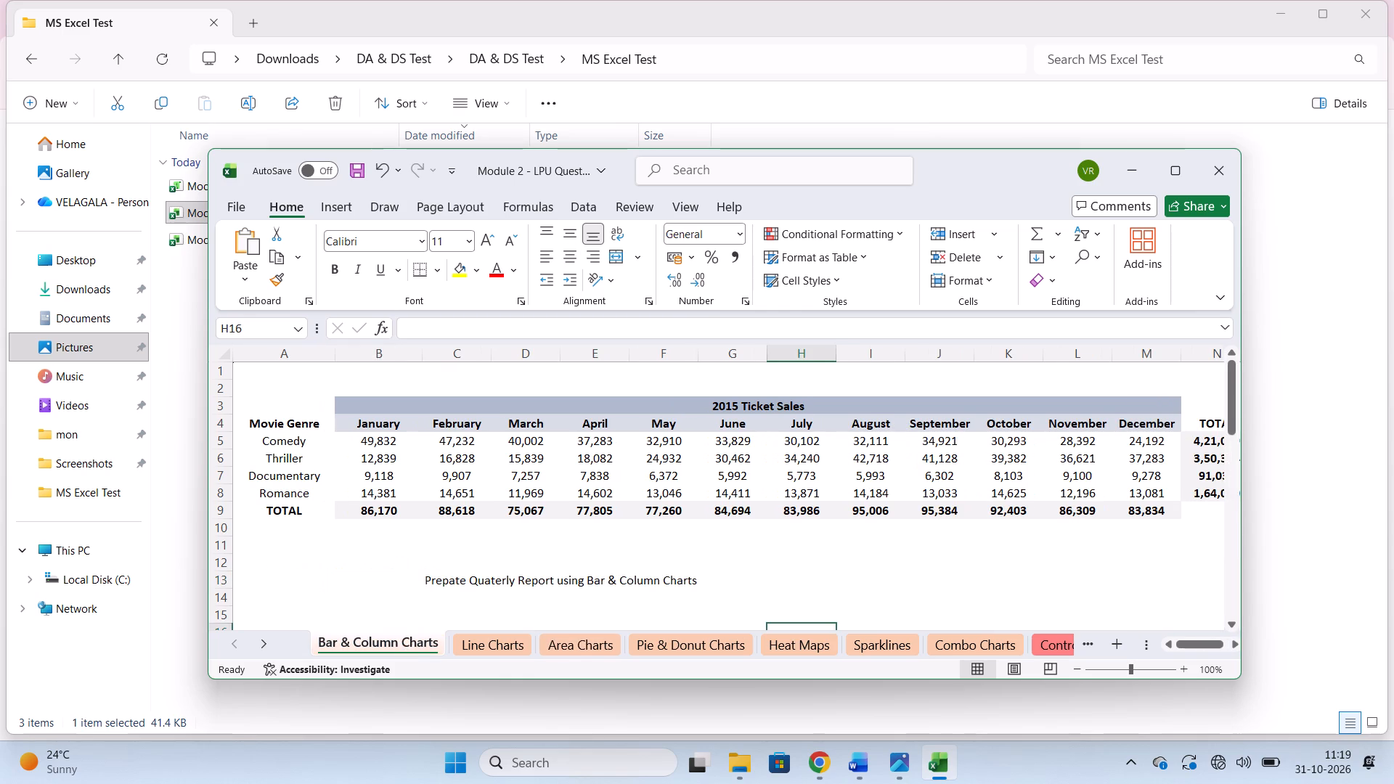
scroll(813, 532, "up", 1)
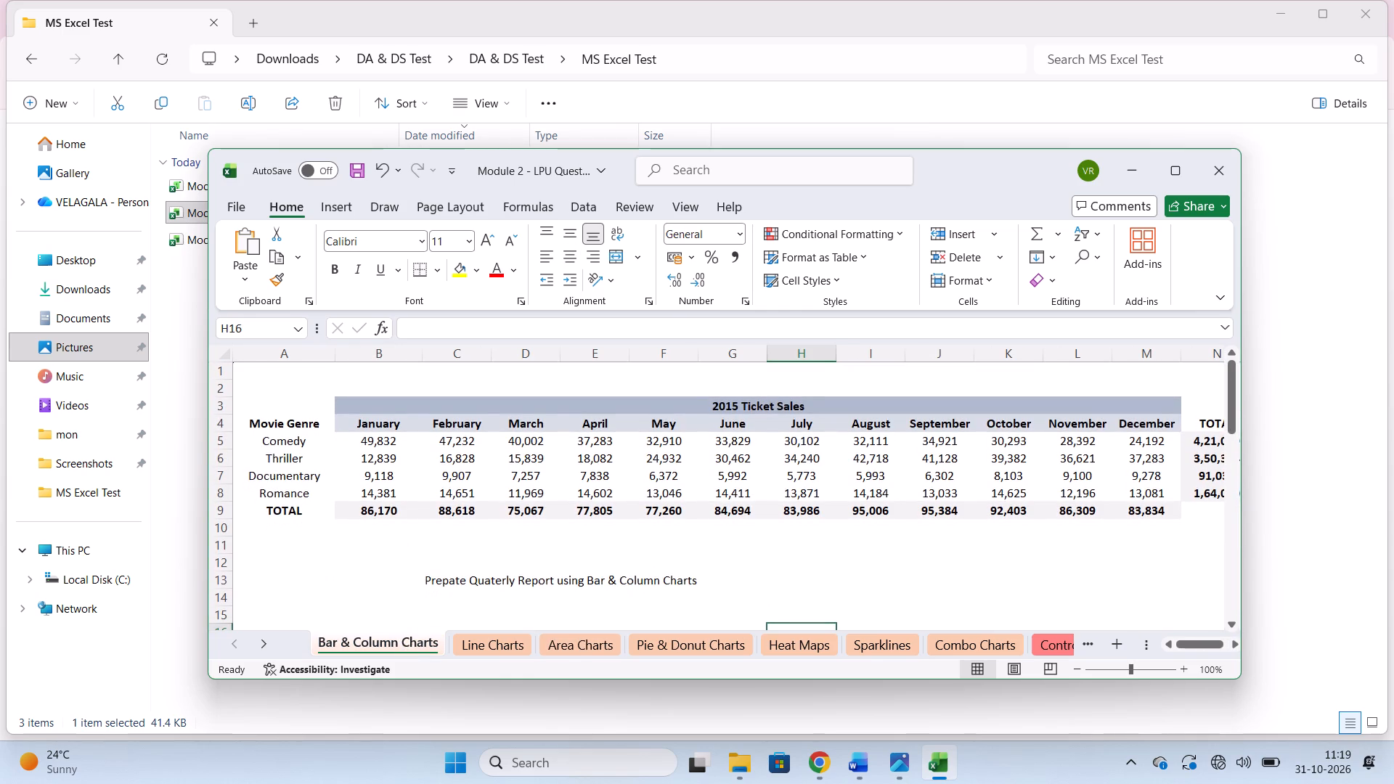
left_click_drag(262, 406, 846, 518)
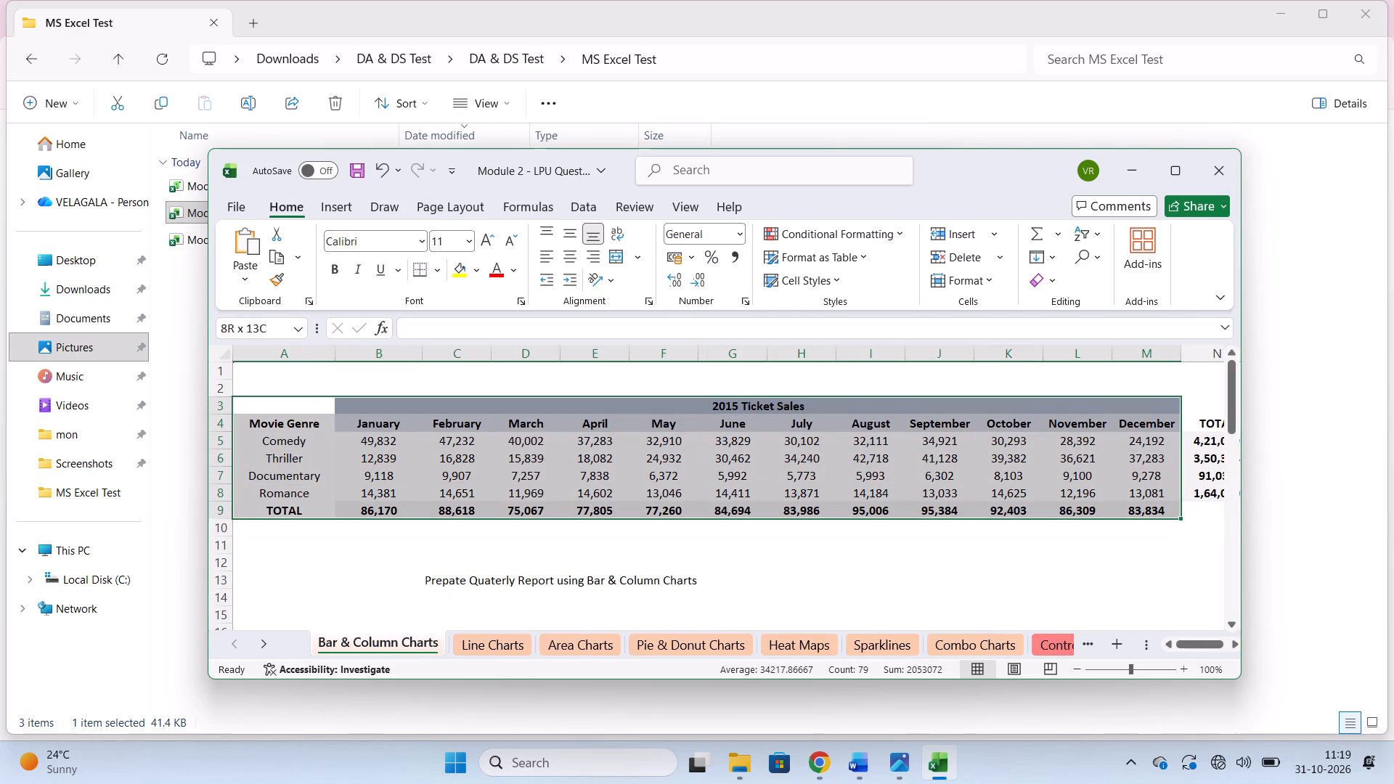
left_click_drag(846, 518, 1090, 517)
left_click_drag(1090, 517, 1155, 515)
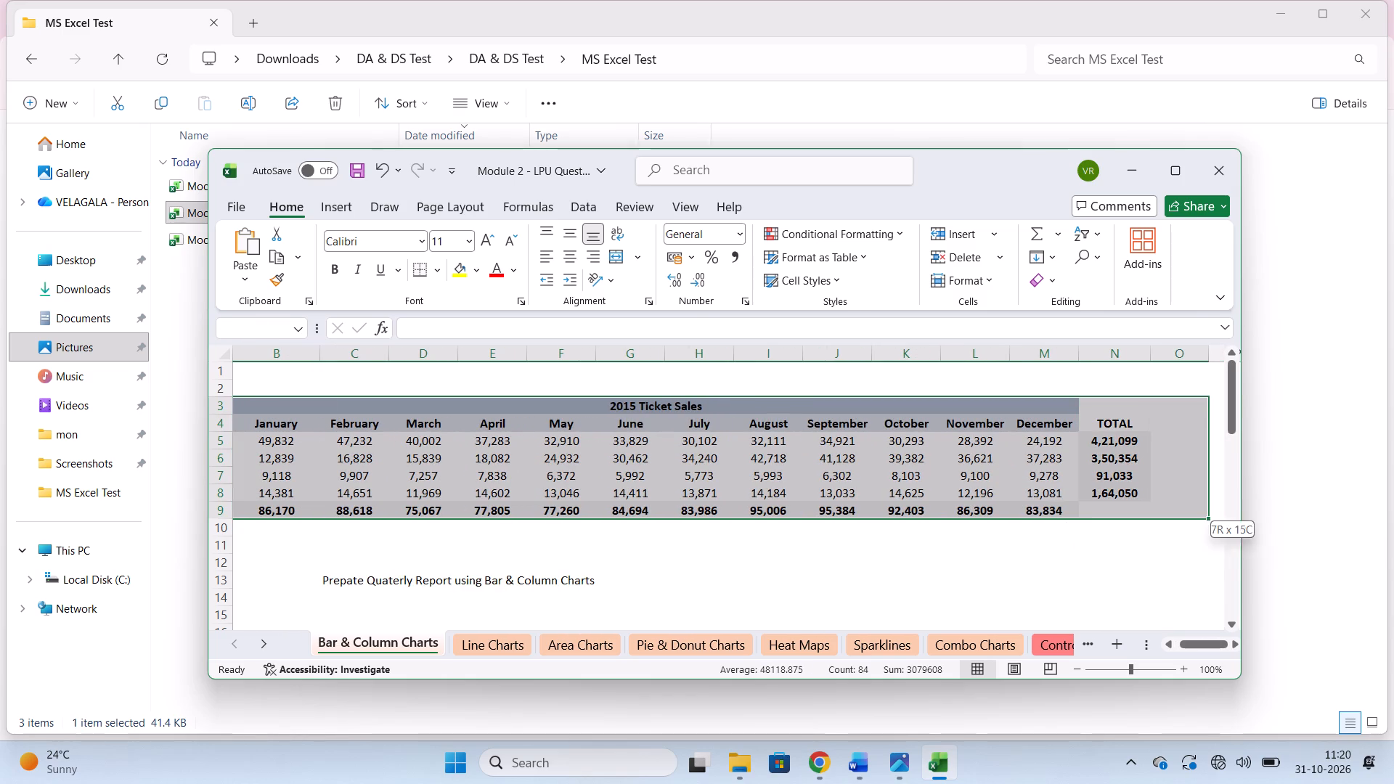
left_click_drag(1155, 515, 1125, 511)
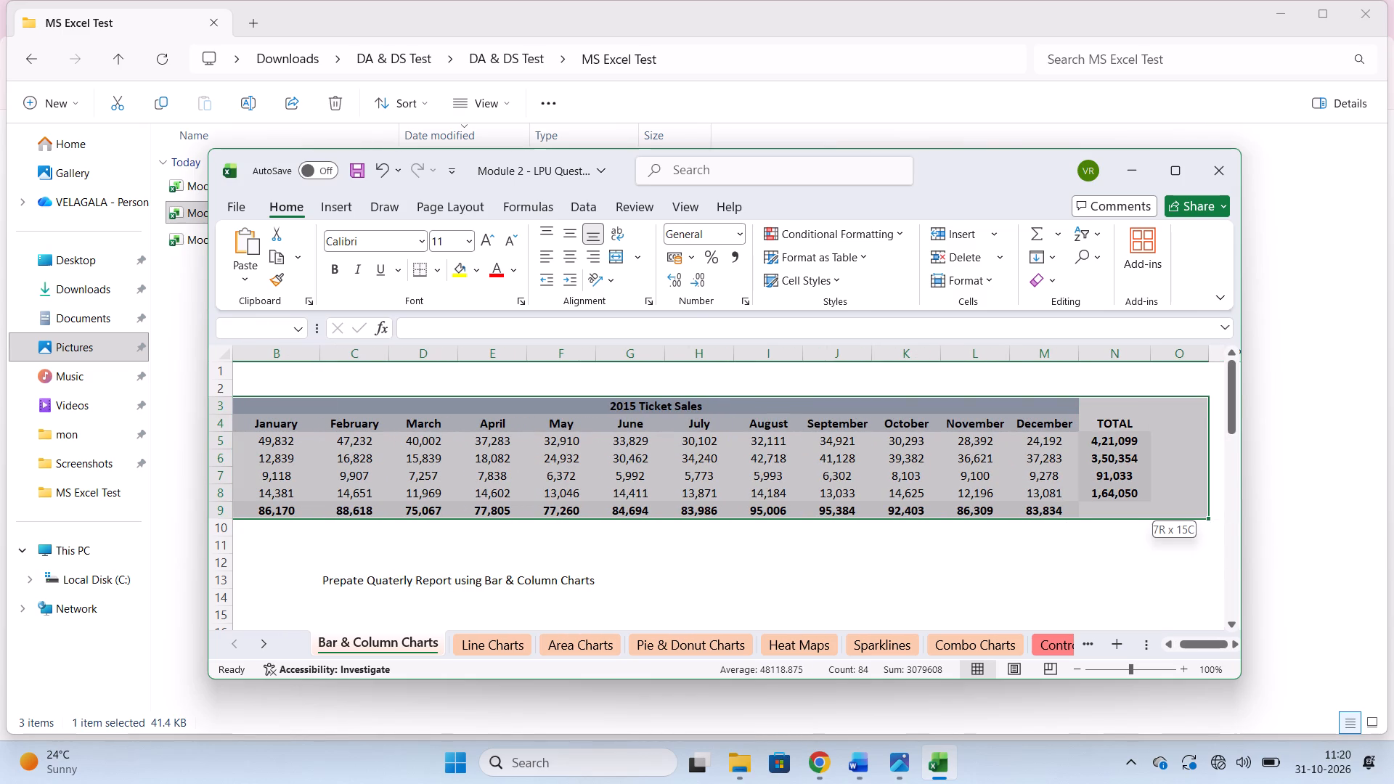
left_click_drag(1125, 511, 1125, 511)
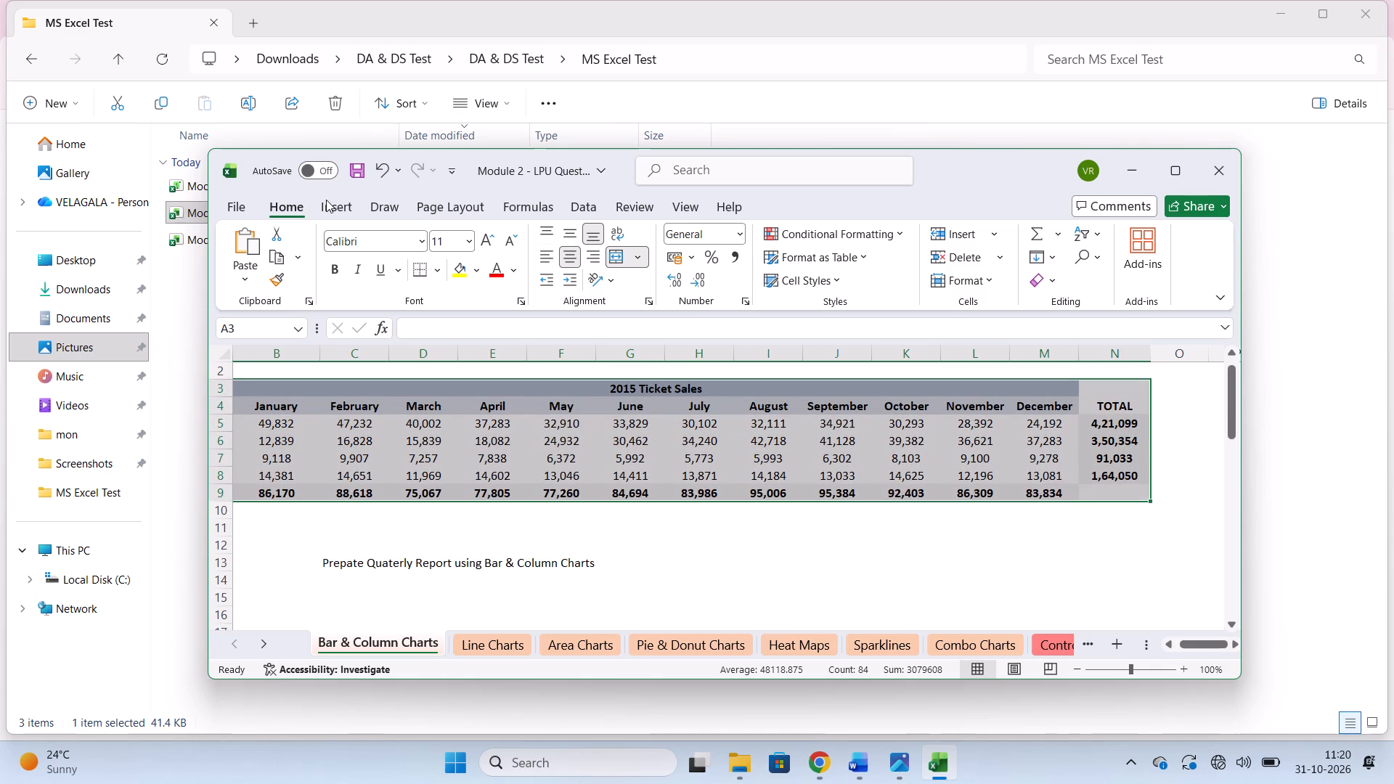
left_click(326, 200)
left_click(584, 232)
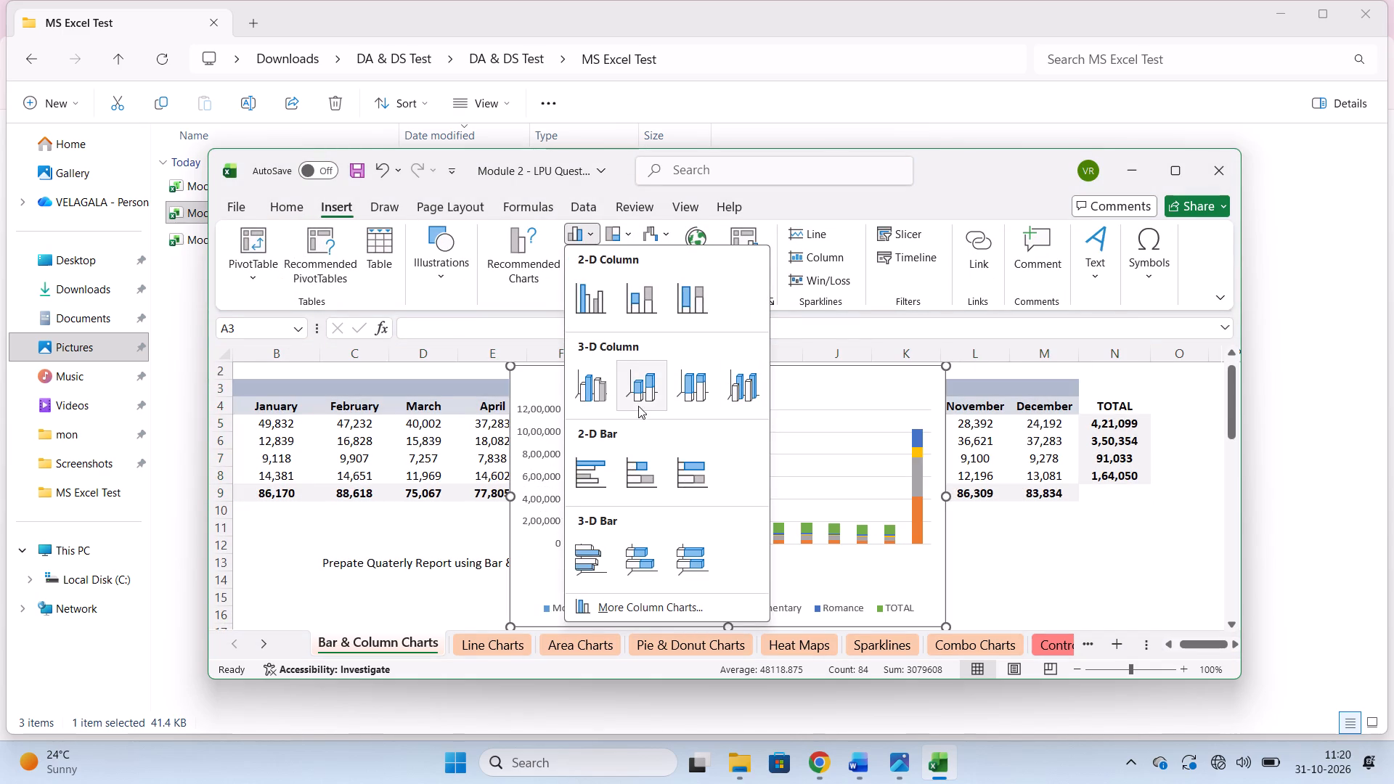
scroll(608, 474, "down", 1)
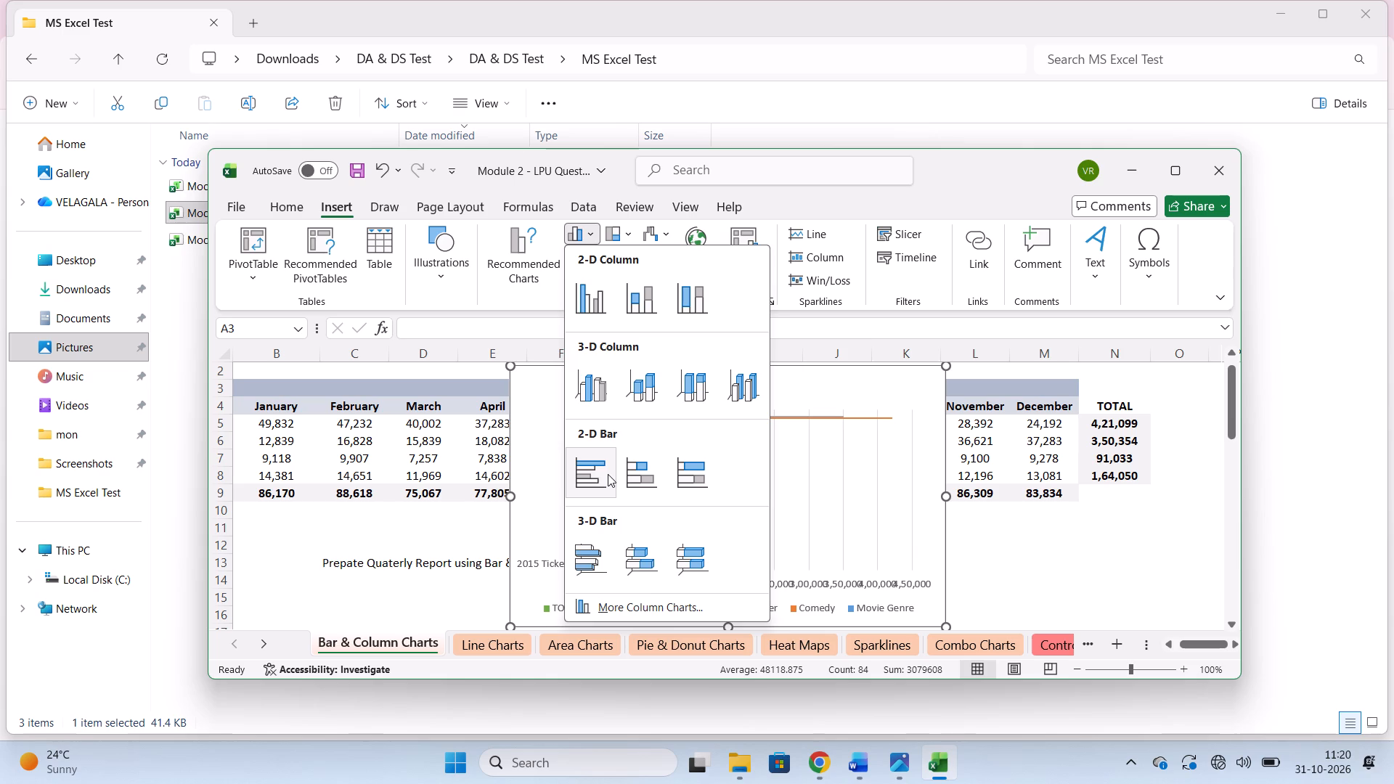
scroll(608, 474, "down", 1)
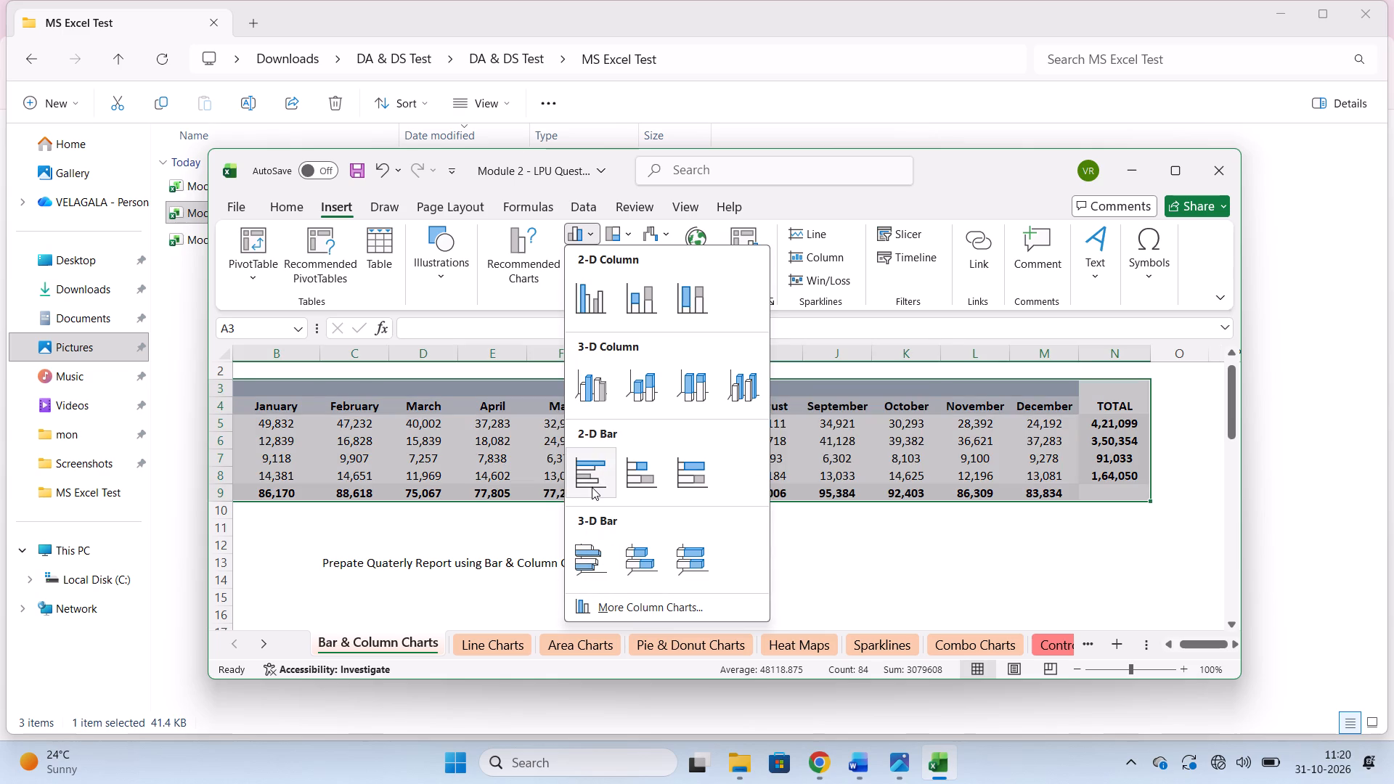
left_click(587, 472)
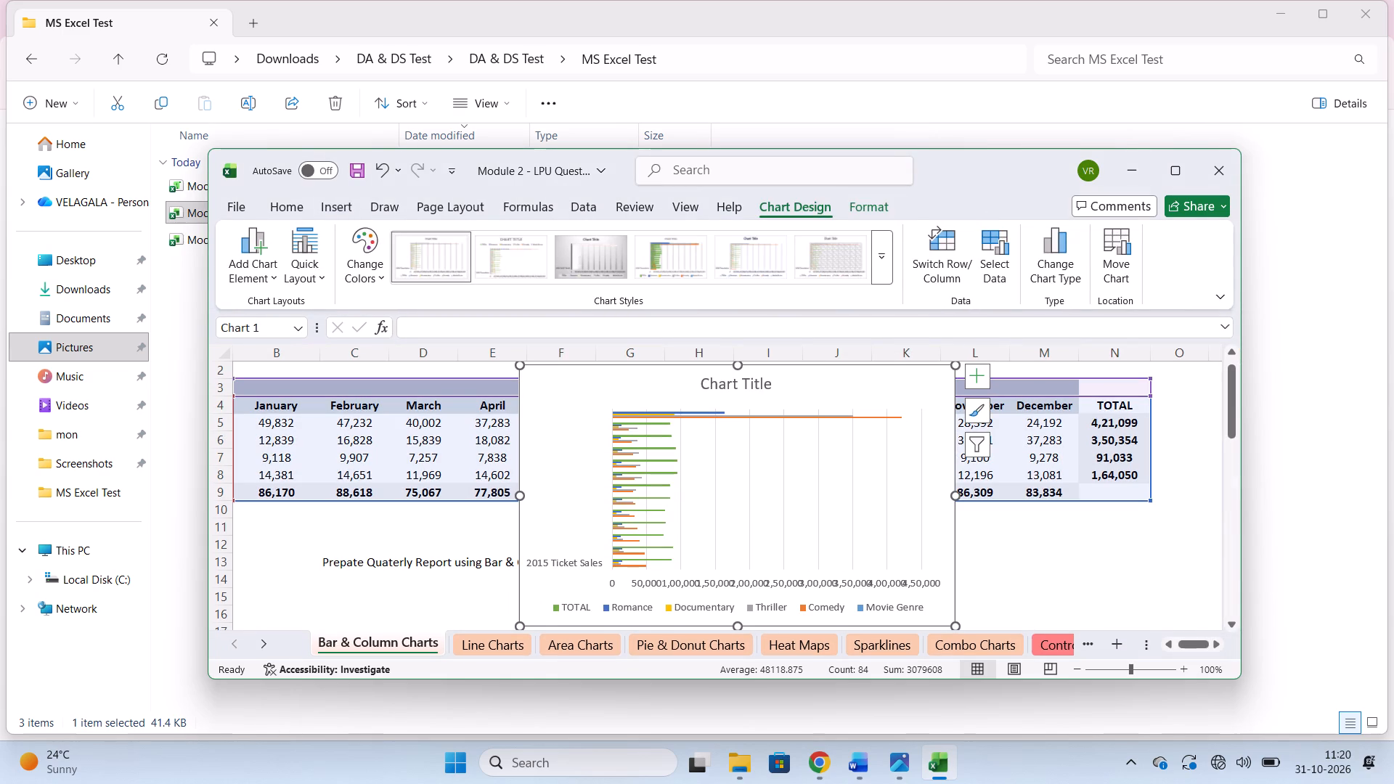
Change the ticket sales chart to a 2-D clustered column chart.
left_click(324, 209)
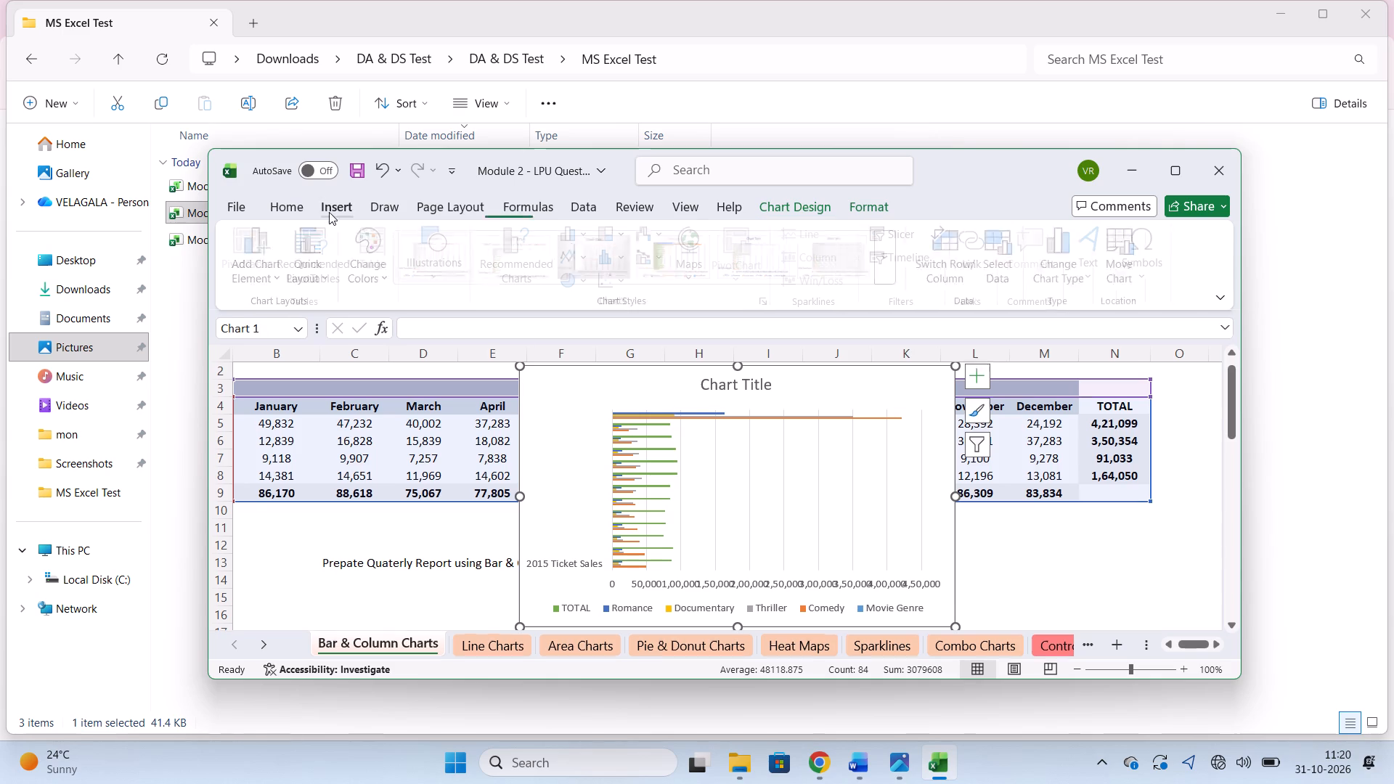
left_click(585, 234)
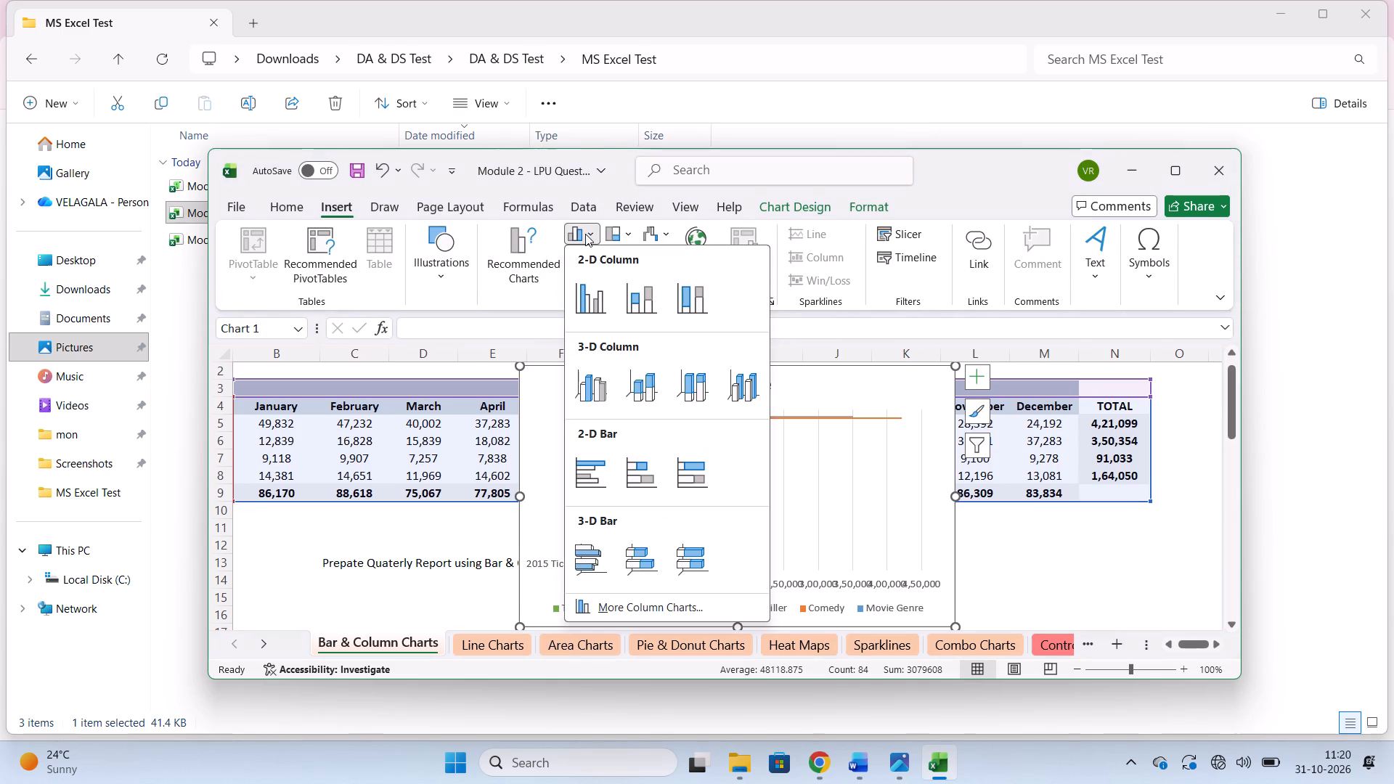
left_click(606, 299)
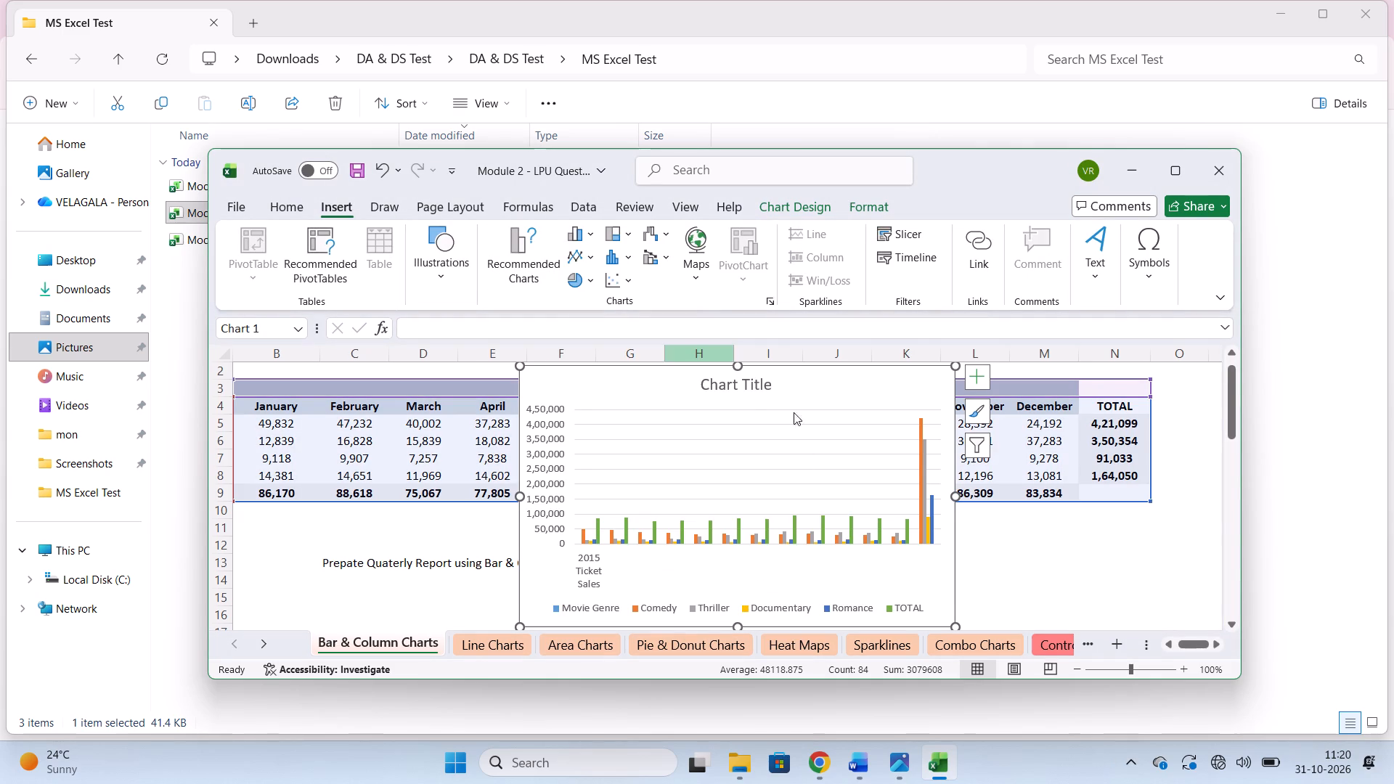
Maximize the workbook window and move the column chart below the ticket sales table, starting around C12.
left_click_drag(794, 412, 539, 518)
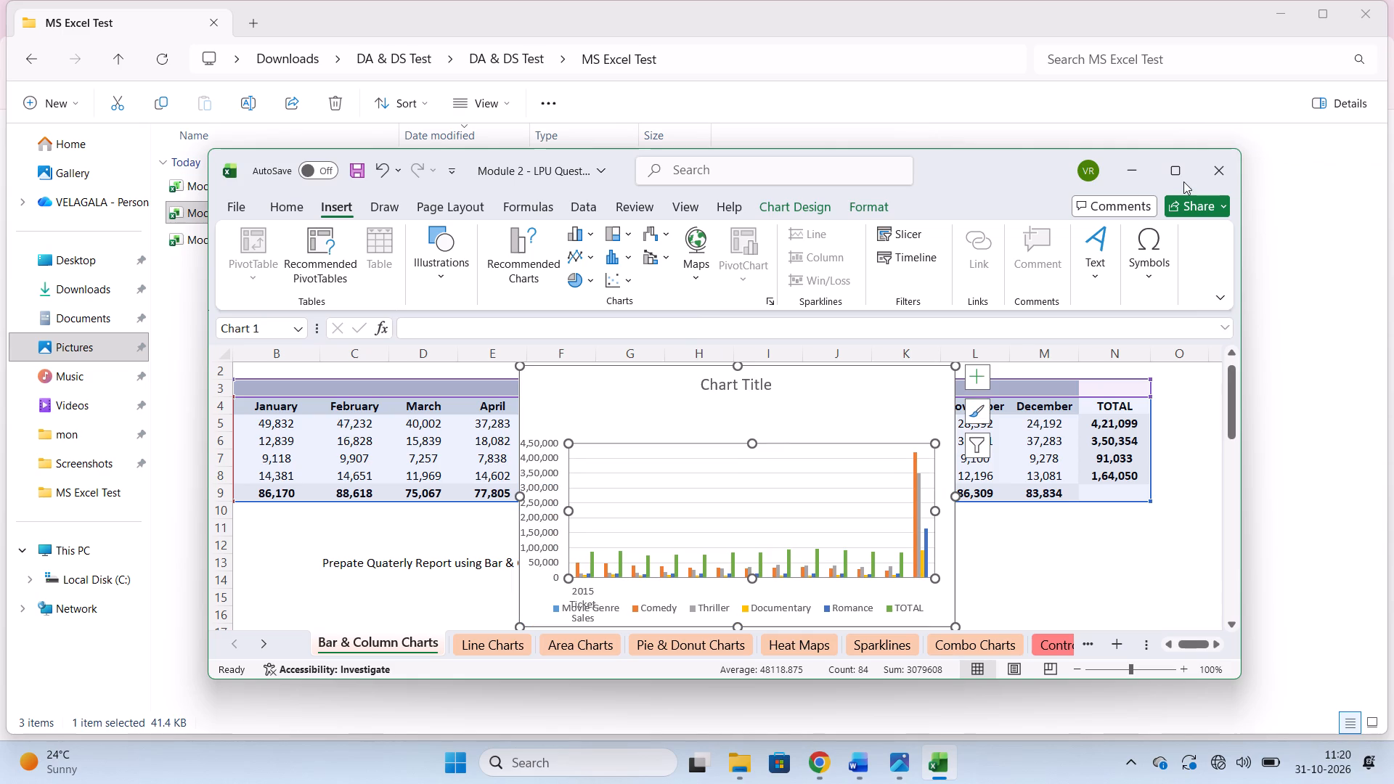
left_click(1183, 181)
left_click_drag(423, 385, 362, 495)
left_click(401, 240)
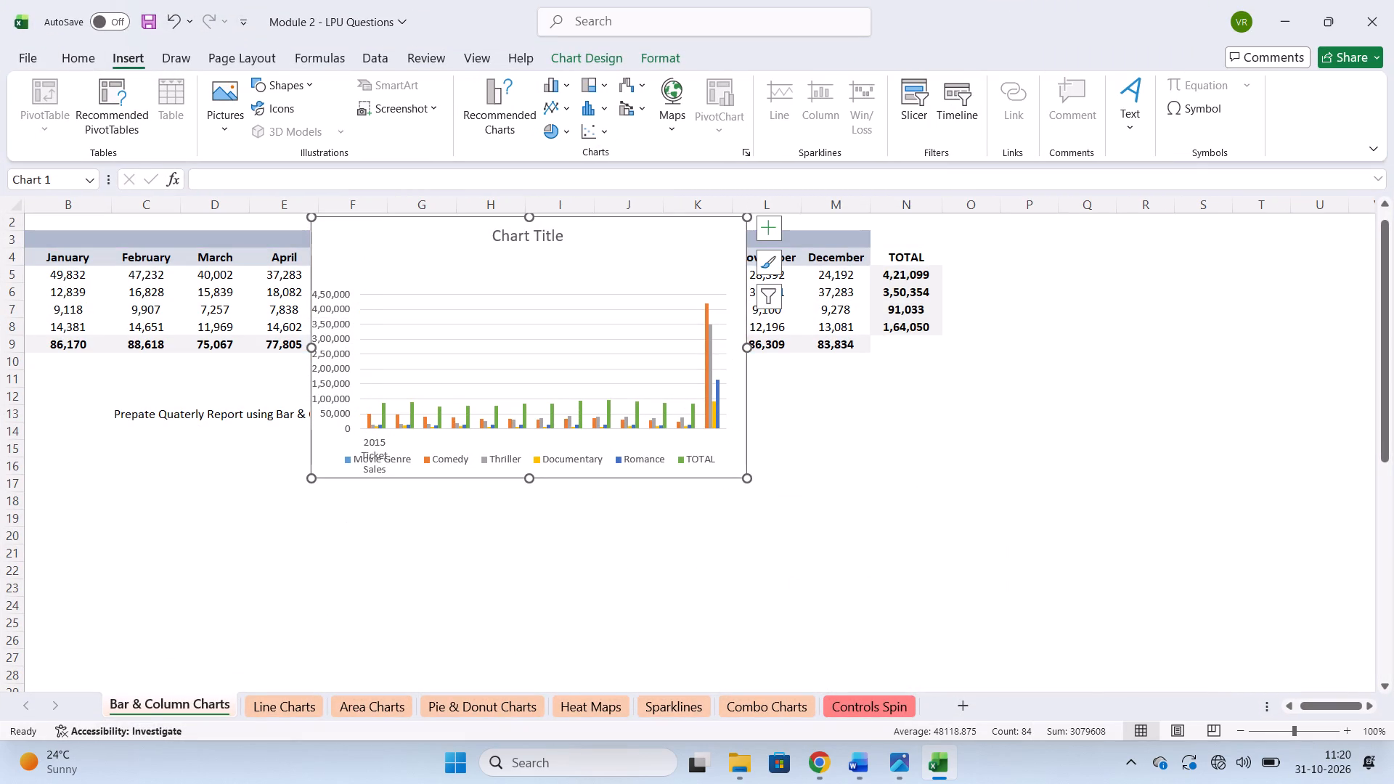
left_click_drag(401, 240, 237, 418)
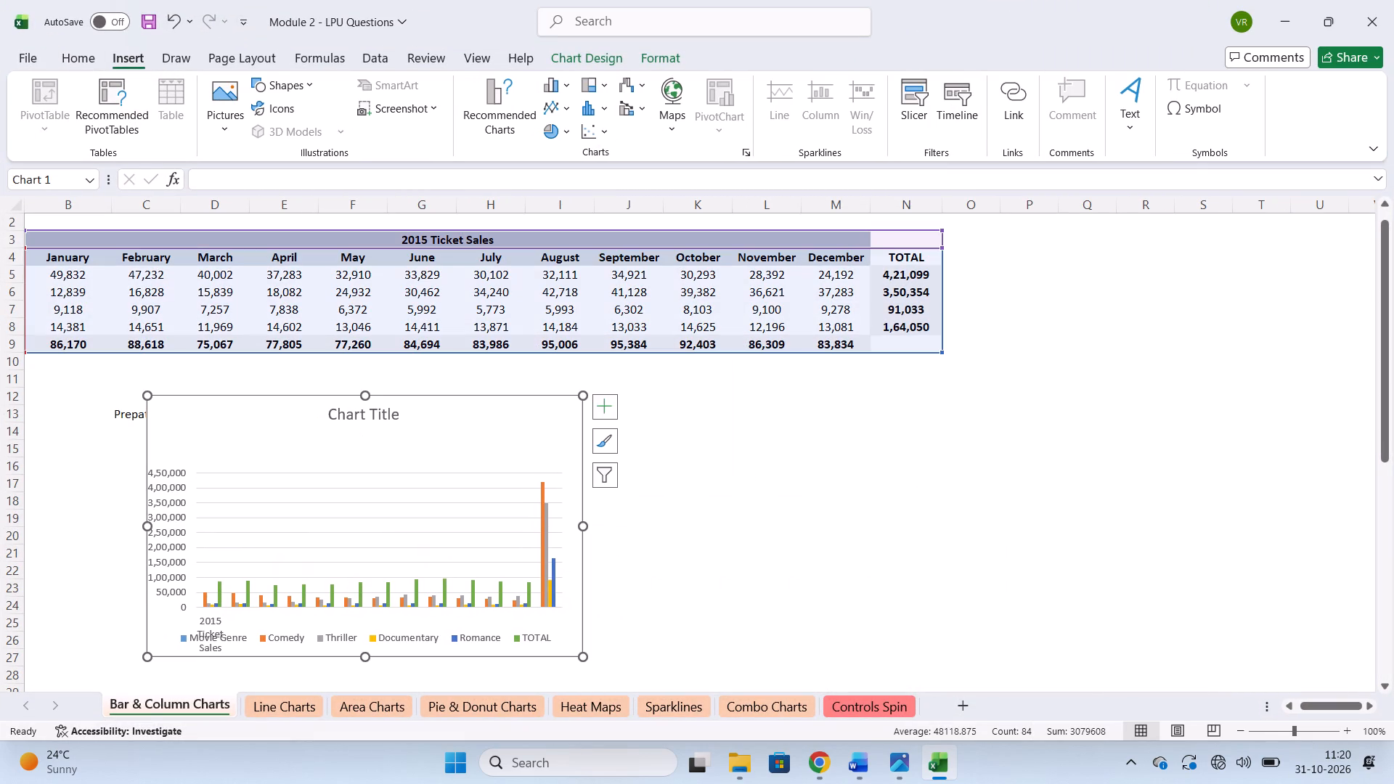
left_click(772, 522)
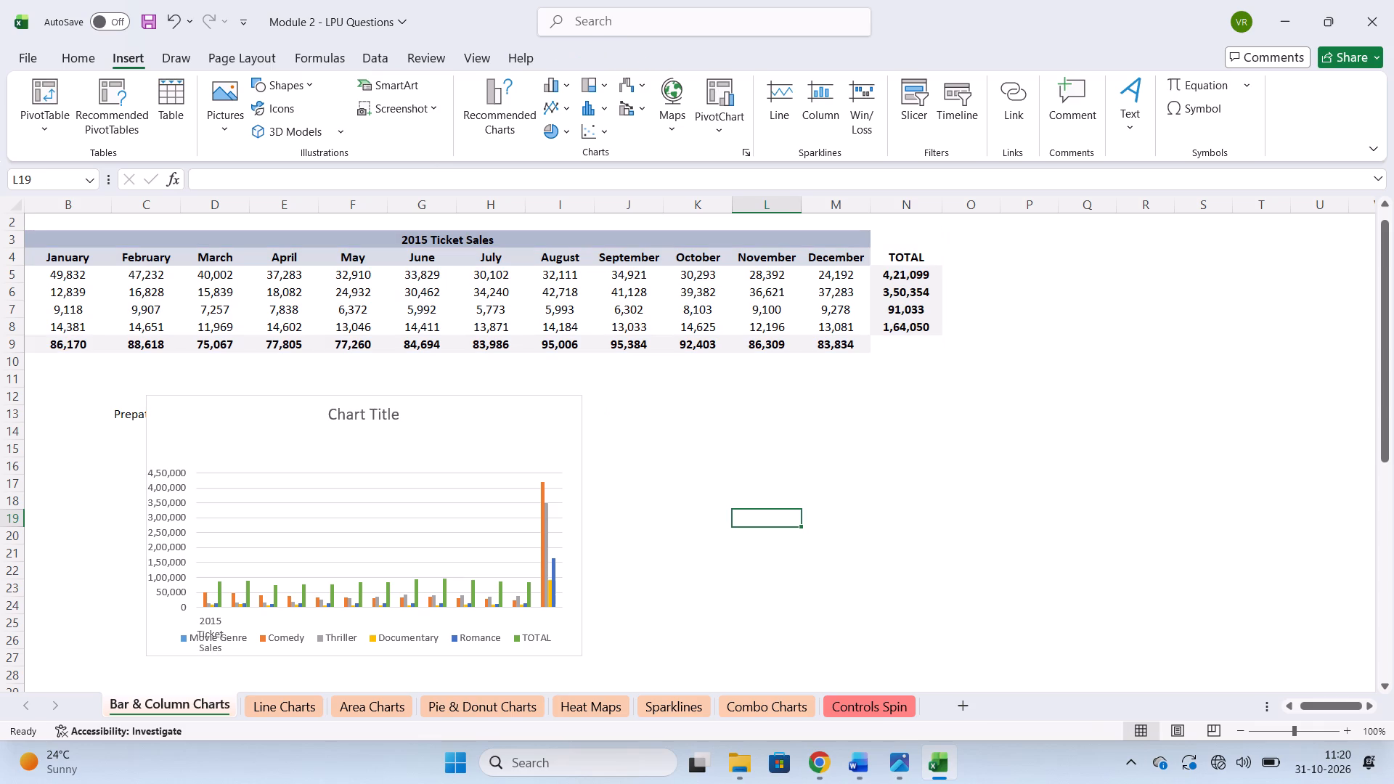
Move the column chart just below the quarterly report instruction, starting around B14.
left_click_drag(240, 434, 191, 470)
left_click(714, 518)
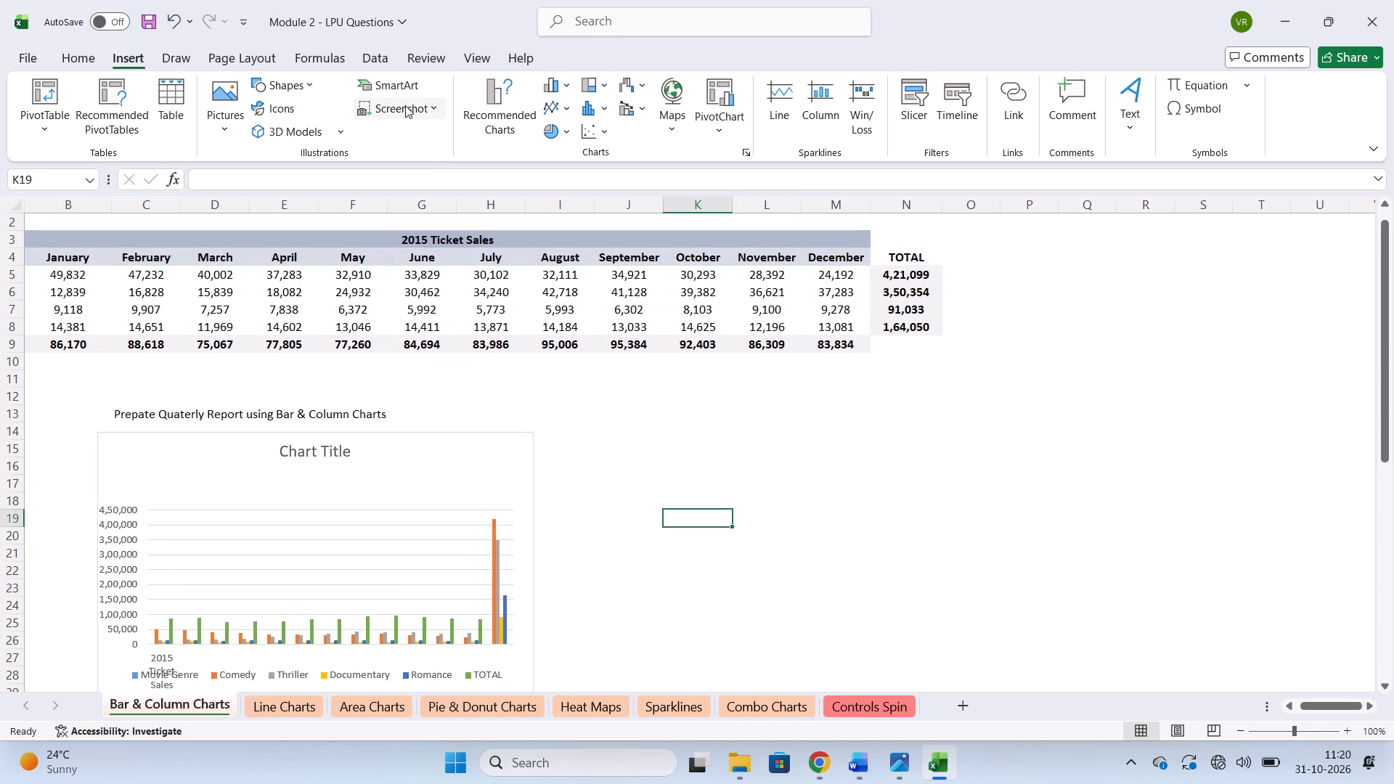
Insert a 2-D clustered bar chart from the 2015 Ticket Sales range B3:N9.
left_click_drag(41, 239, 563, 321)
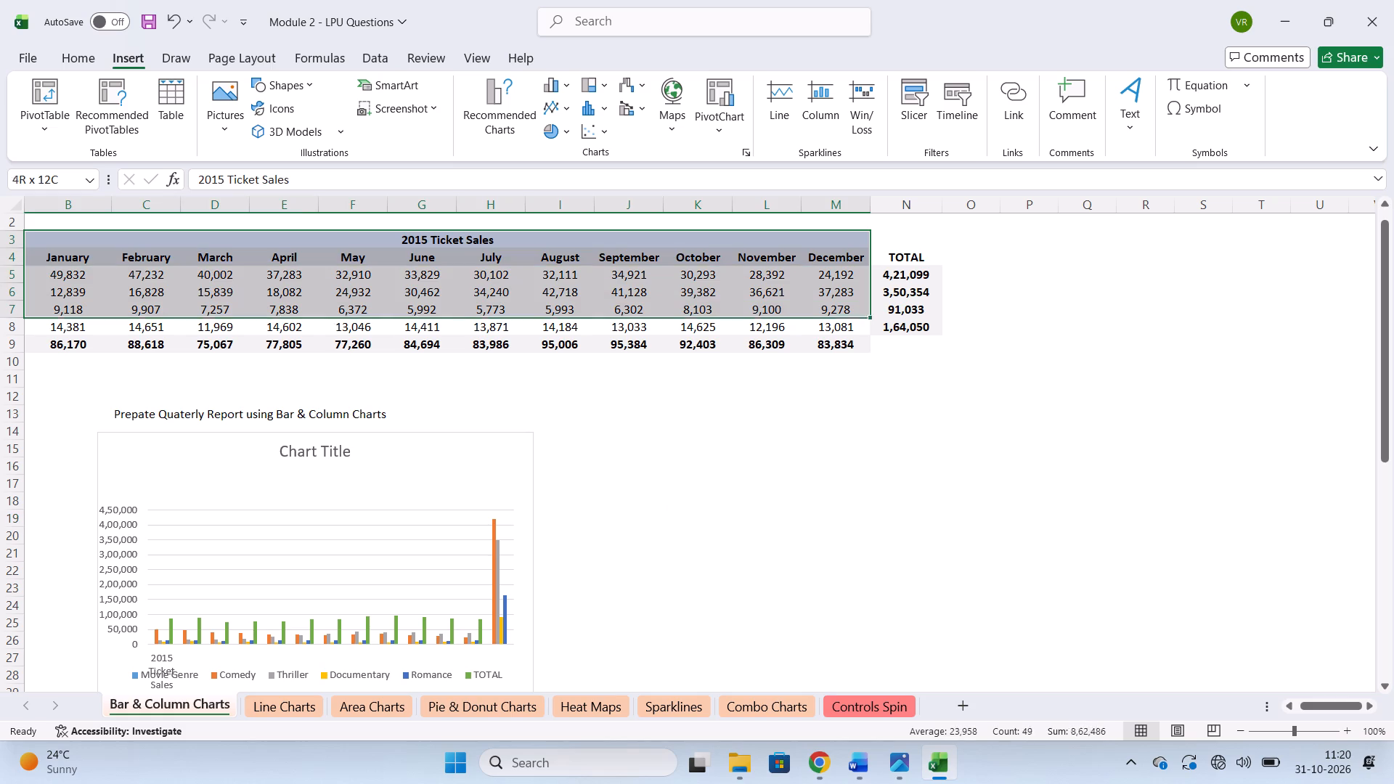
left_click_drag(563, 321, 898, 337)
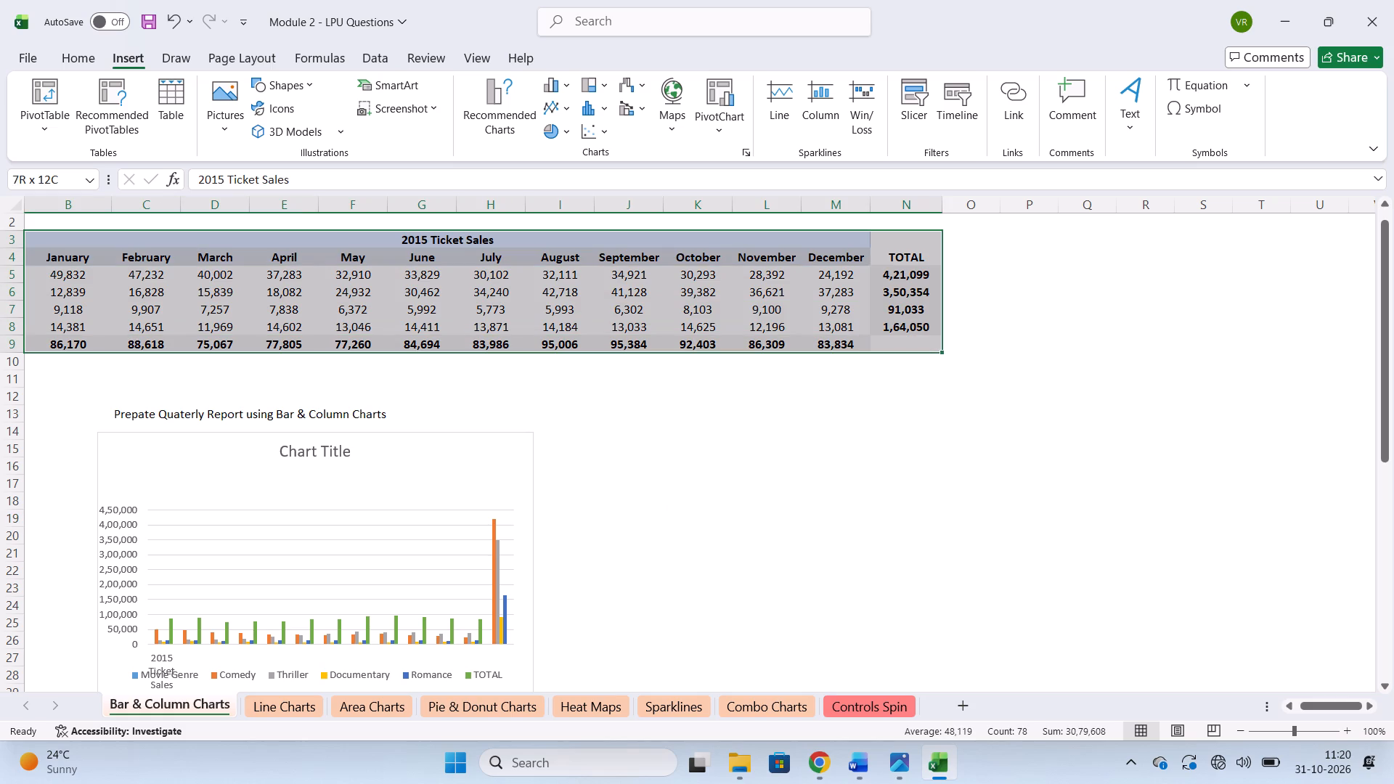
left_click_drag(898, 337, 913, 337)
left_click(574, 86)
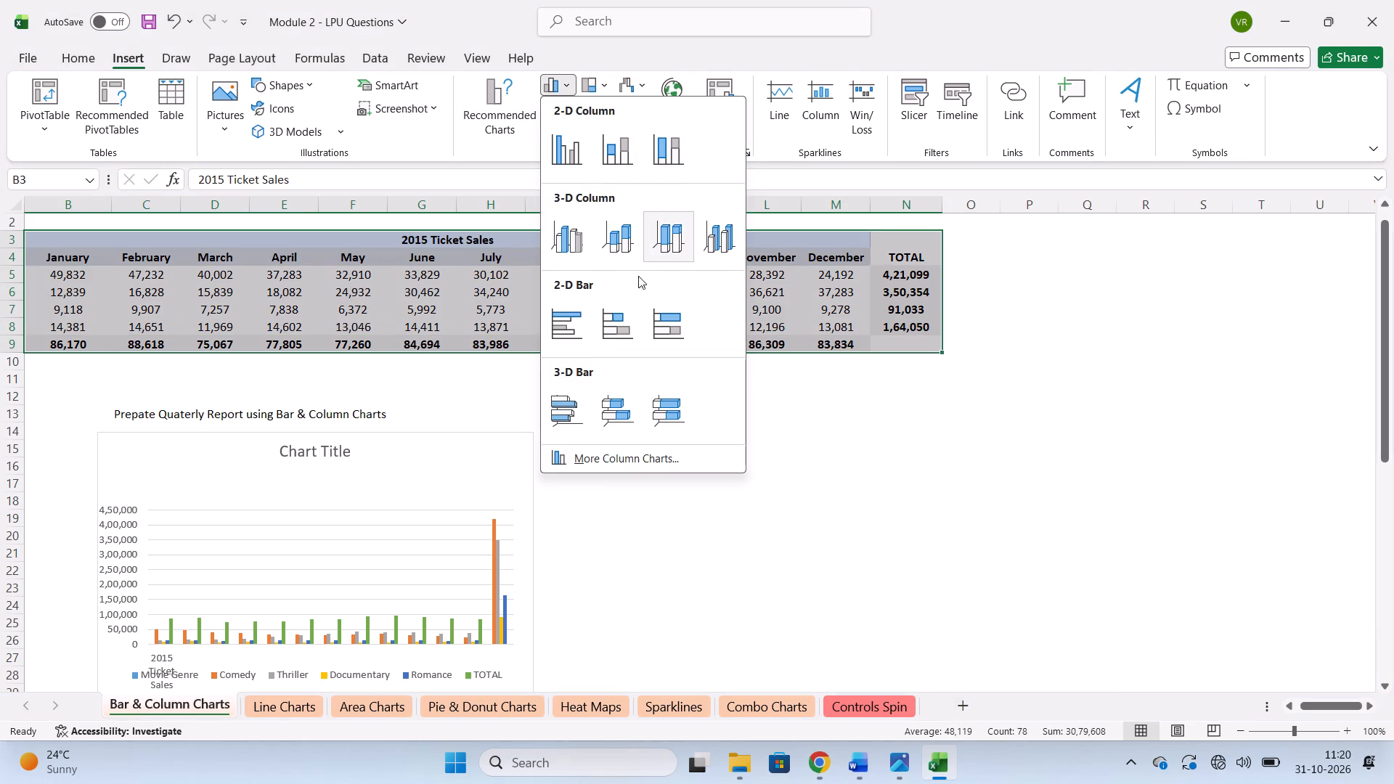
left_click(580, 317)
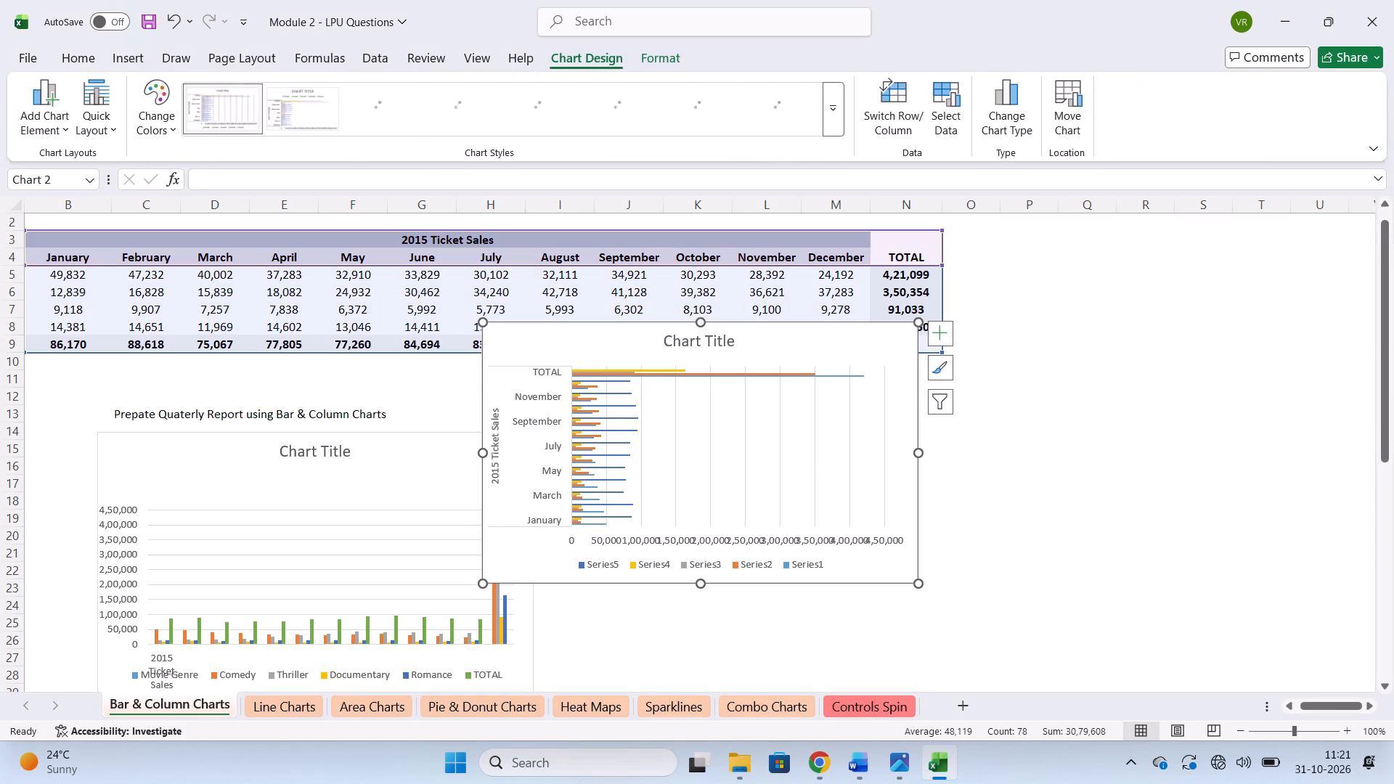
Move the new bar chart beside the column chart, starting around I14.
left_click_drag(608, 346, 688, 441)
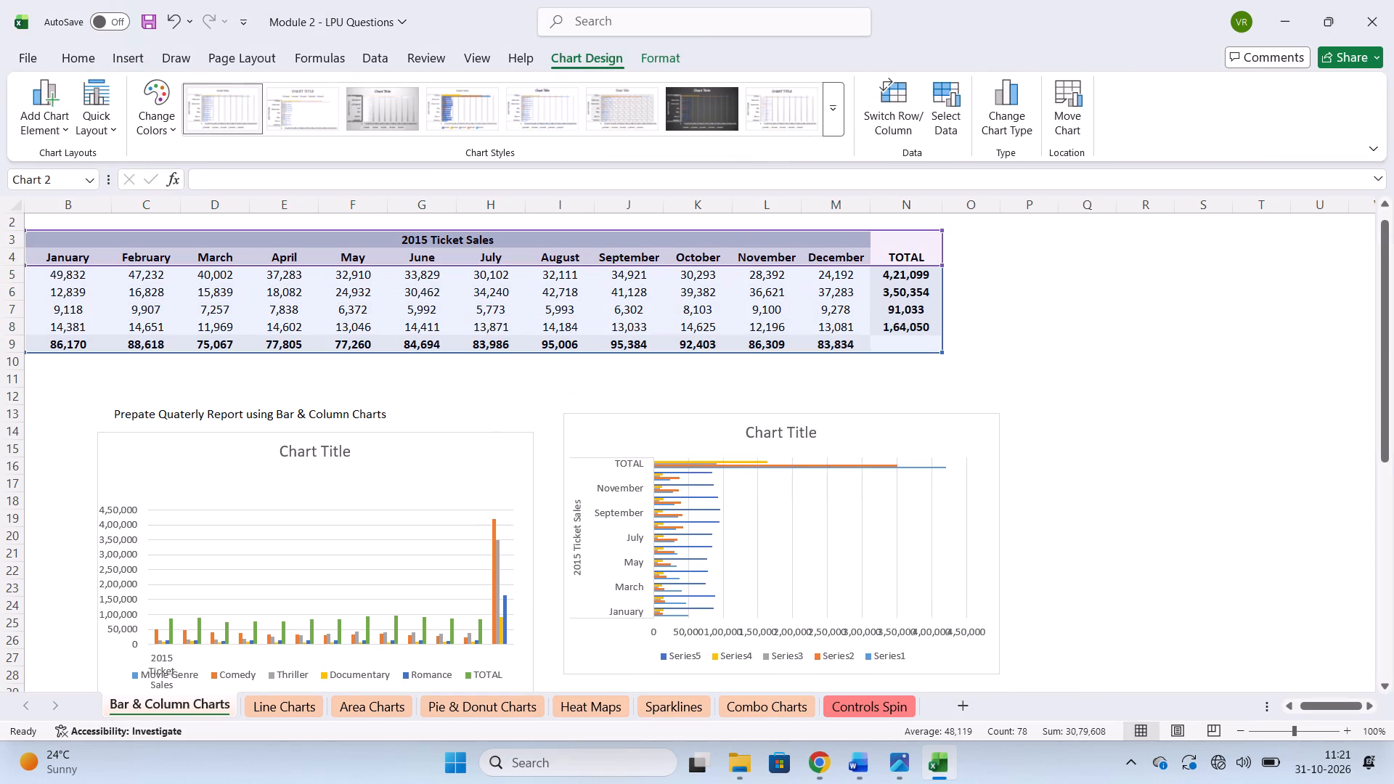
left_click_drag(688, 441, 689, 454)
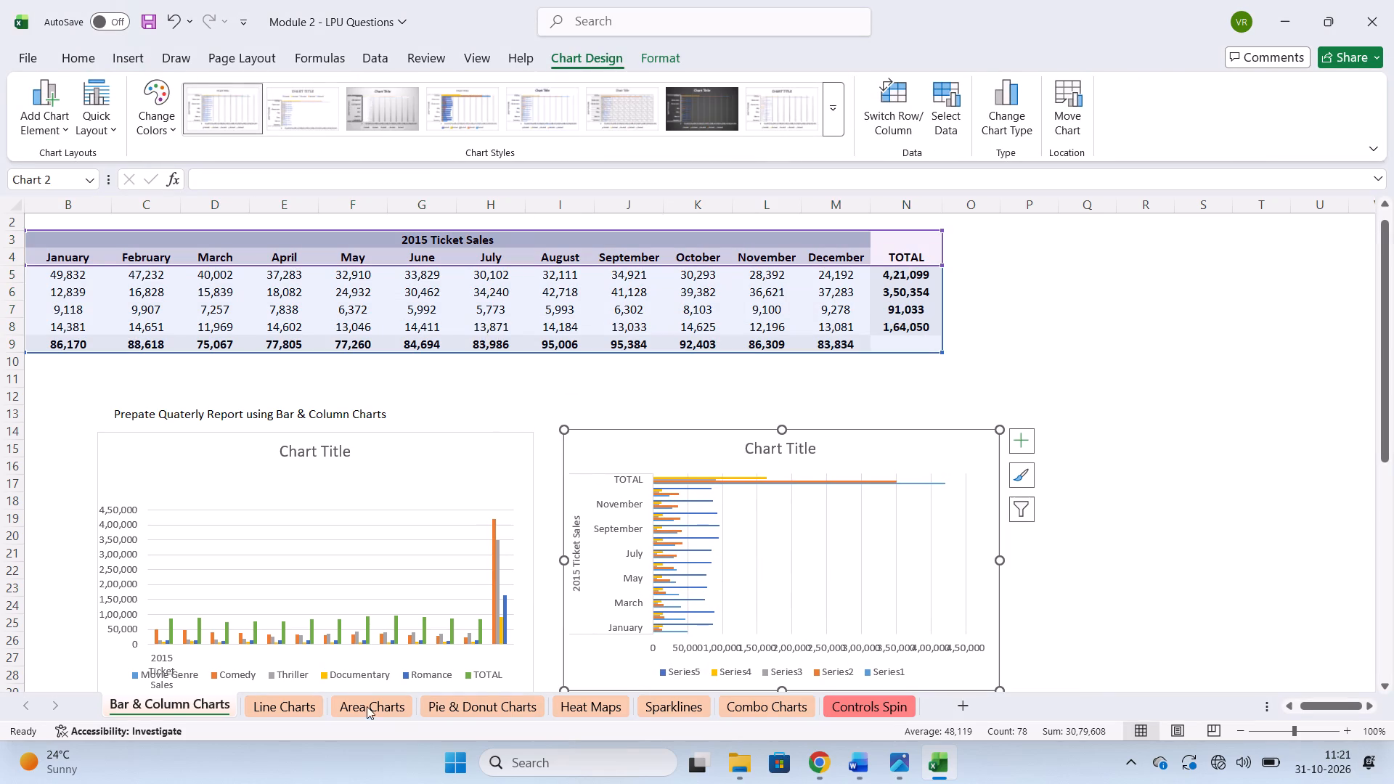
On the Area Charts sheet, select the 2015 Ticket Sales table A3:N9 as the chart data.
left_click(351, 704)
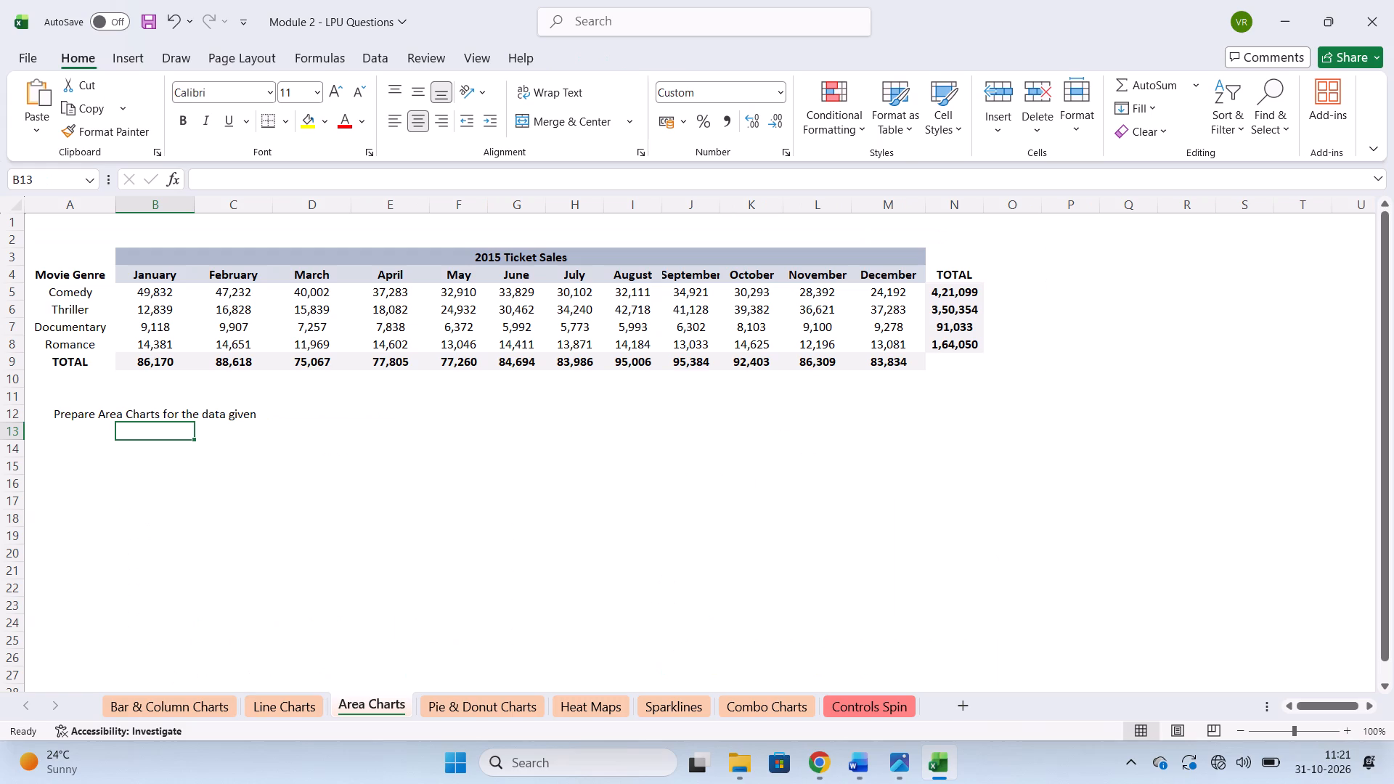
left_click_drag(64, 253, 845, 375)
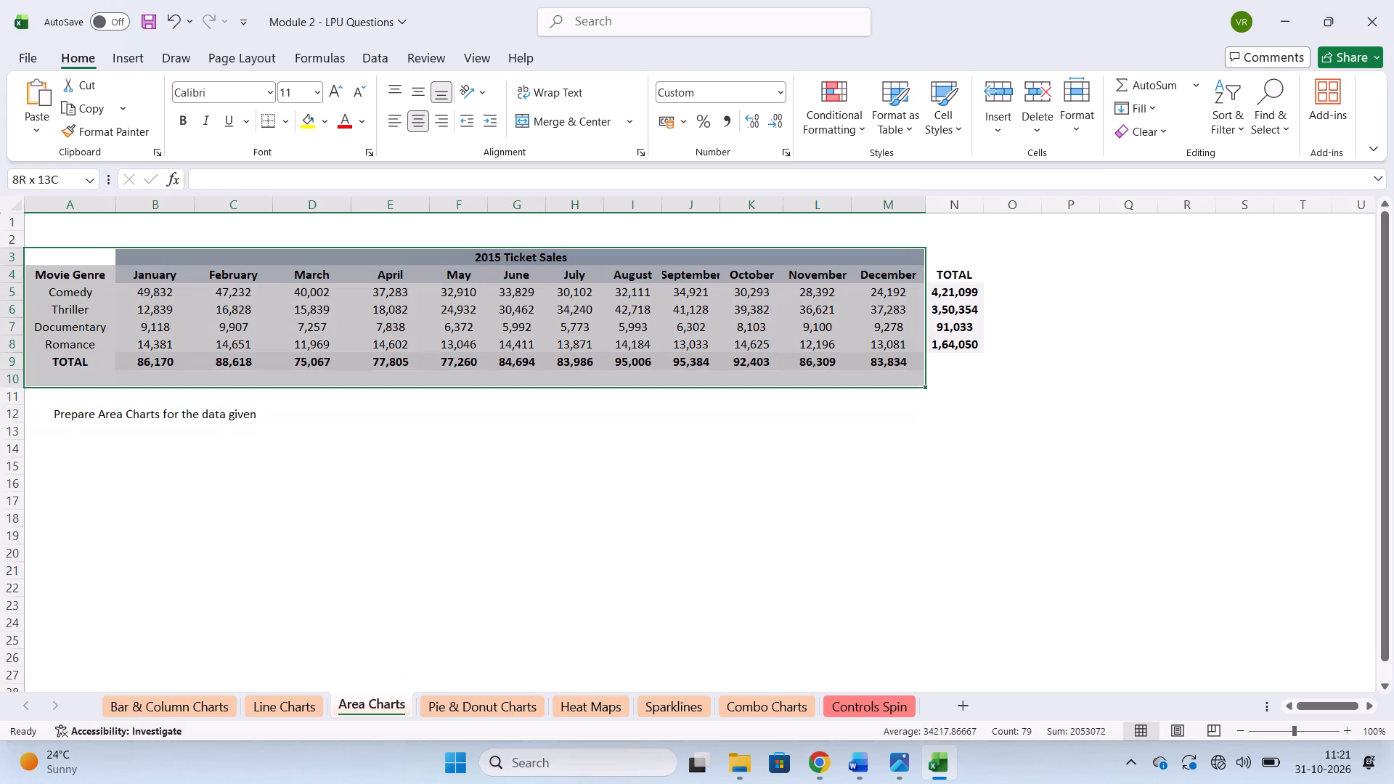
left_click_drag(845, 375, 972, 360)
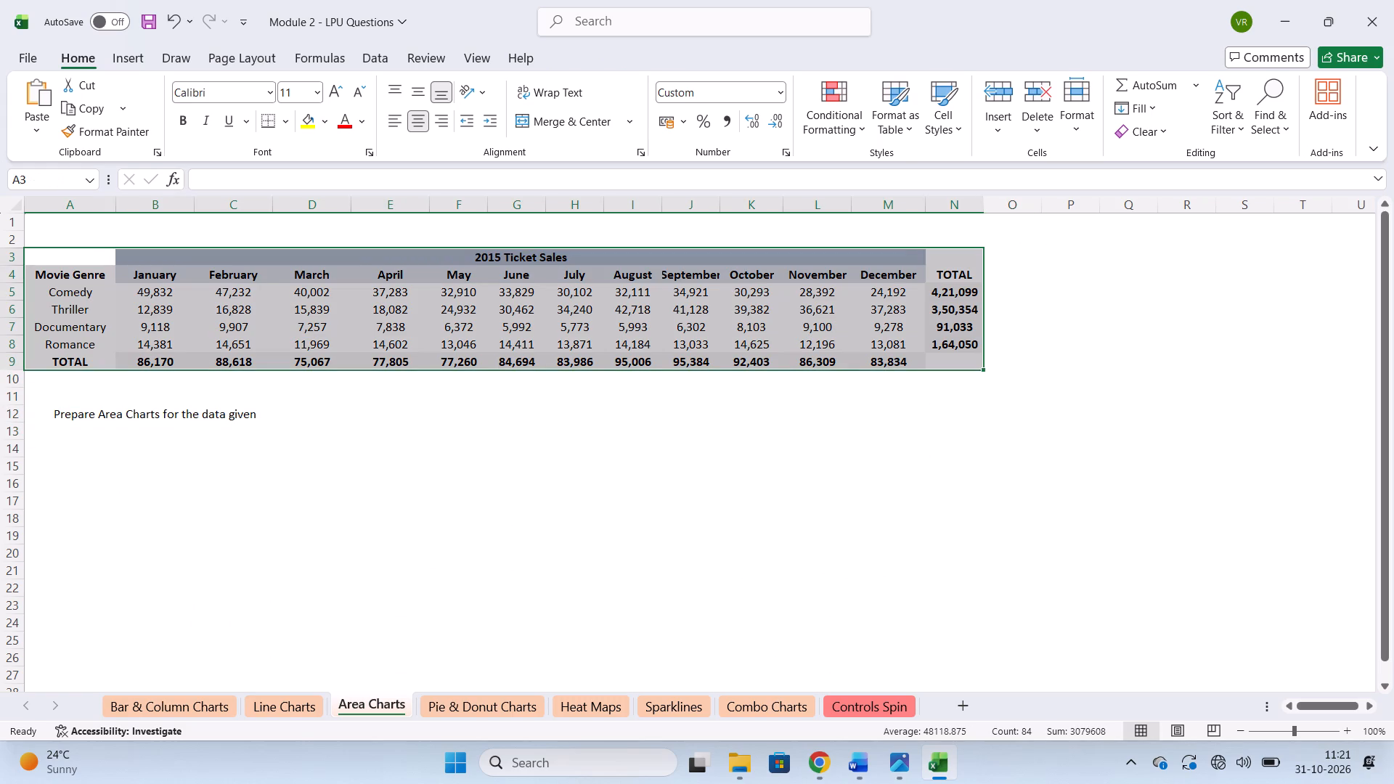
left_click(136, 52)
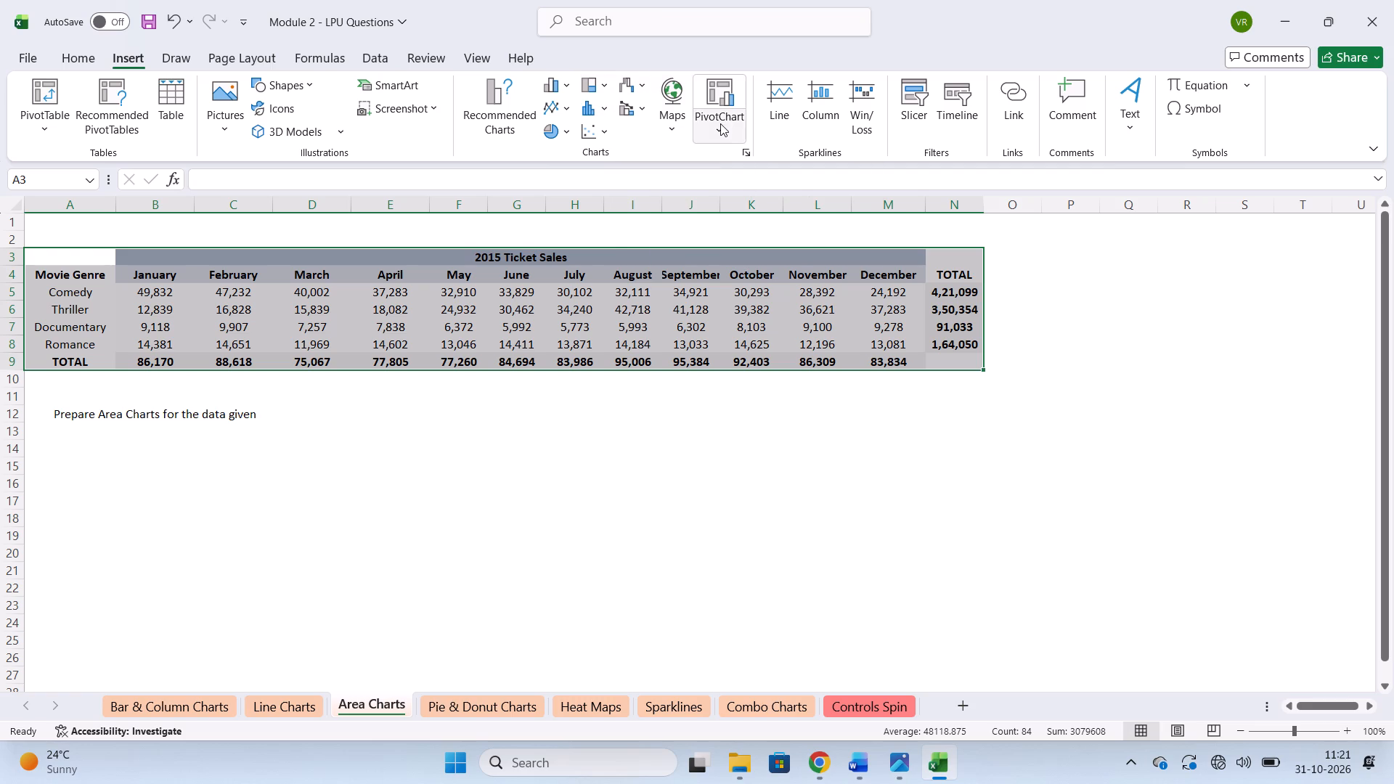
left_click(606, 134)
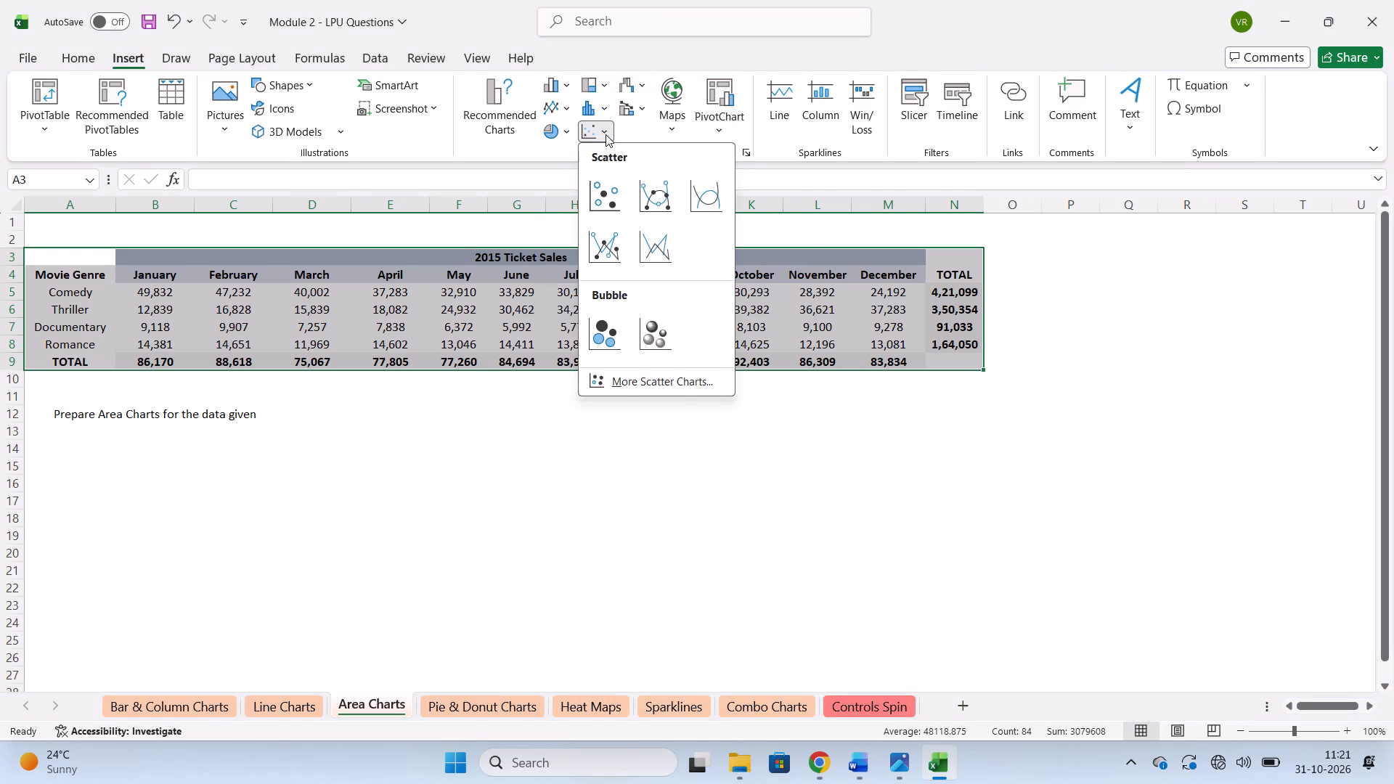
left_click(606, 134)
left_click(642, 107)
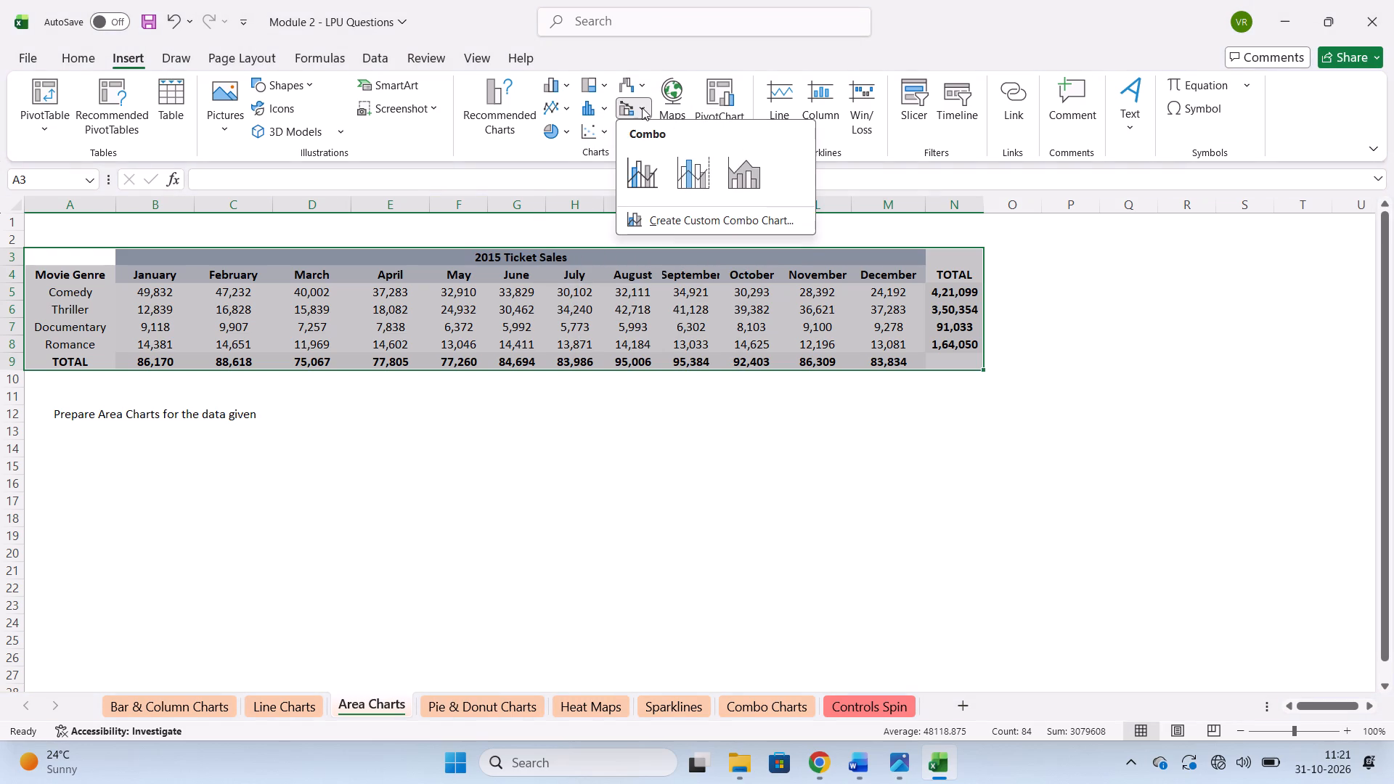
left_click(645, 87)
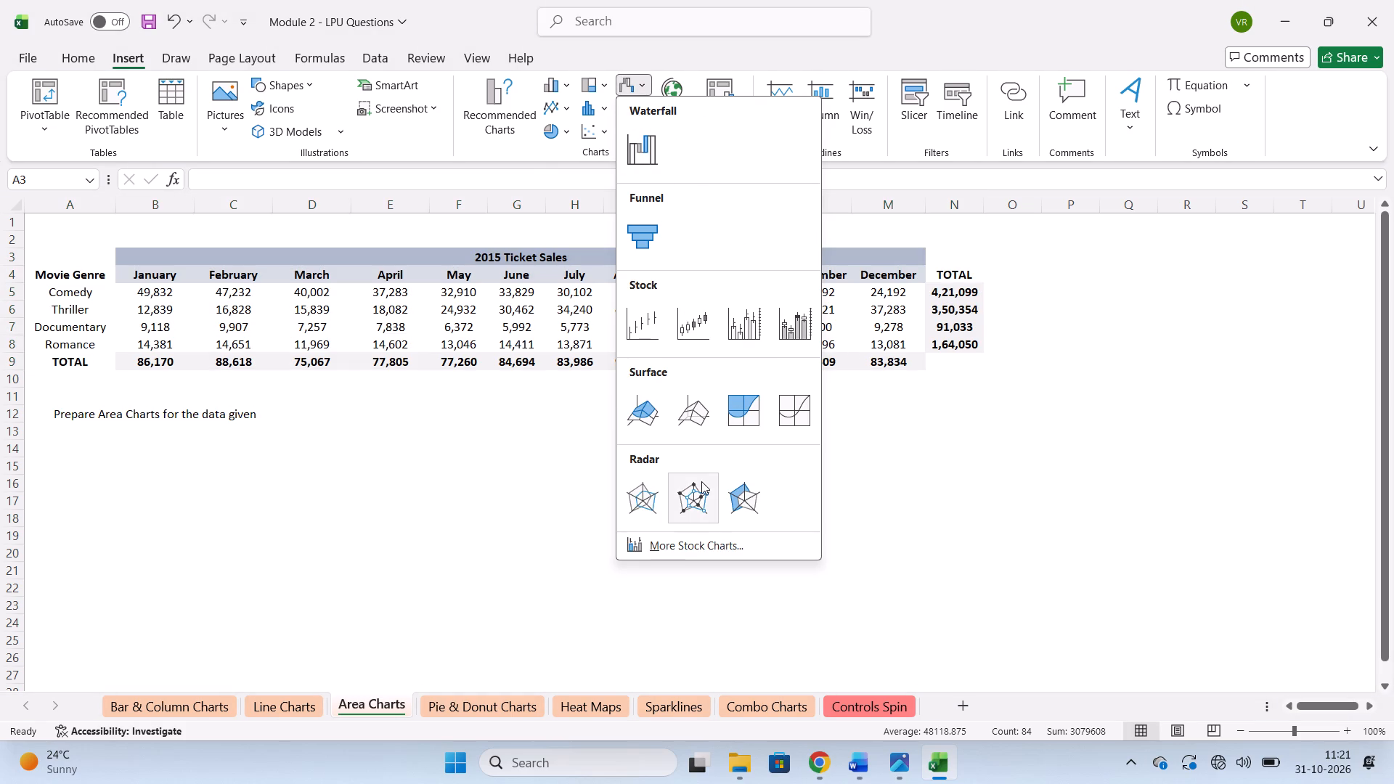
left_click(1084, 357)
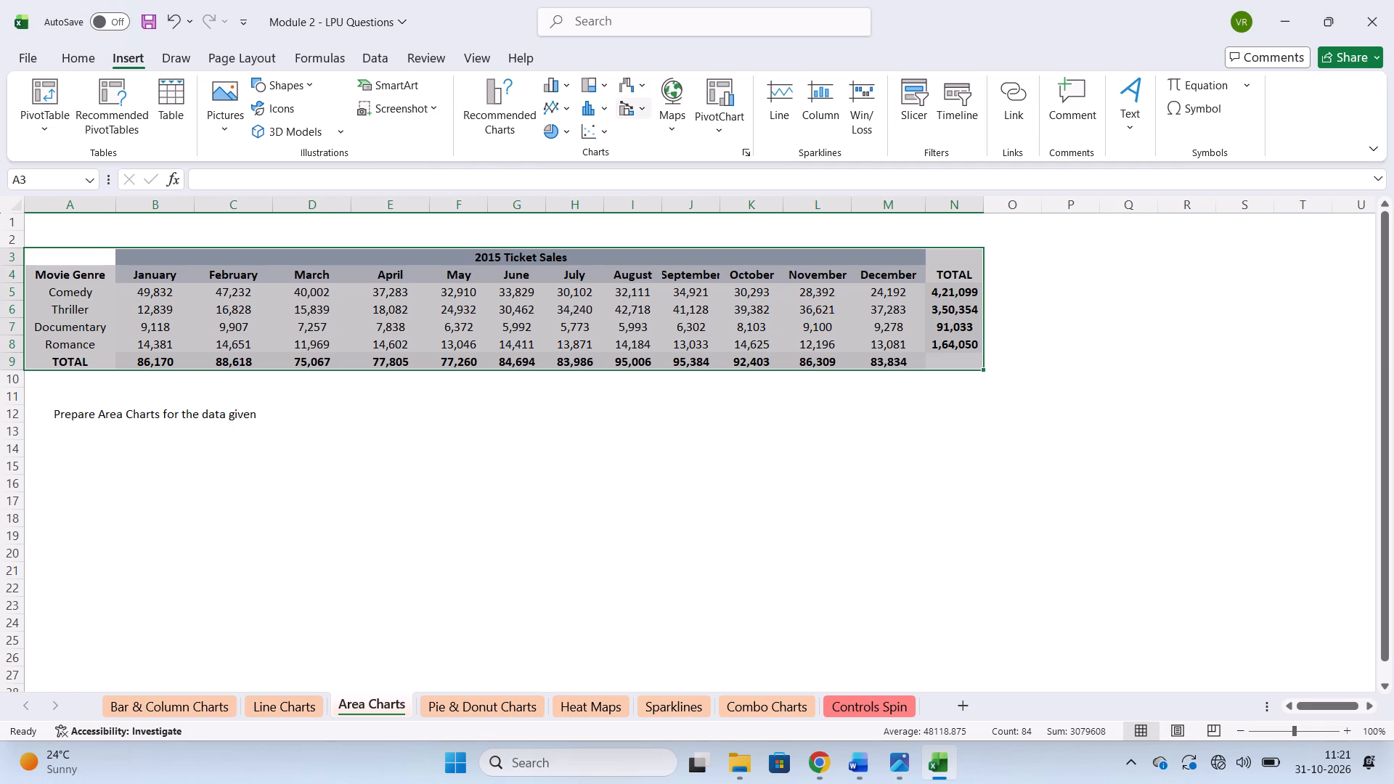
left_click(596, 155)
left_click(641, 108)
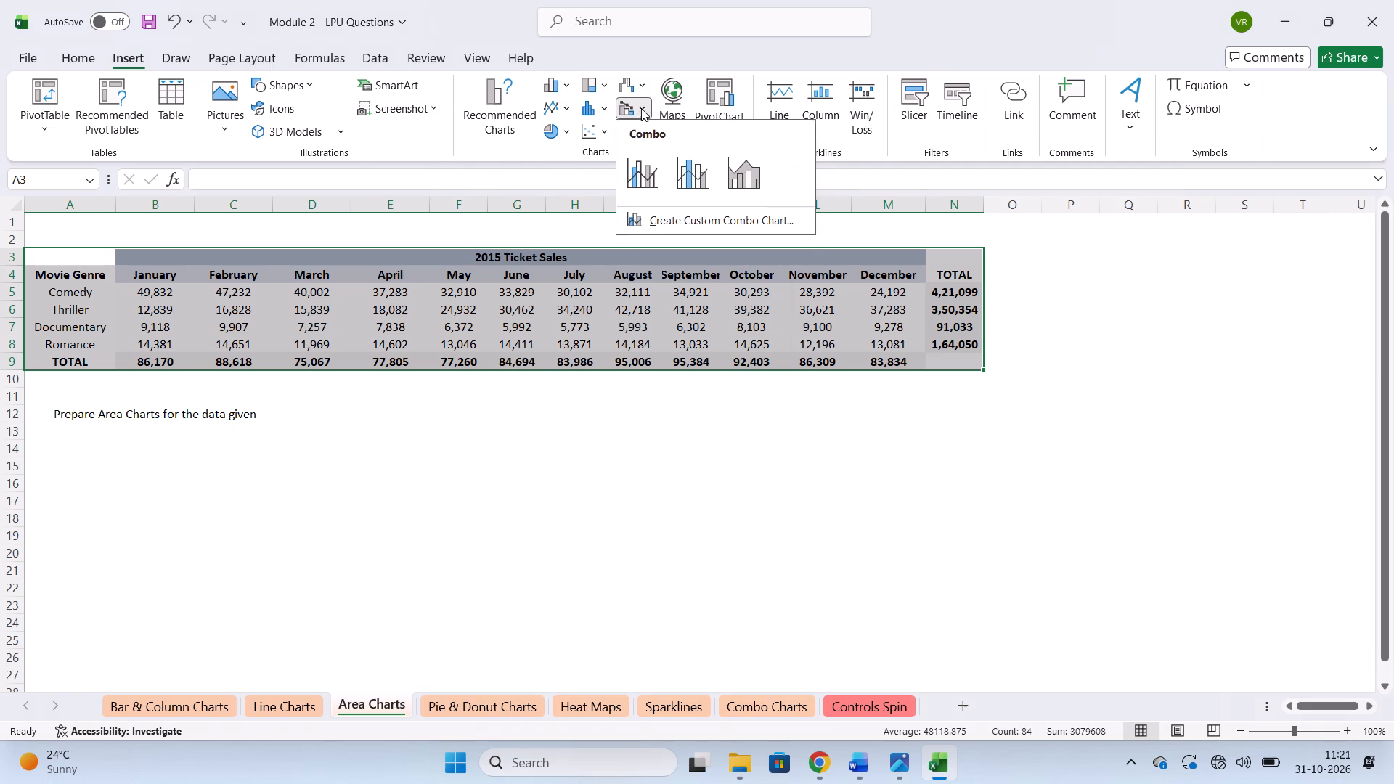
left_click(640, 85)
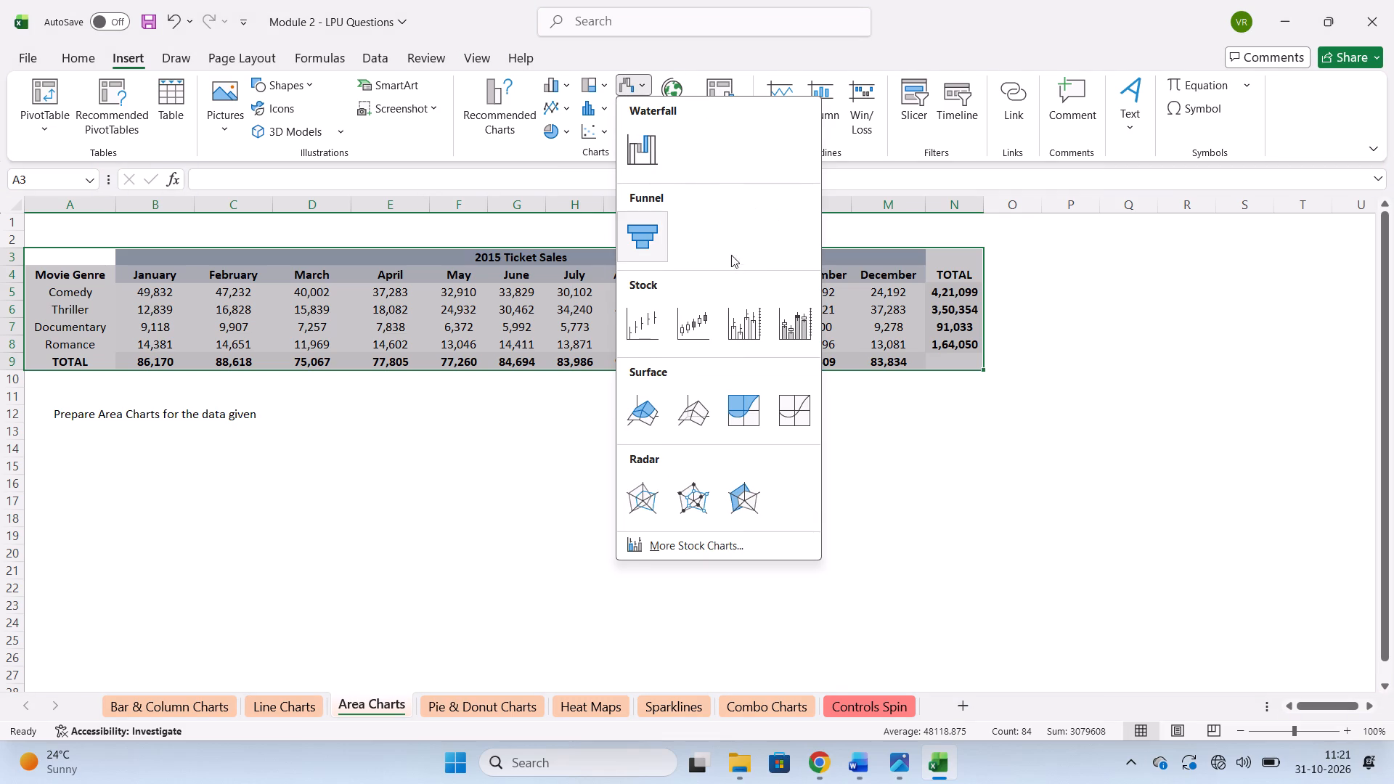
Insert a basic 2-D area chart from the selected table, using the first layout with movie genres as series.
left_click(598, 90)
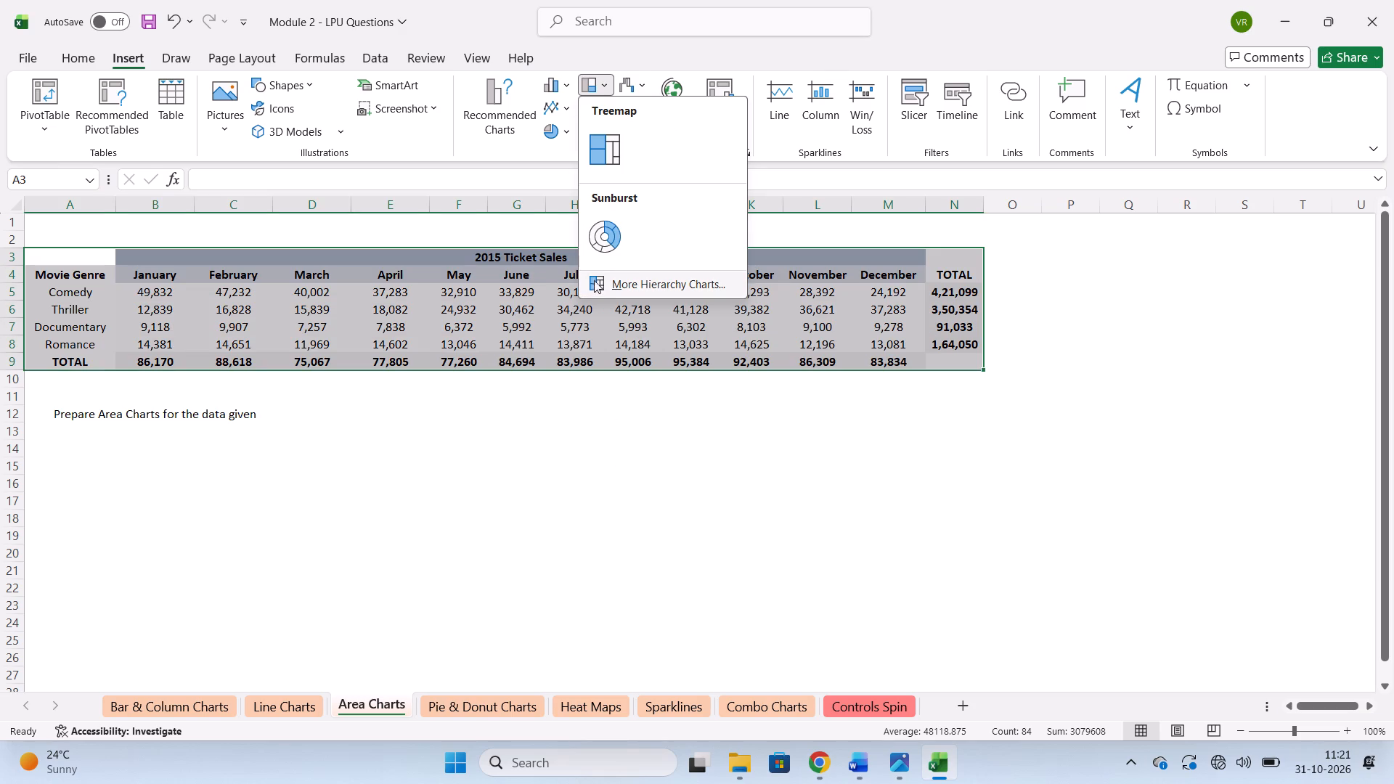
left_click(603, 285)
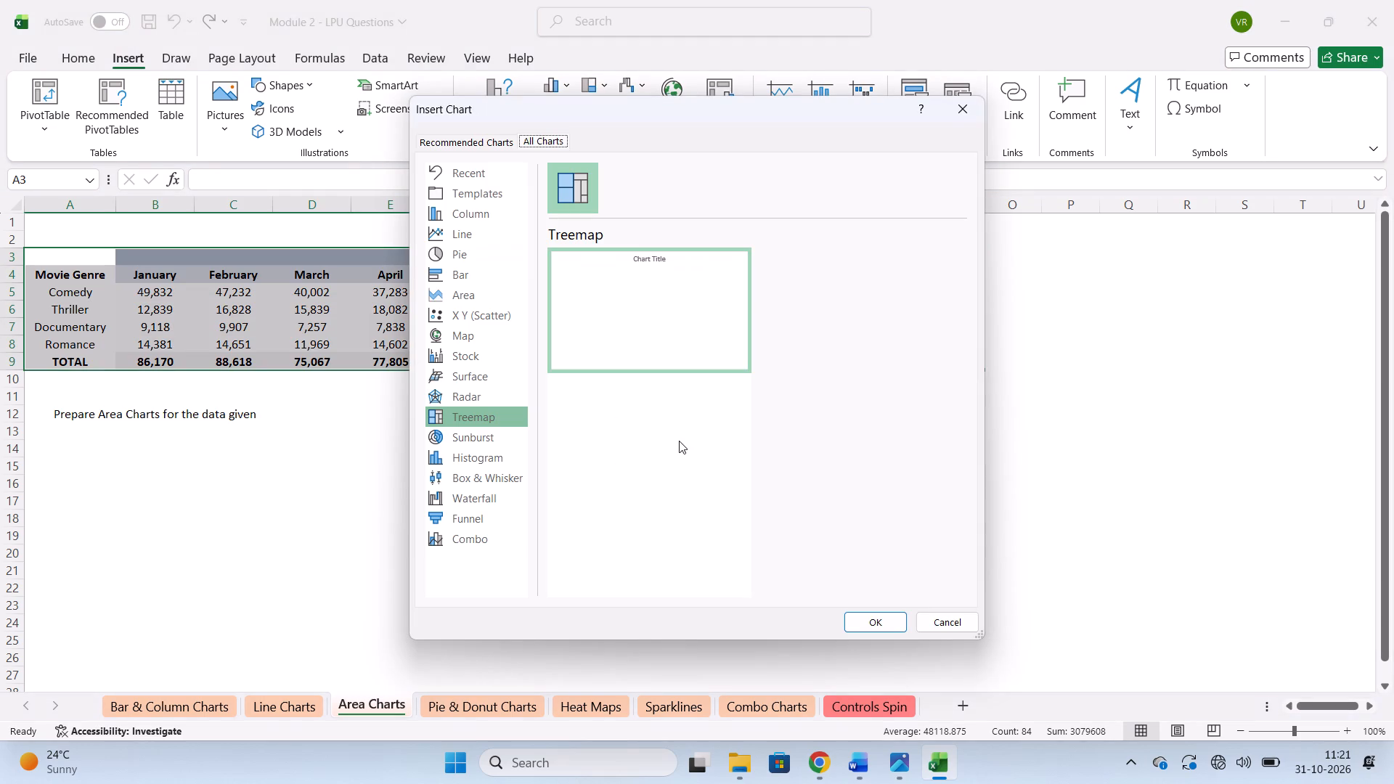
left_click(447, 292)
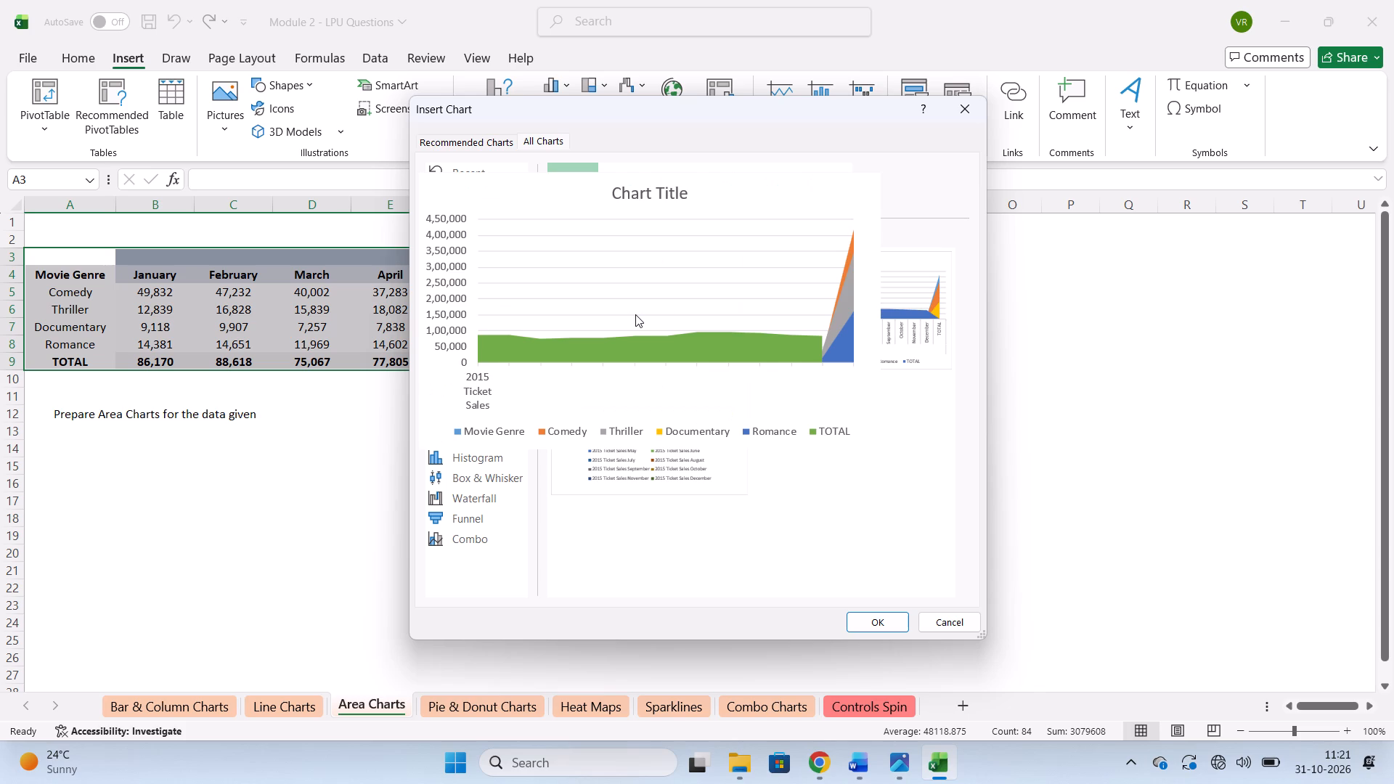
left_click(635, 314)
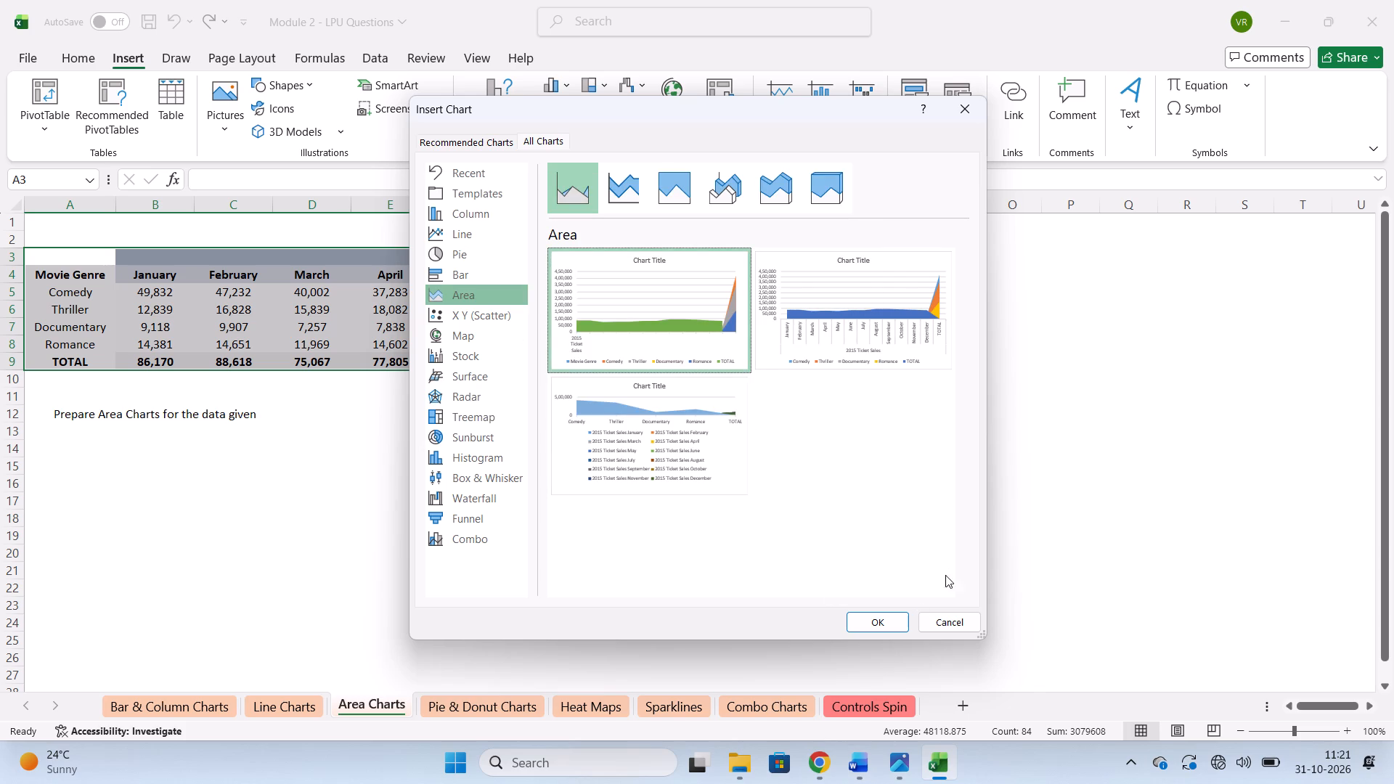
left_click(874, 618)
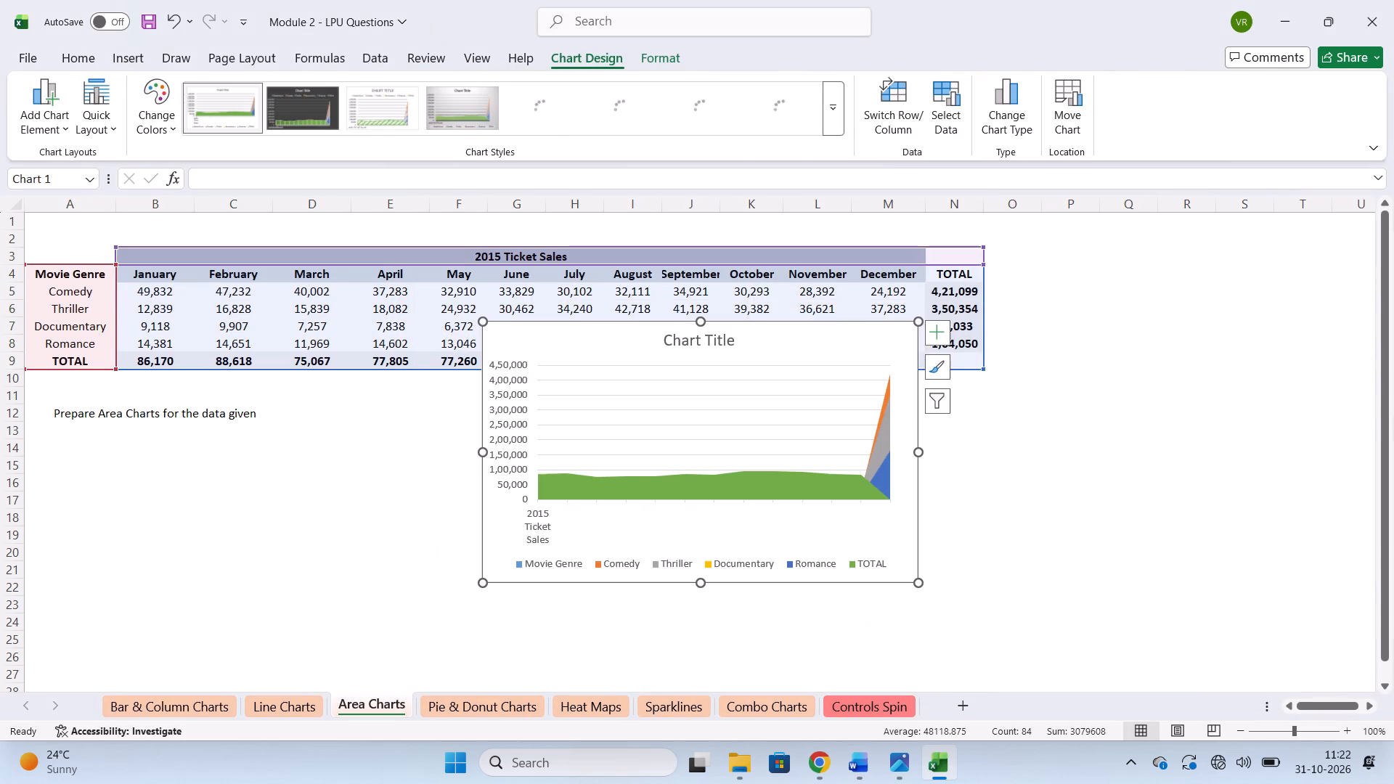
Move the area chart just below the area chart instruction, starting around A13.
left_click_drag(609, 343, 219, 448)
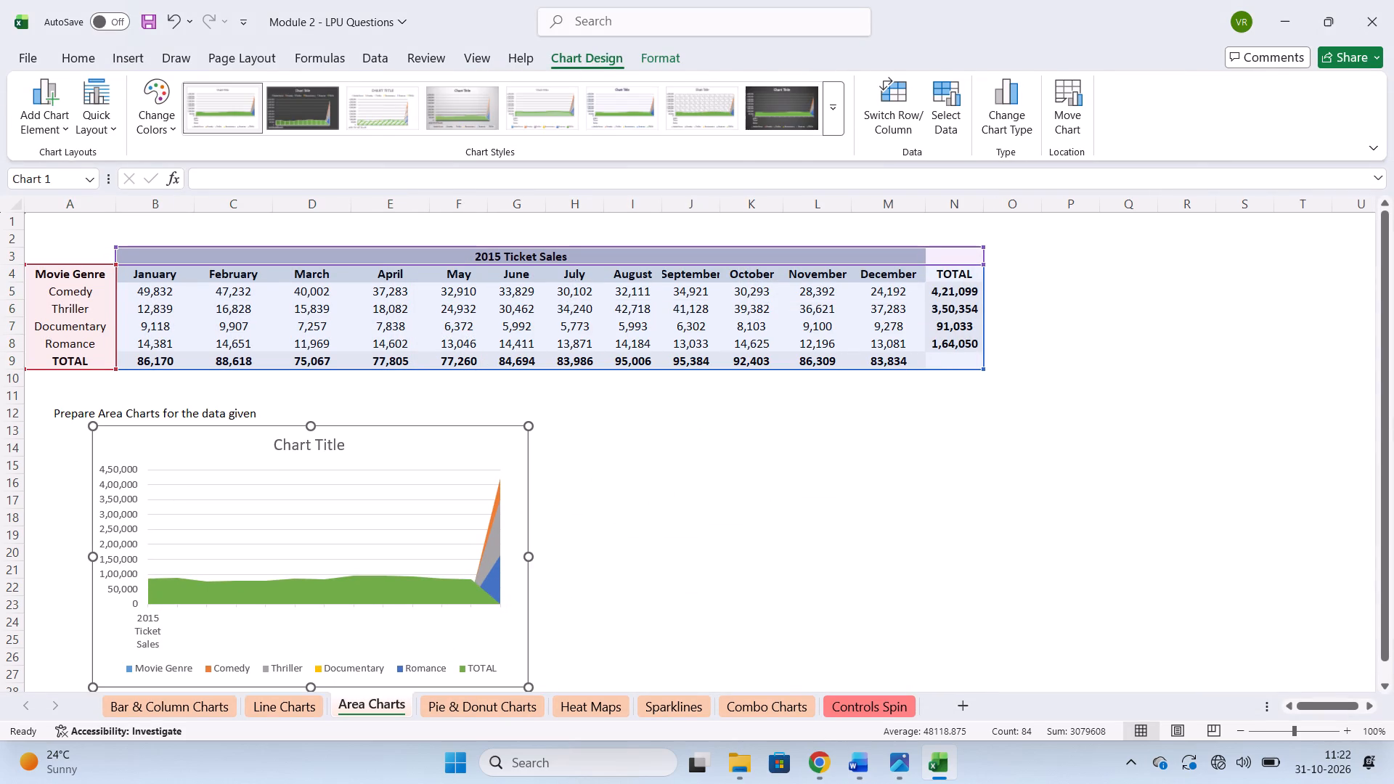
On the Pie & Donut Charts sheet, insert a basic pie chart from the category table A3:F7.
left_click(477, 705)
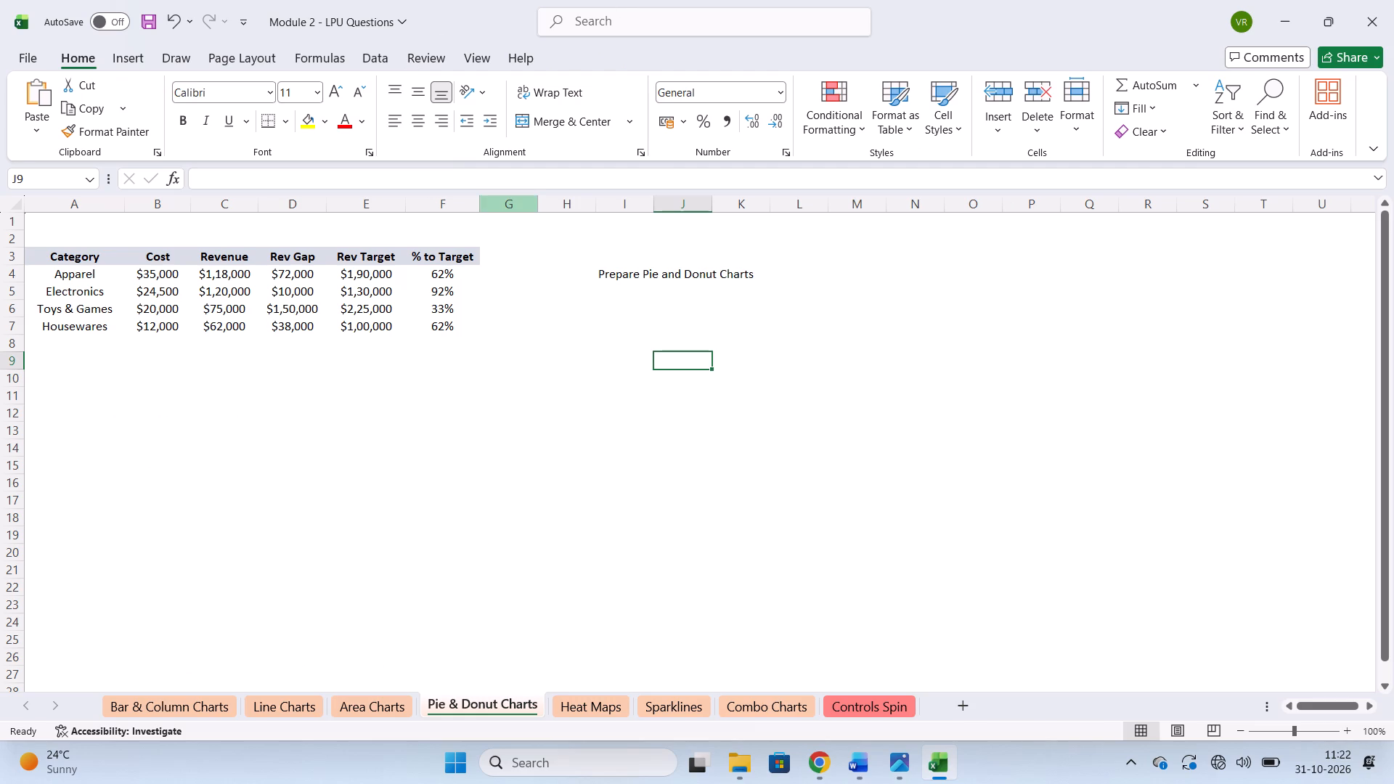
left_click_drag(51, 253, 475, 325)
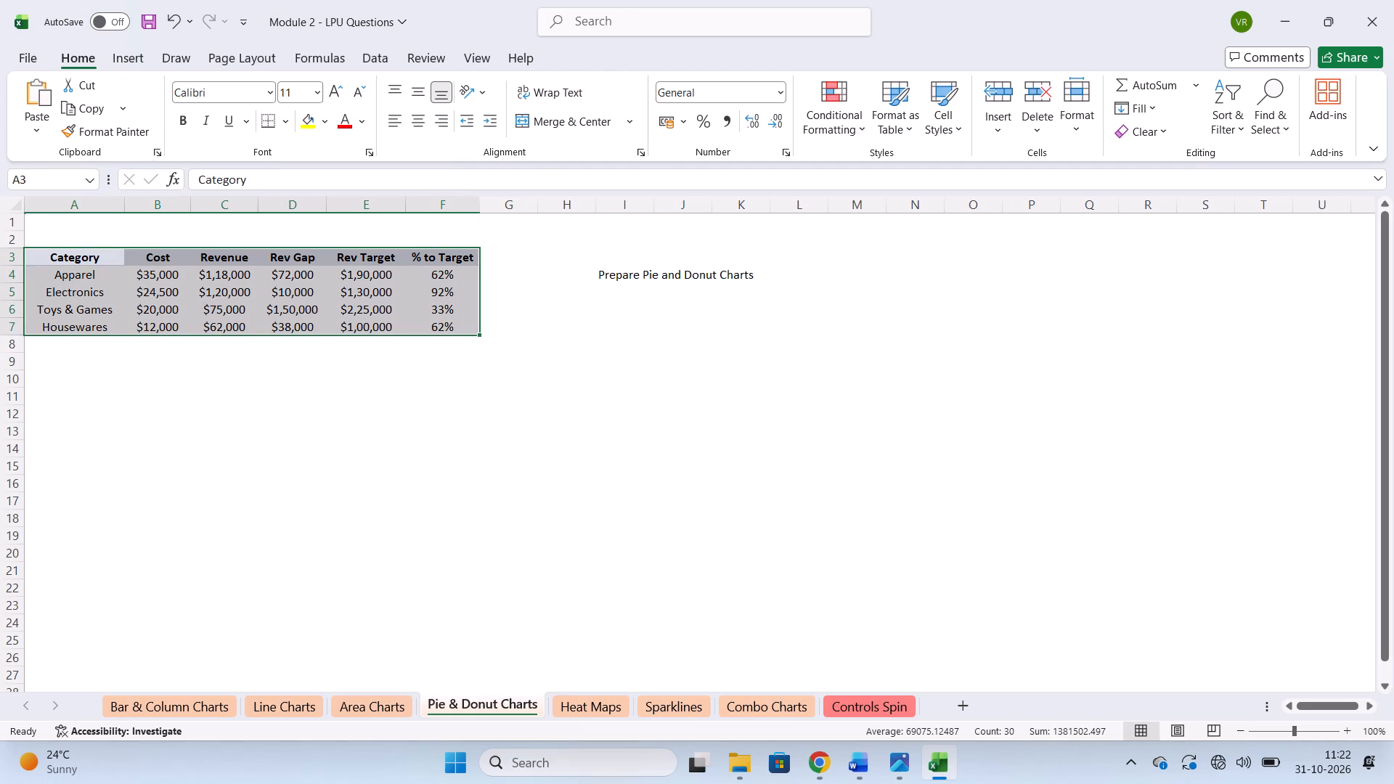
left_click(141, 61)
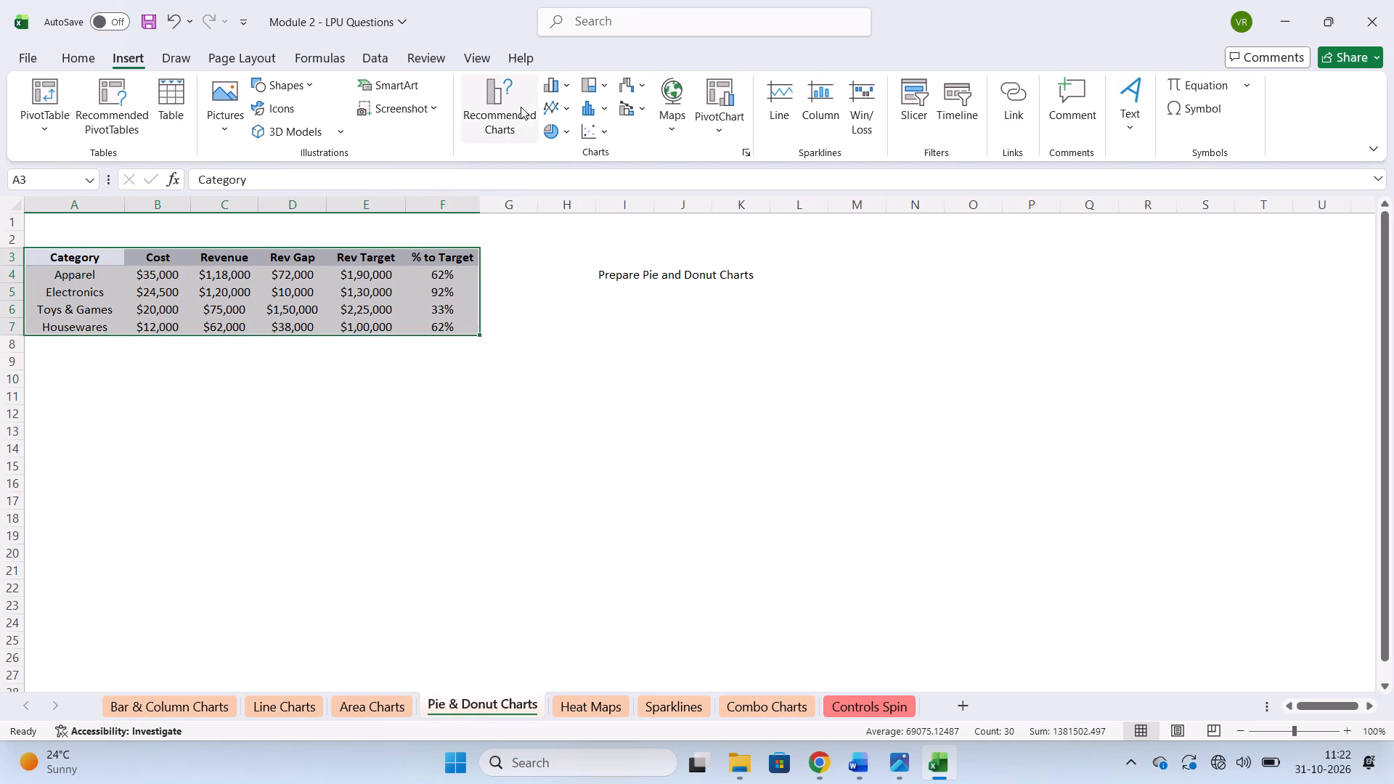
left_click(566, 85)
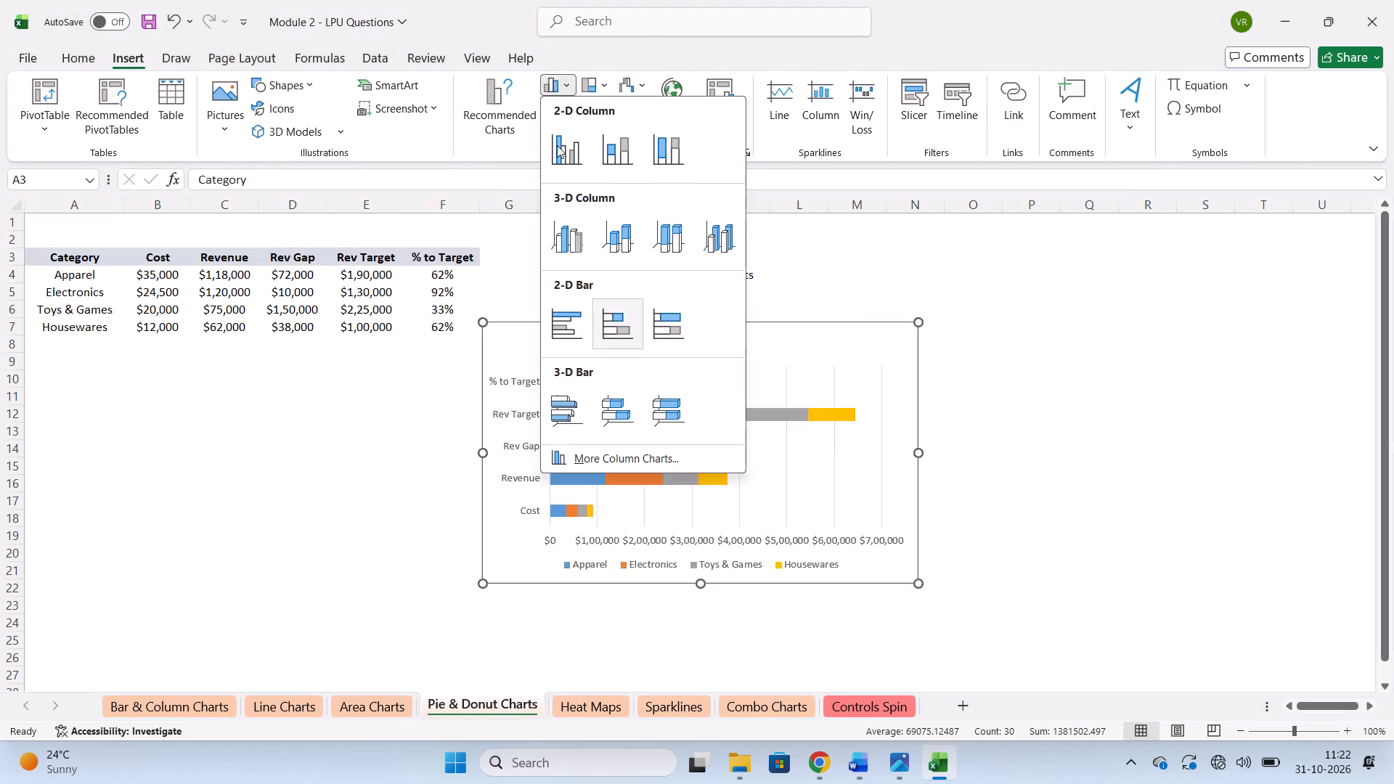
left_click(606, 88)
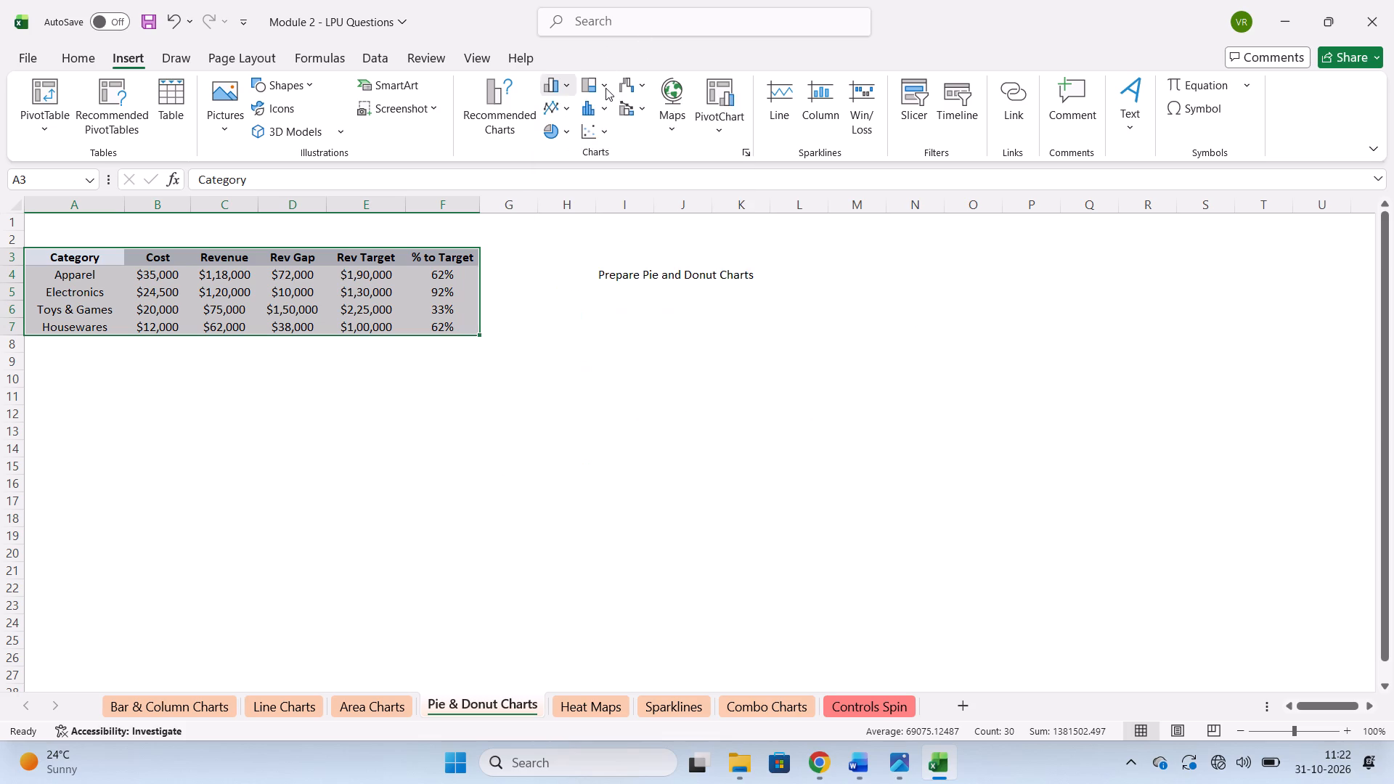
left_click(629, 288)
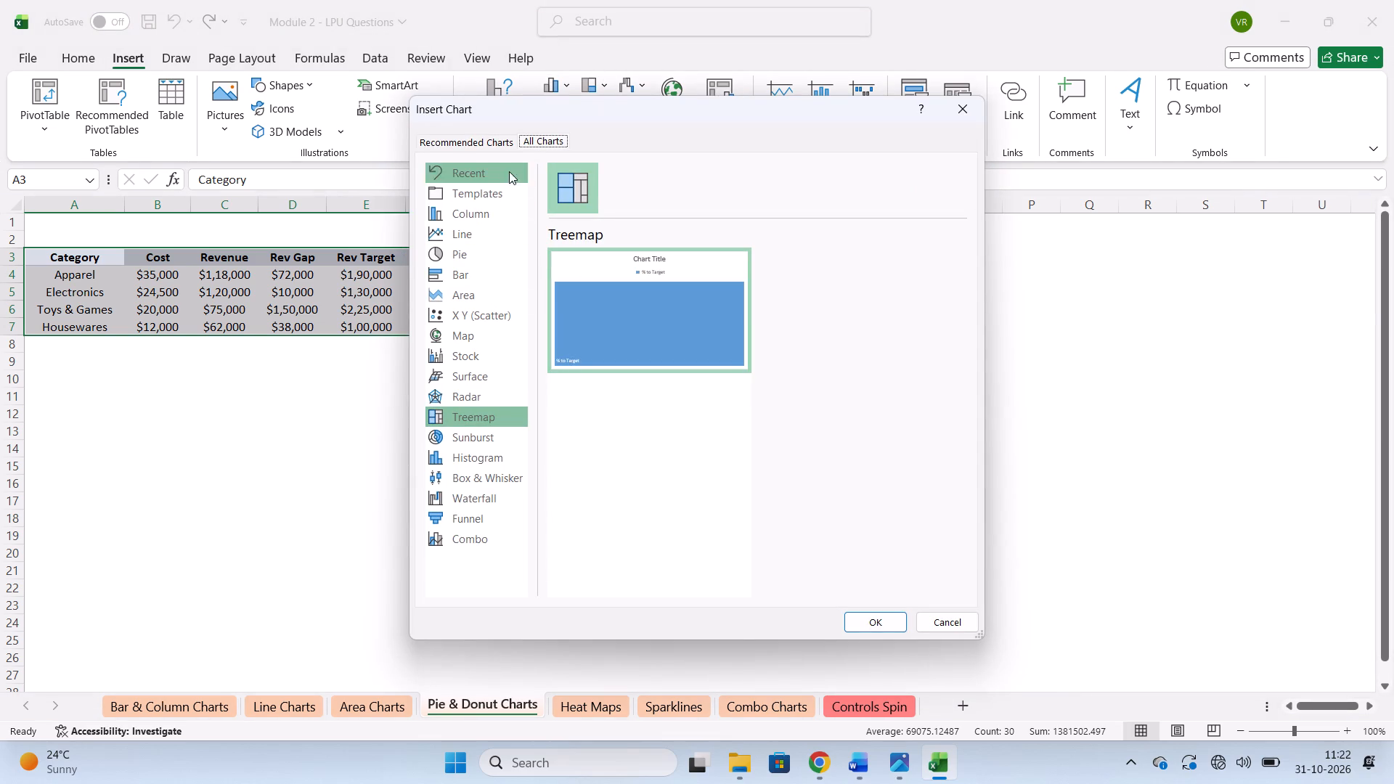
left_click(478, 264)
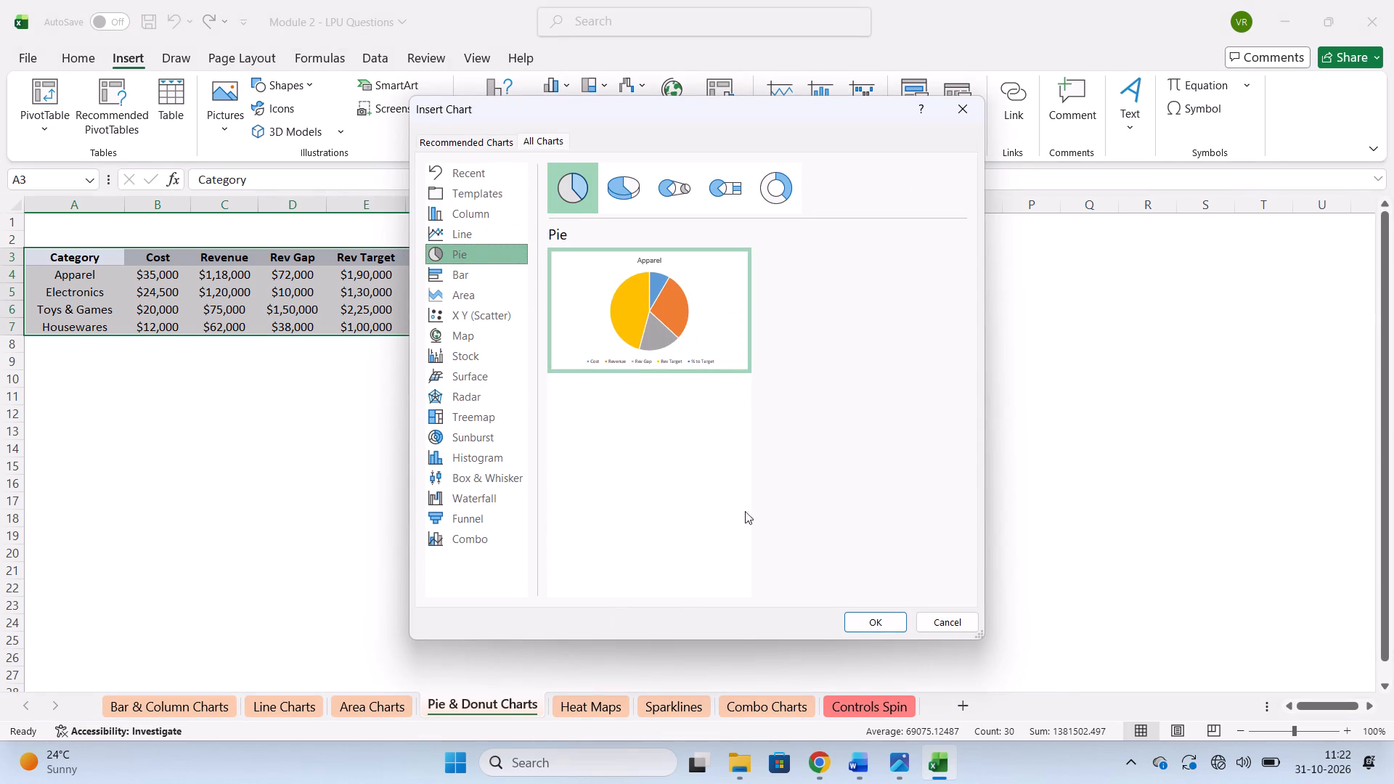
left_click(887, 627)
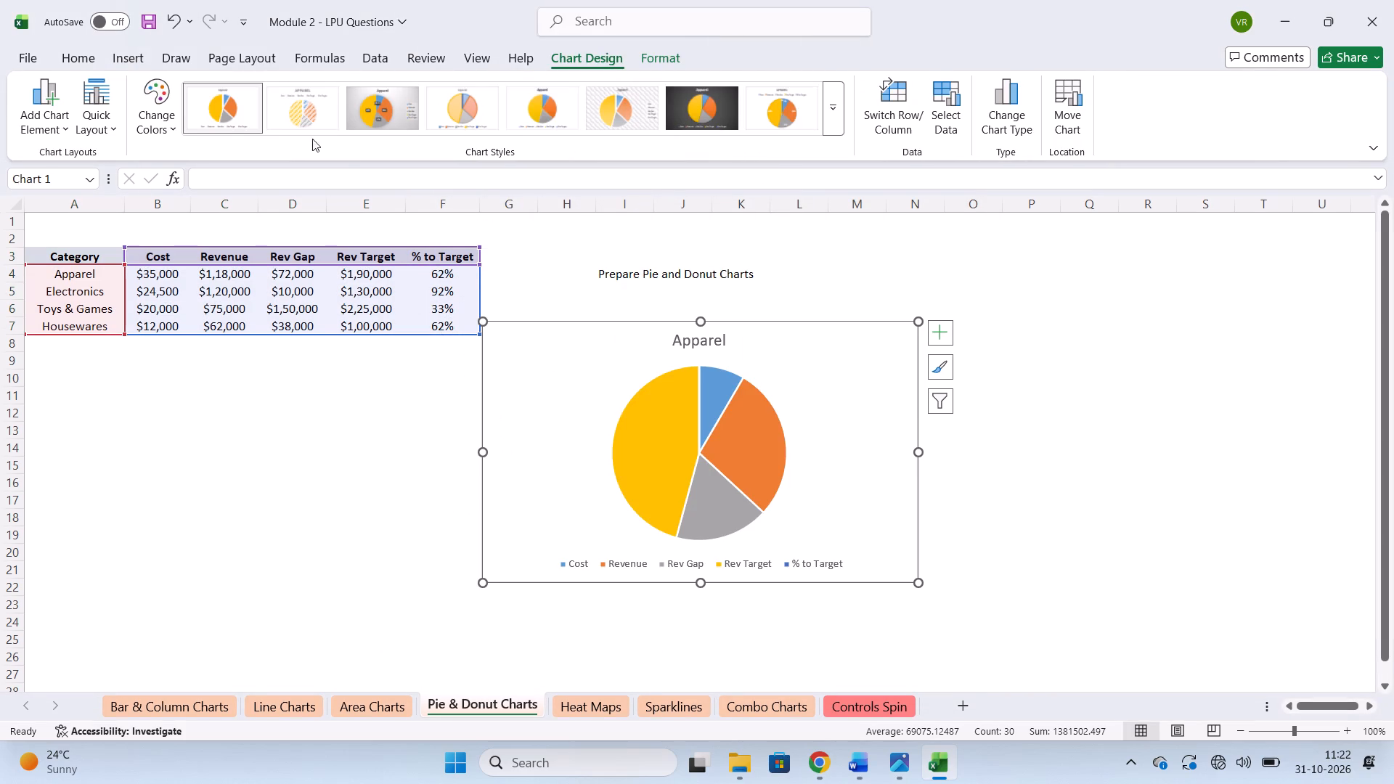
left_click(537, 225)
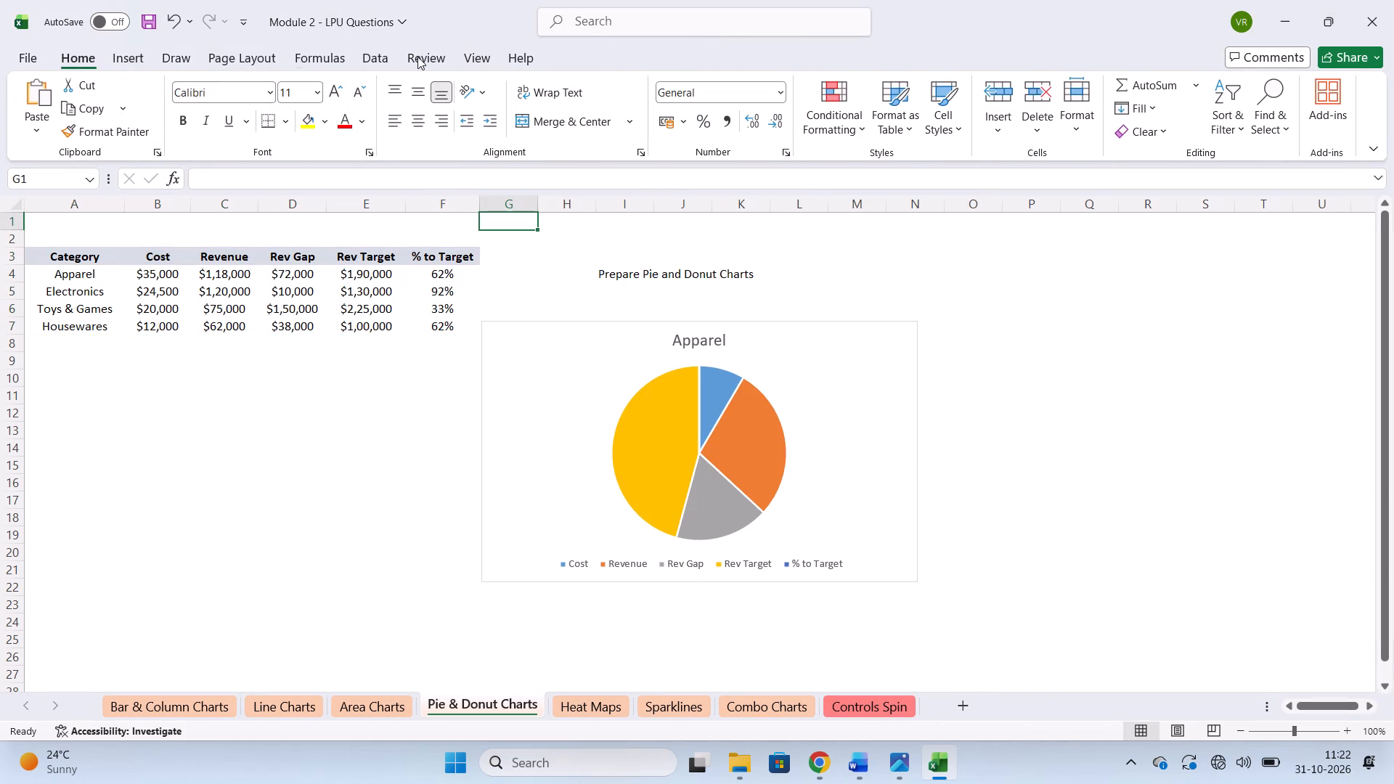
Insert a doughnut chart from the category table A3:F7, using the first layout, and place it below the table around A9.
left_click_drag(54, 253, 187, 270)
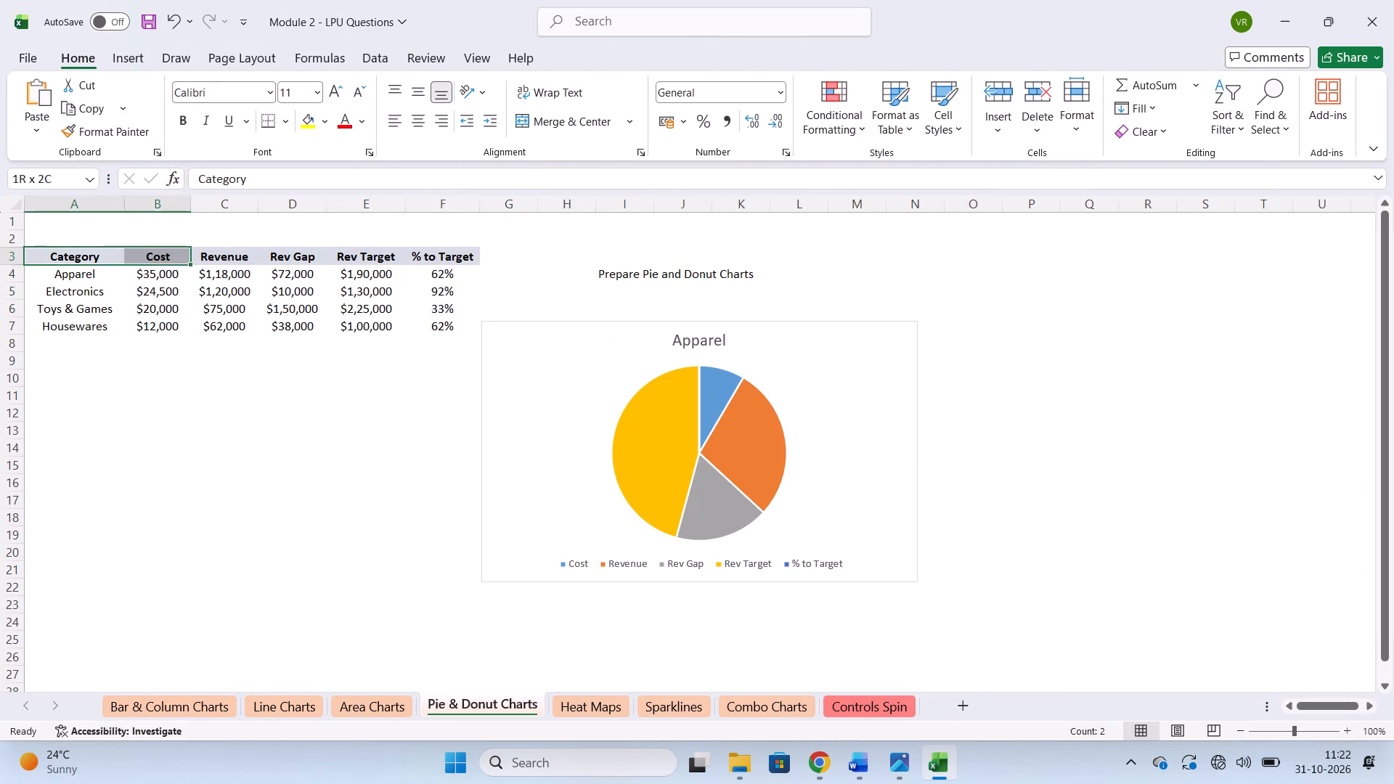
left_click_drag(187, 270, 436, 326)
left_click(124, 65)
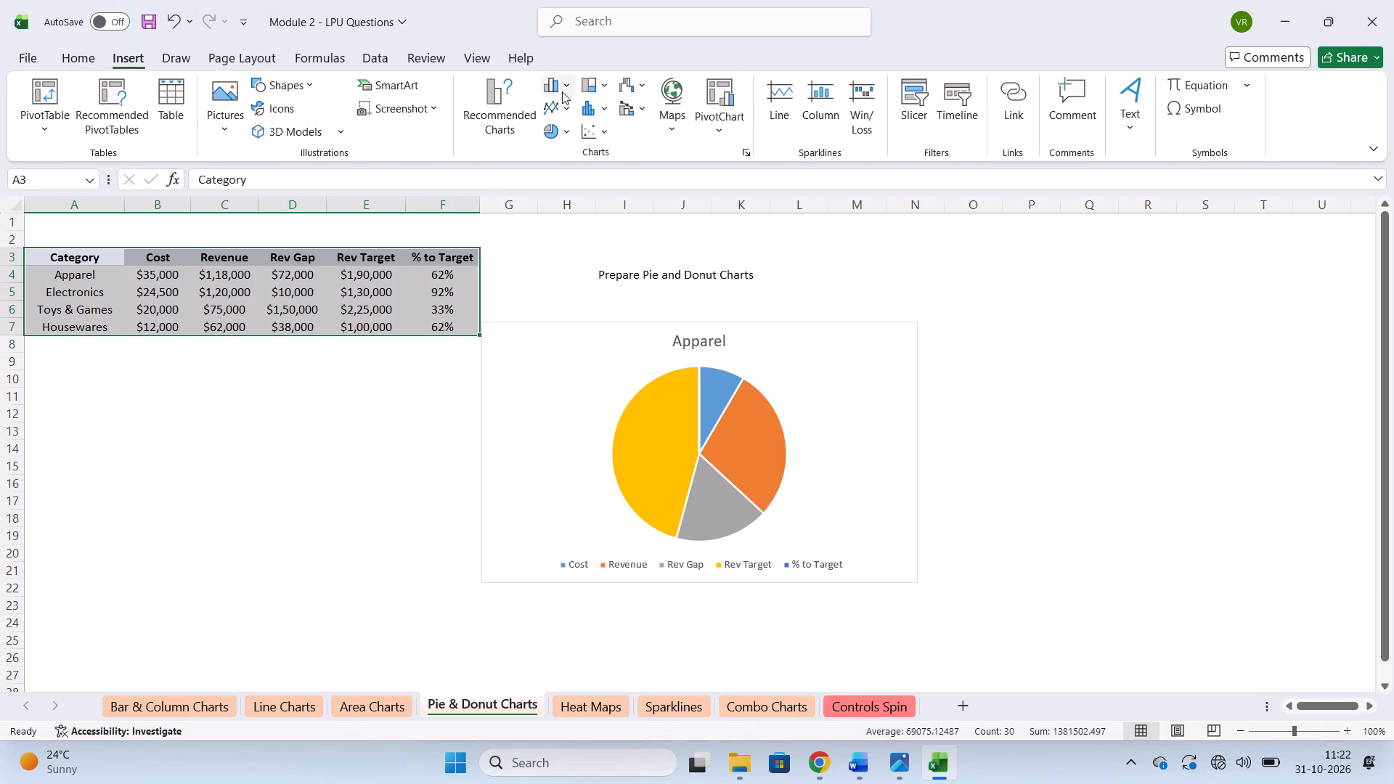
left_click(606, 86)
left_click(663, 289)
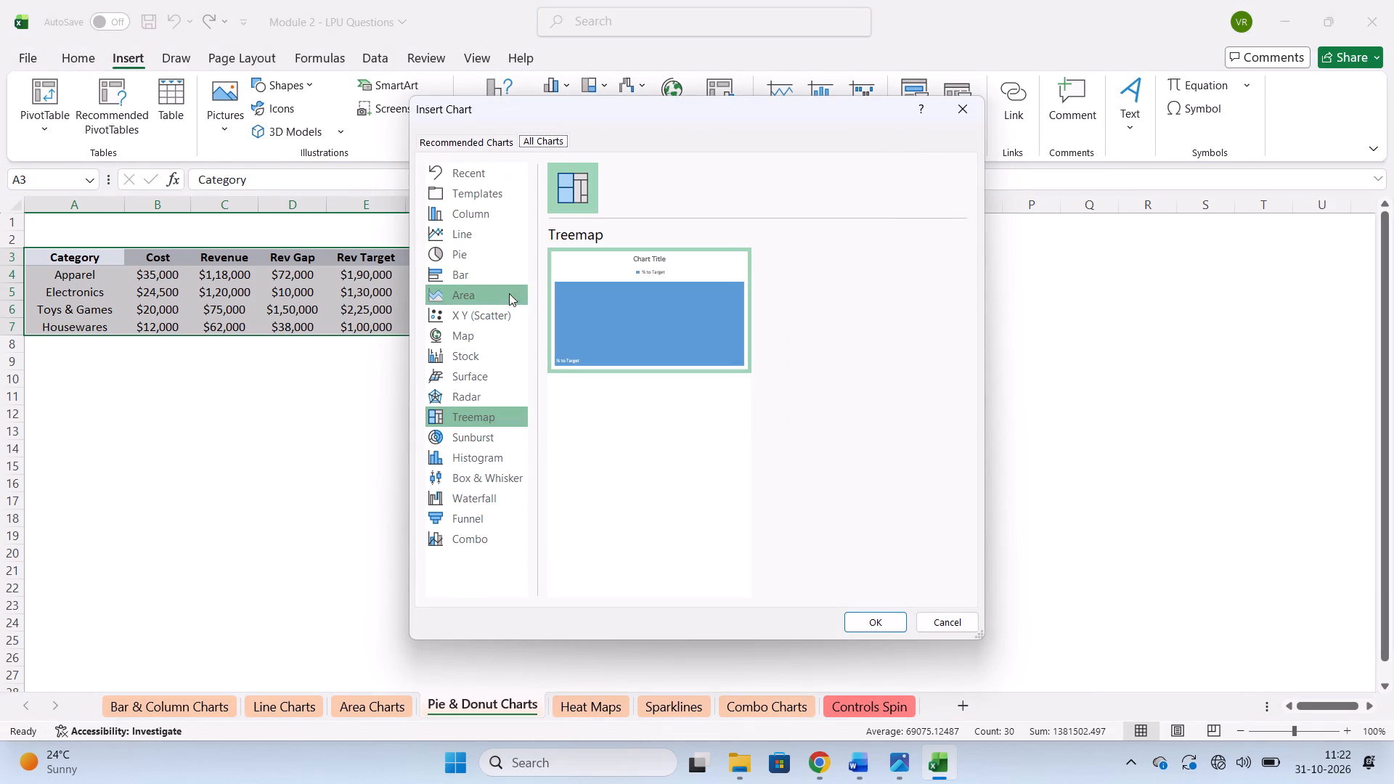
left_click(478, 250)
left_click(772, 184)
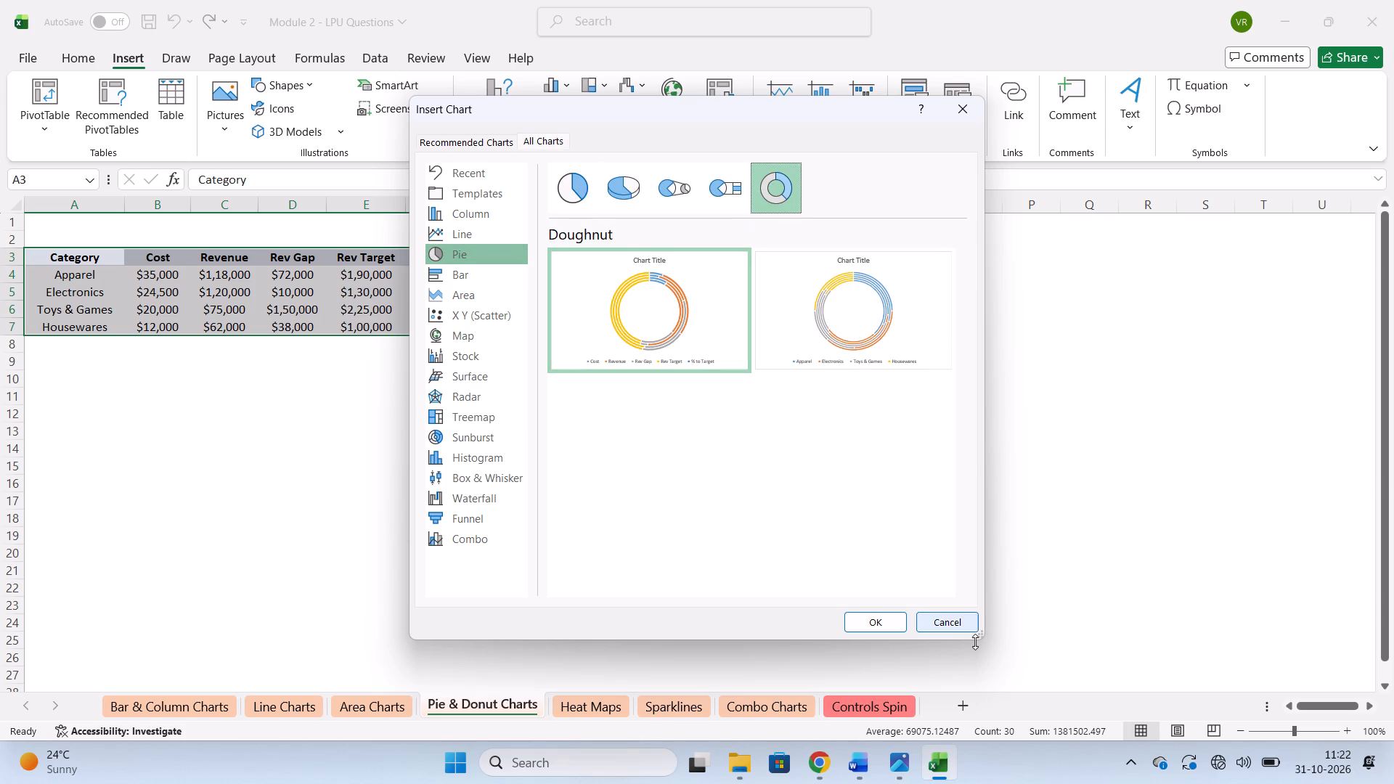
left_click(865, 620)
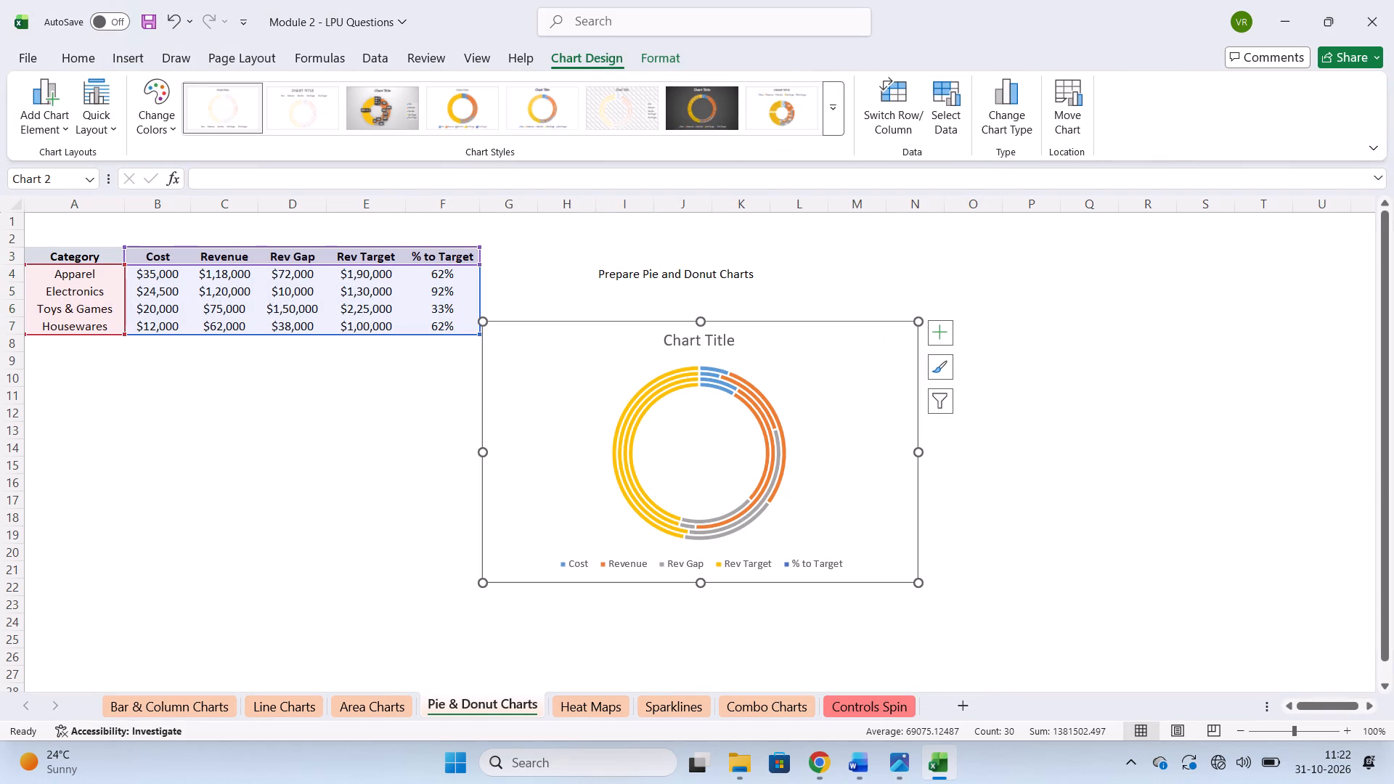
left_click_drag(592, 350, 180, 391)
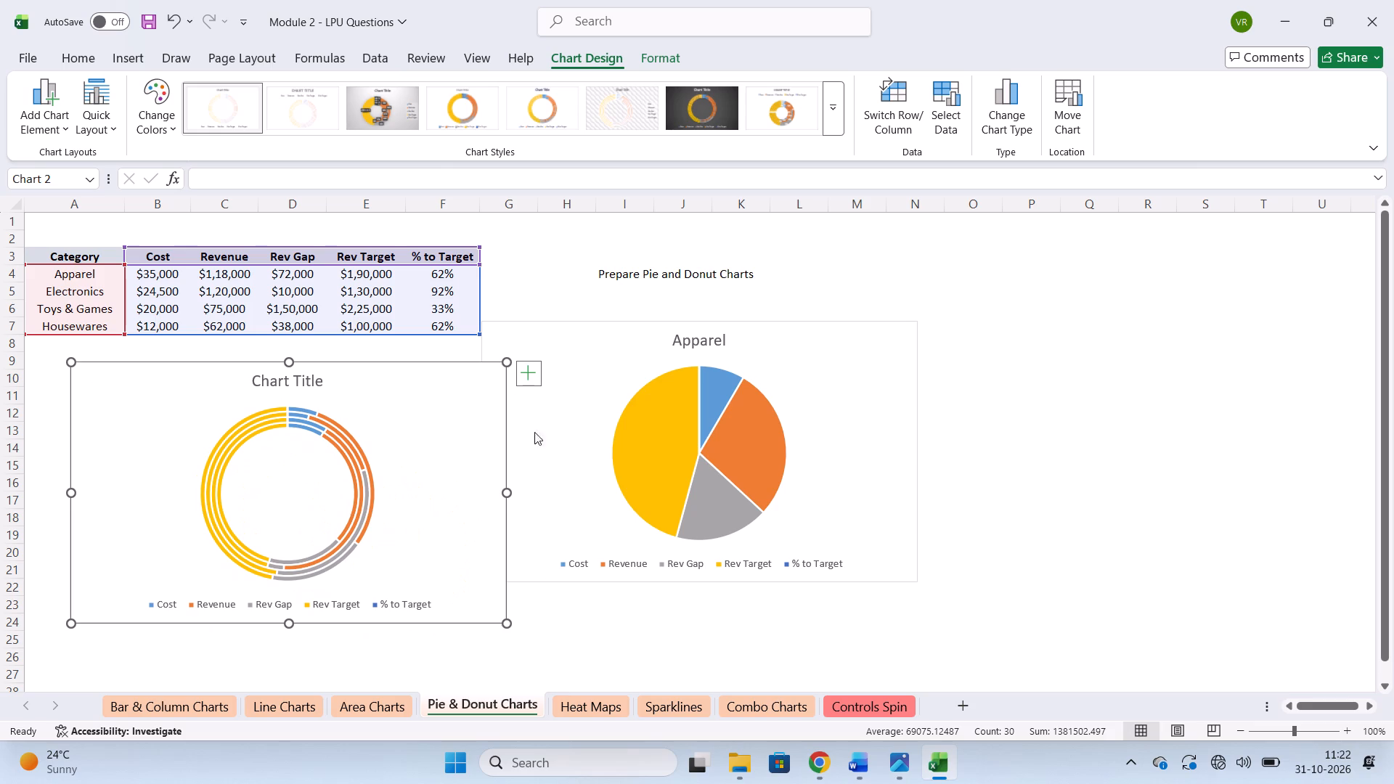
On the Heat Maps sheet, insert a treemap chart from the temperature range B2:O14 and move it beside the table around P7.
left_click(572, 706)
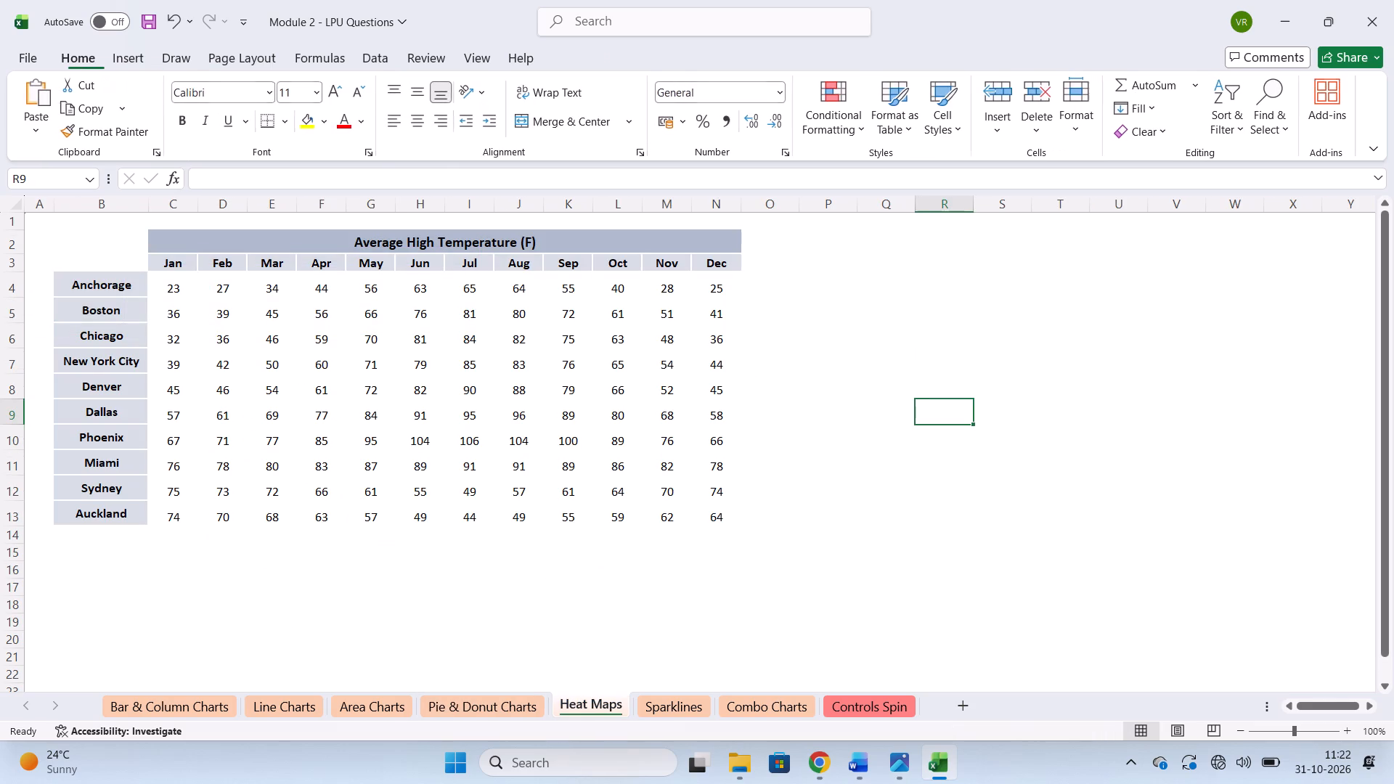
left_click_drag(62, 234, 391, 396)
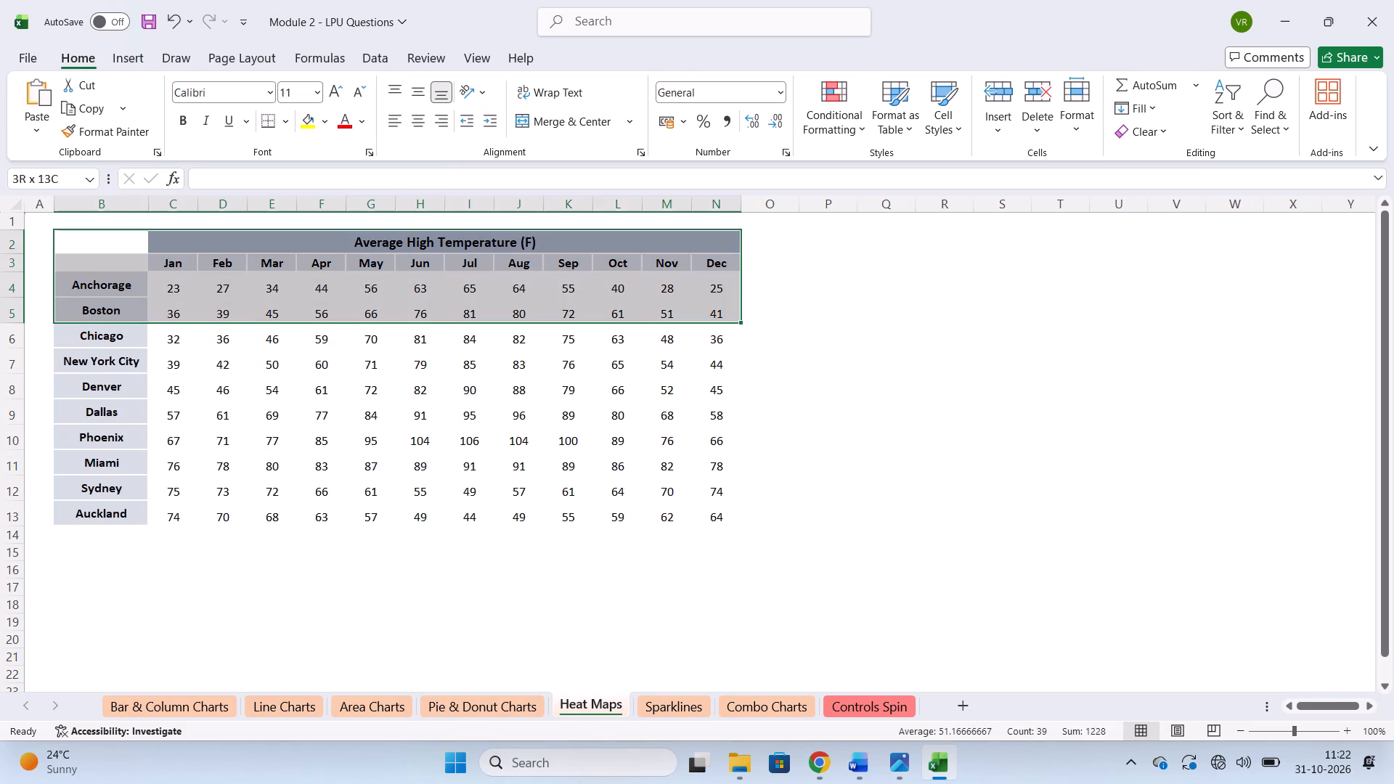
left_click_drag(391, 396, 751, 527)
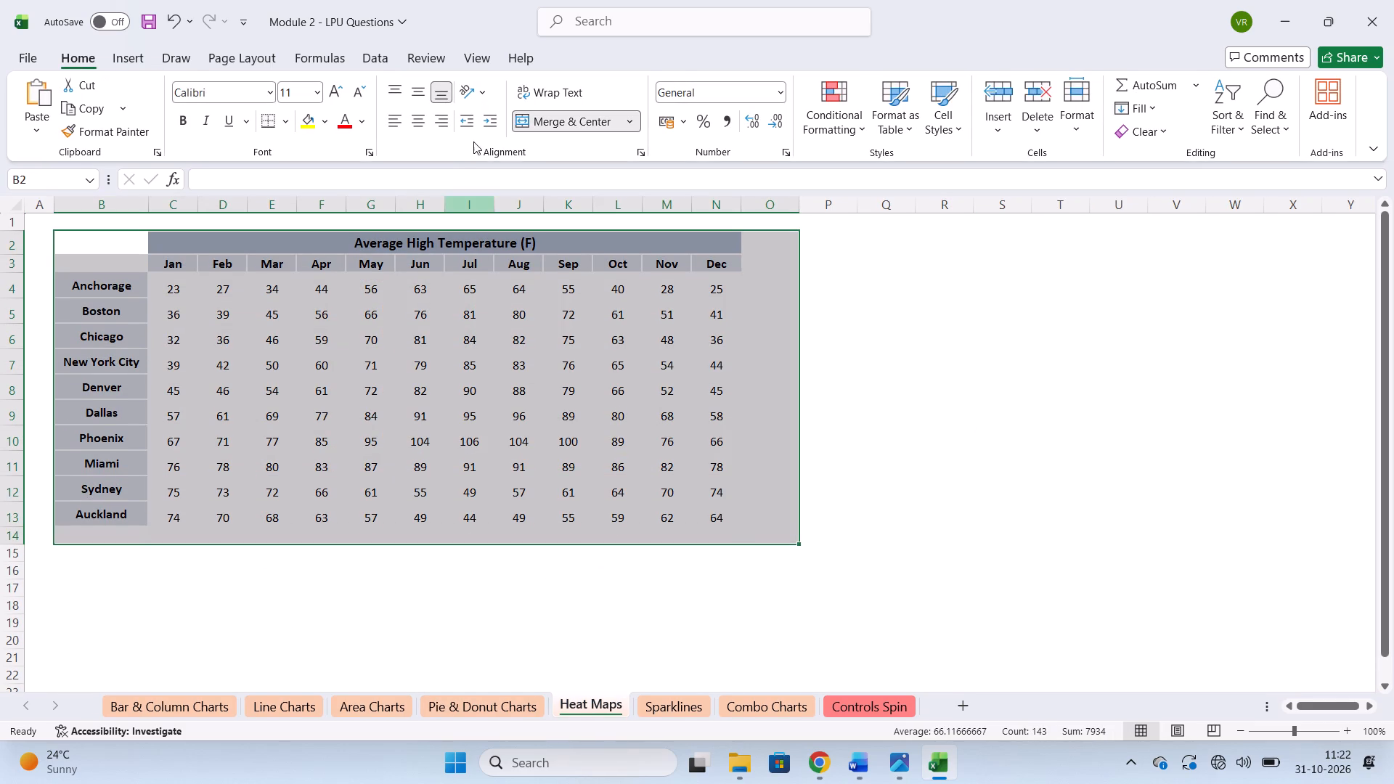
left_click(131, 51)
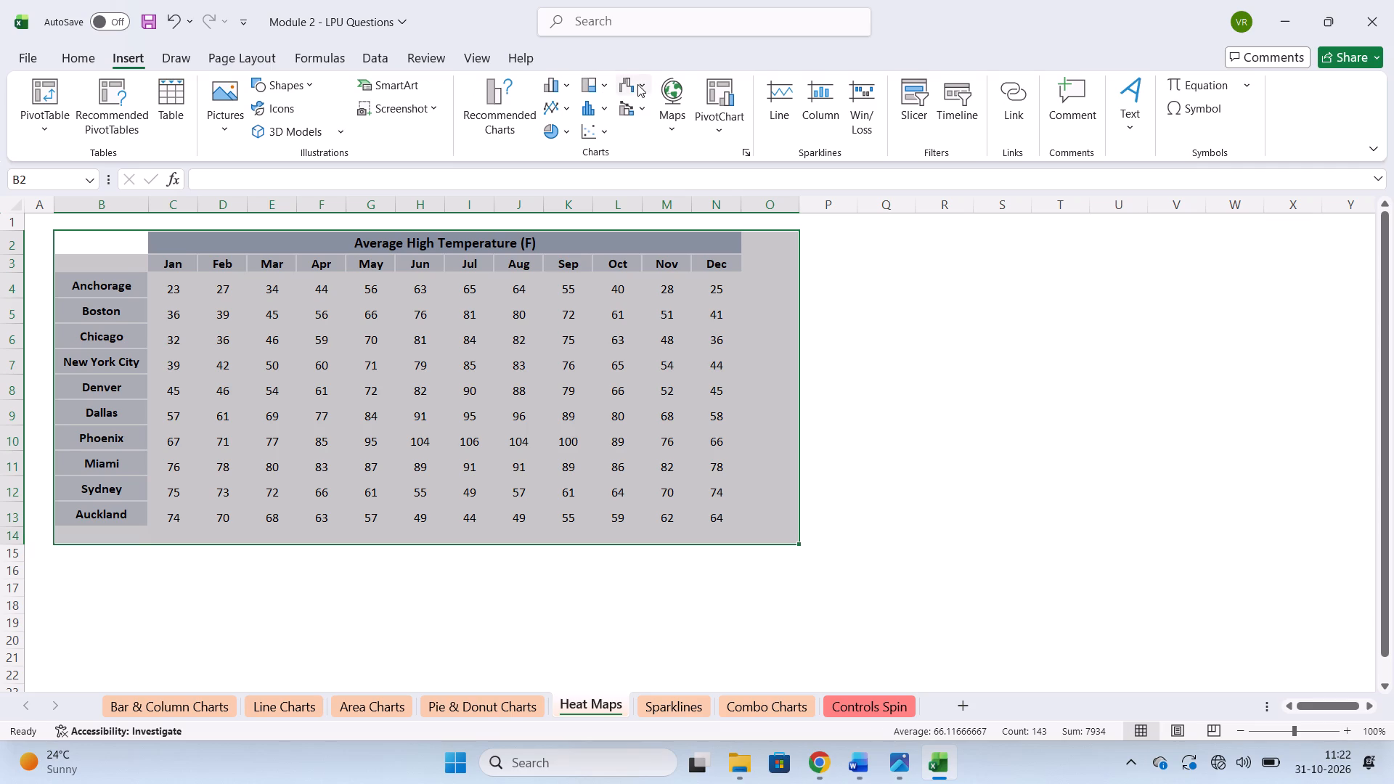
left_click(603, 86)
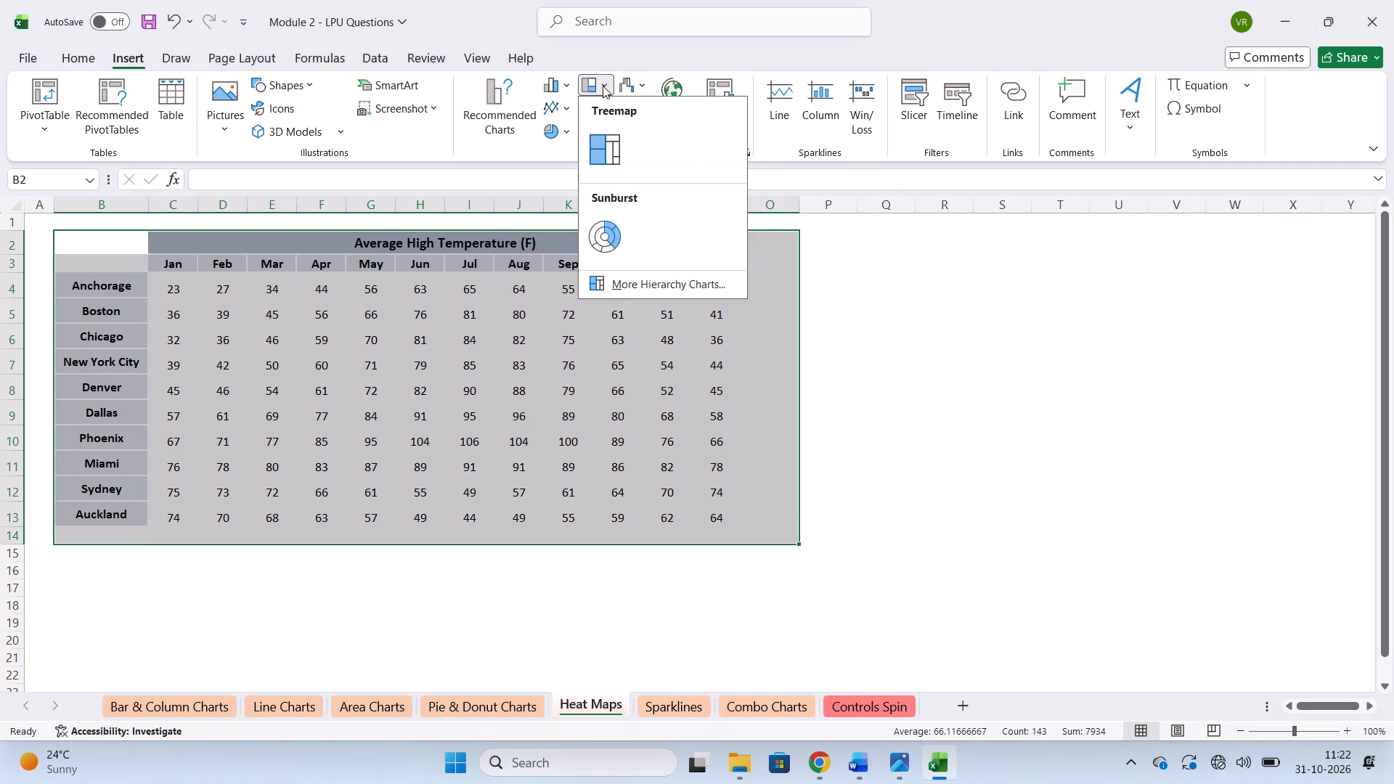
left_click(619, 285)
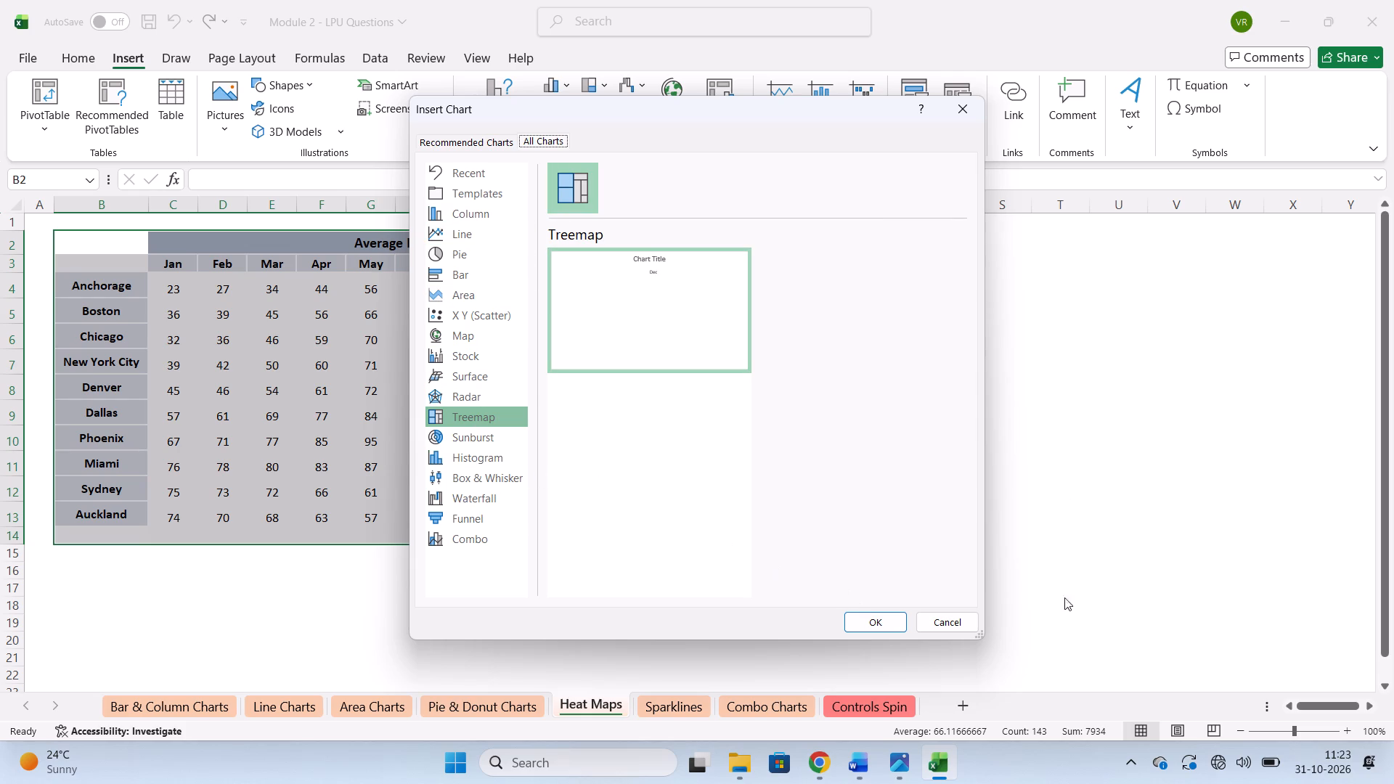
left_click(890, 620)
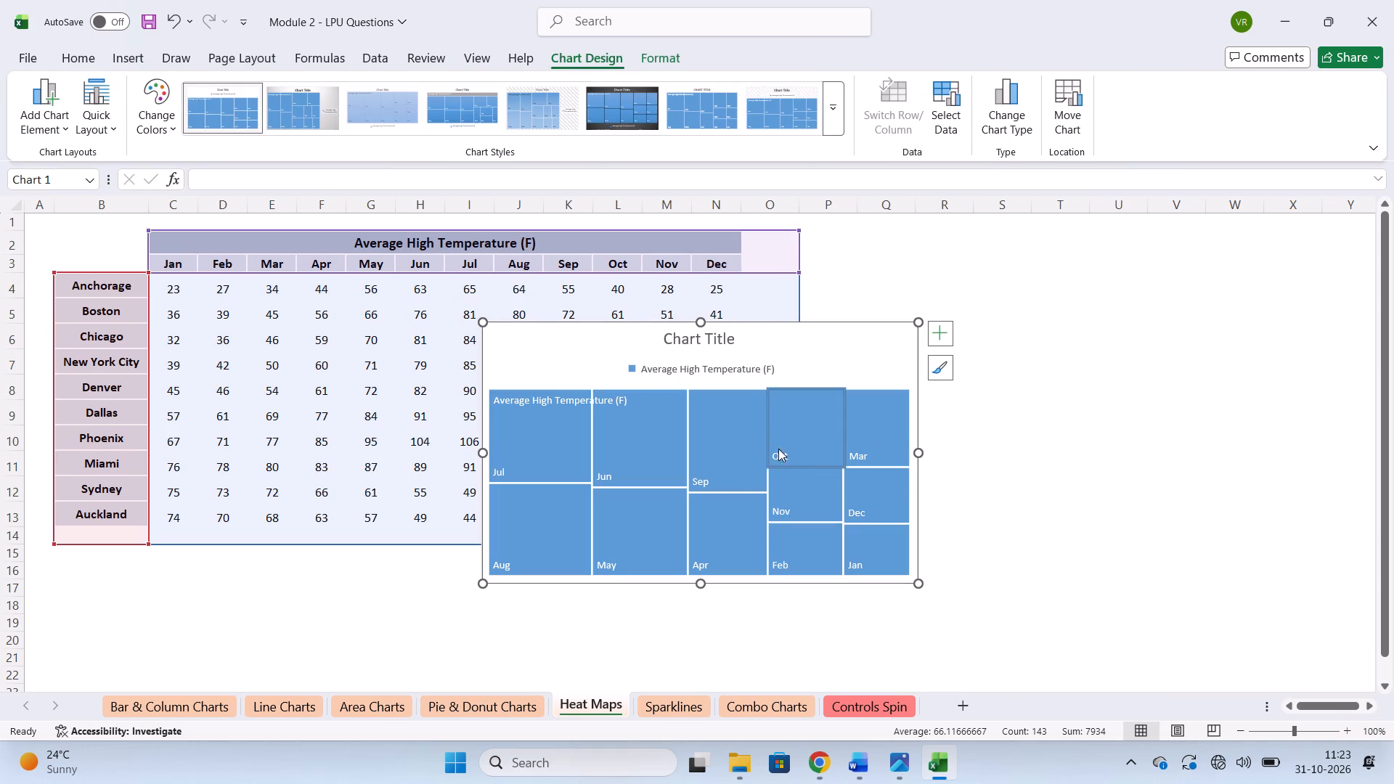
left_click_drag(845, 335, 1175, 378)
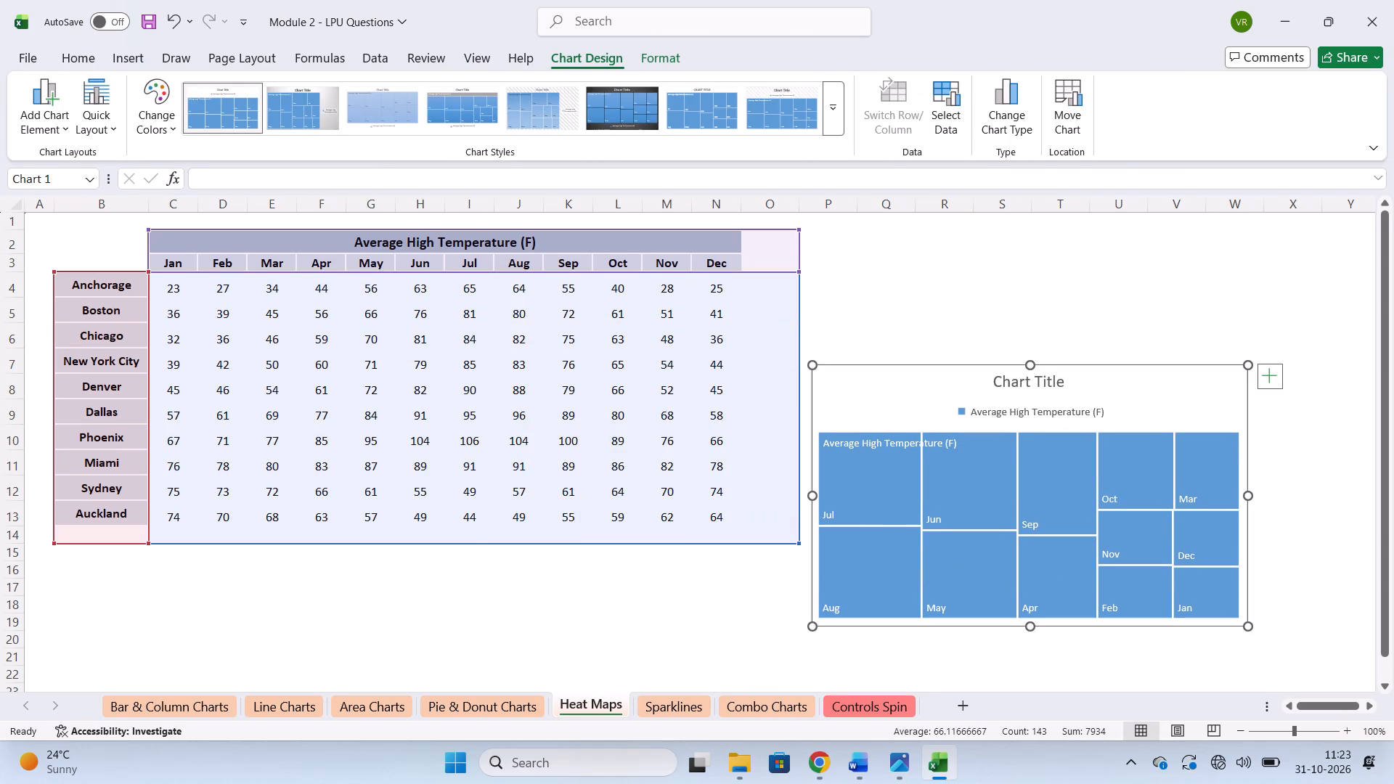
left_click(1022, 322)
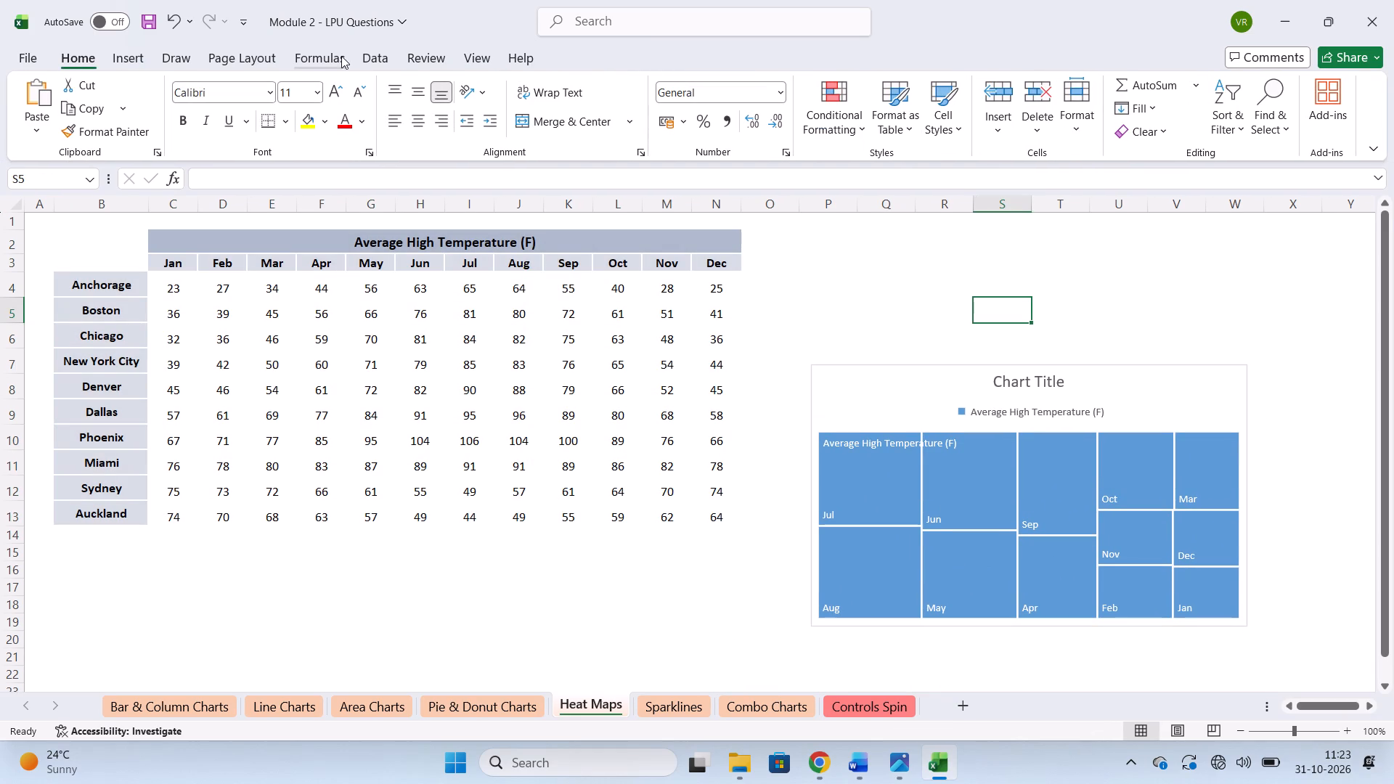
Open the Sparklines sheet.
left_click(666, 716)
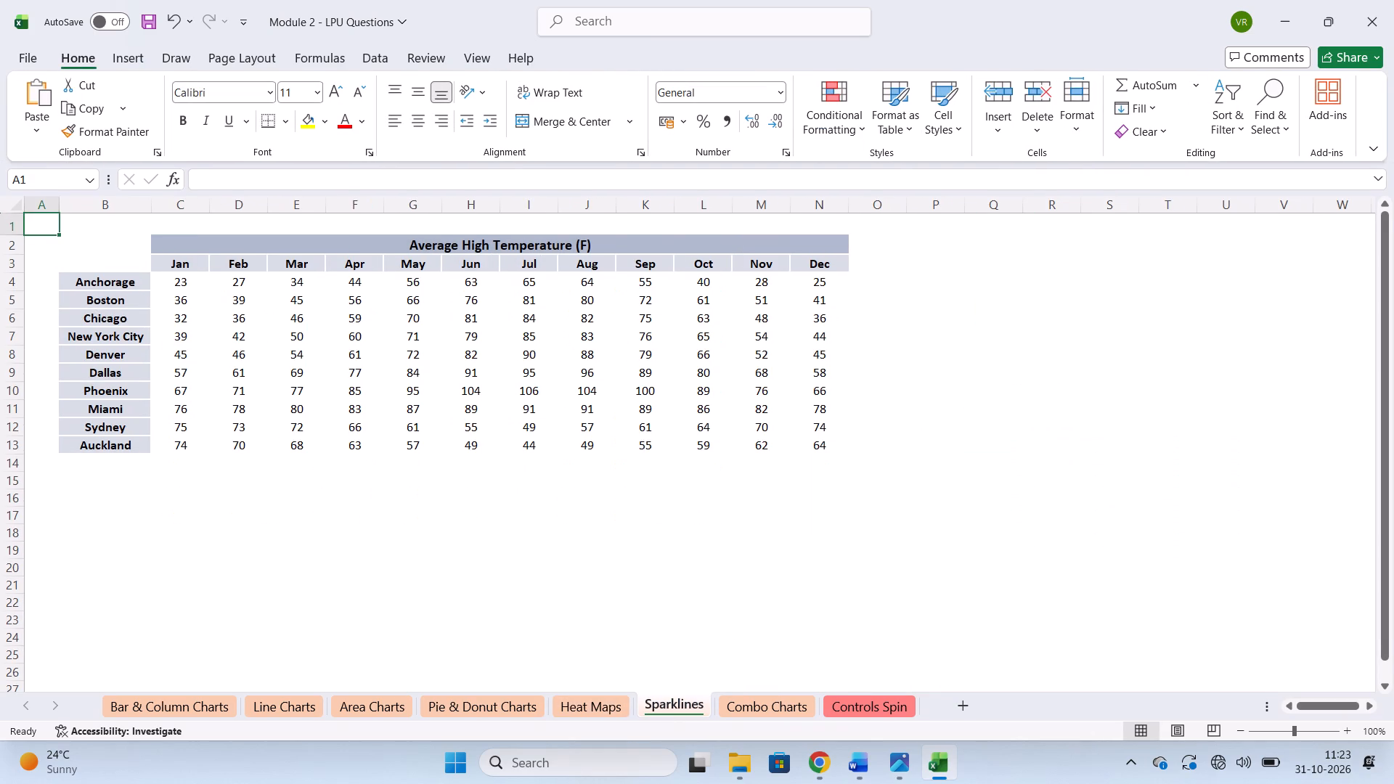
left_click(122, 52)
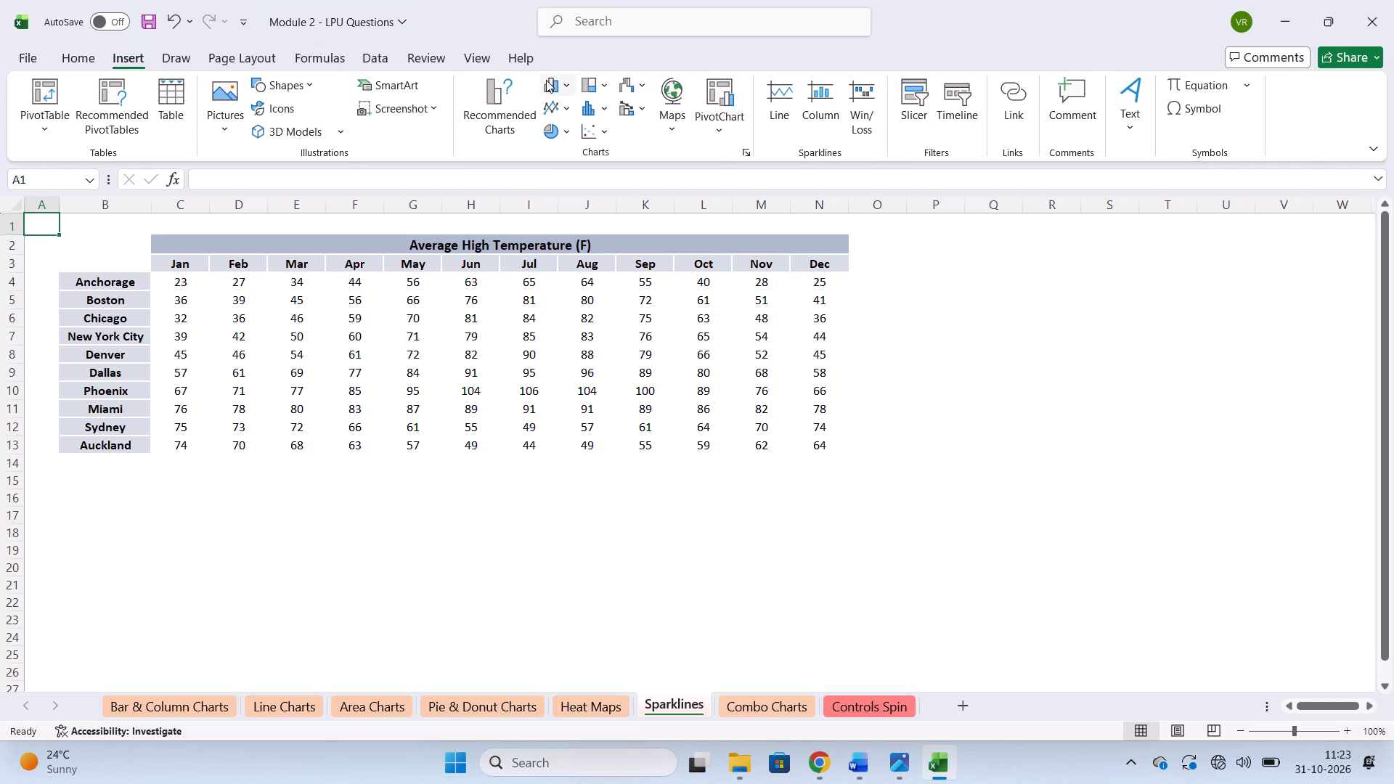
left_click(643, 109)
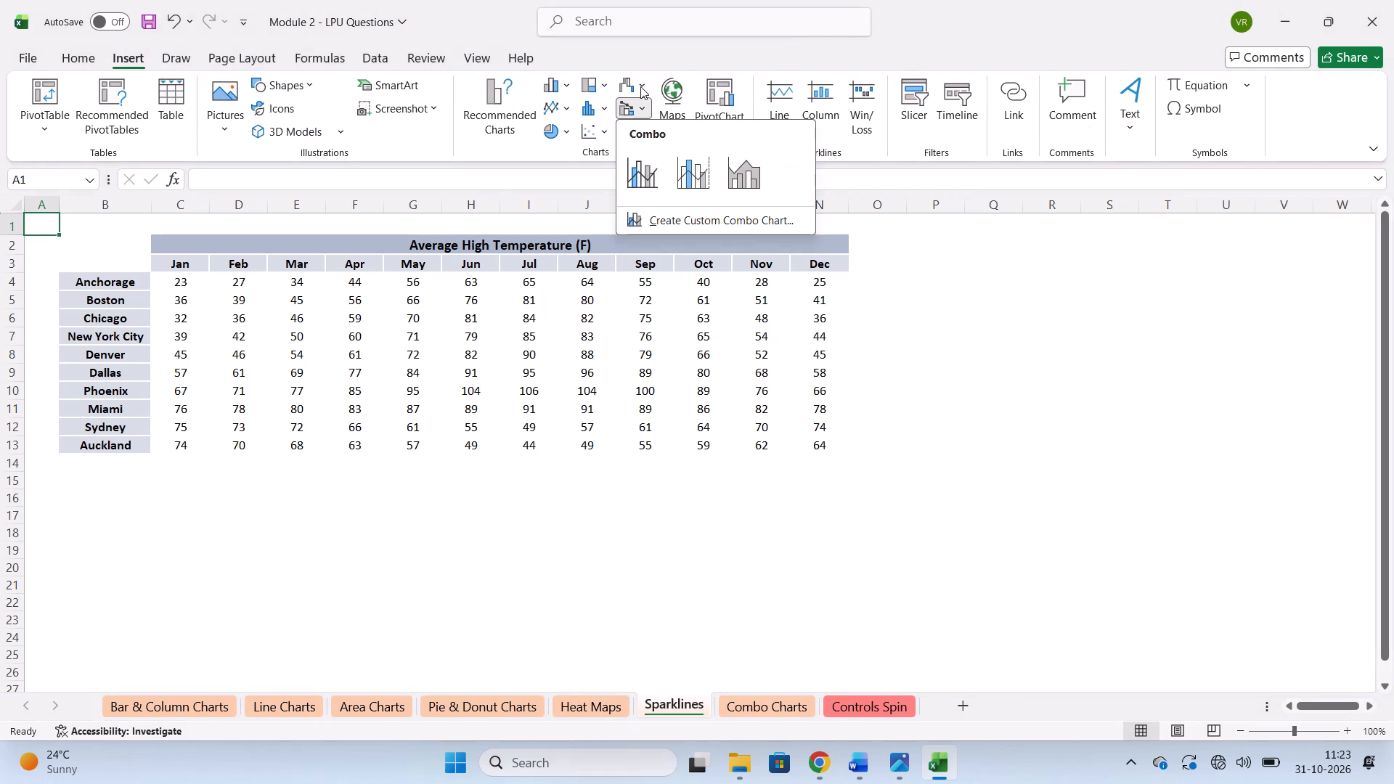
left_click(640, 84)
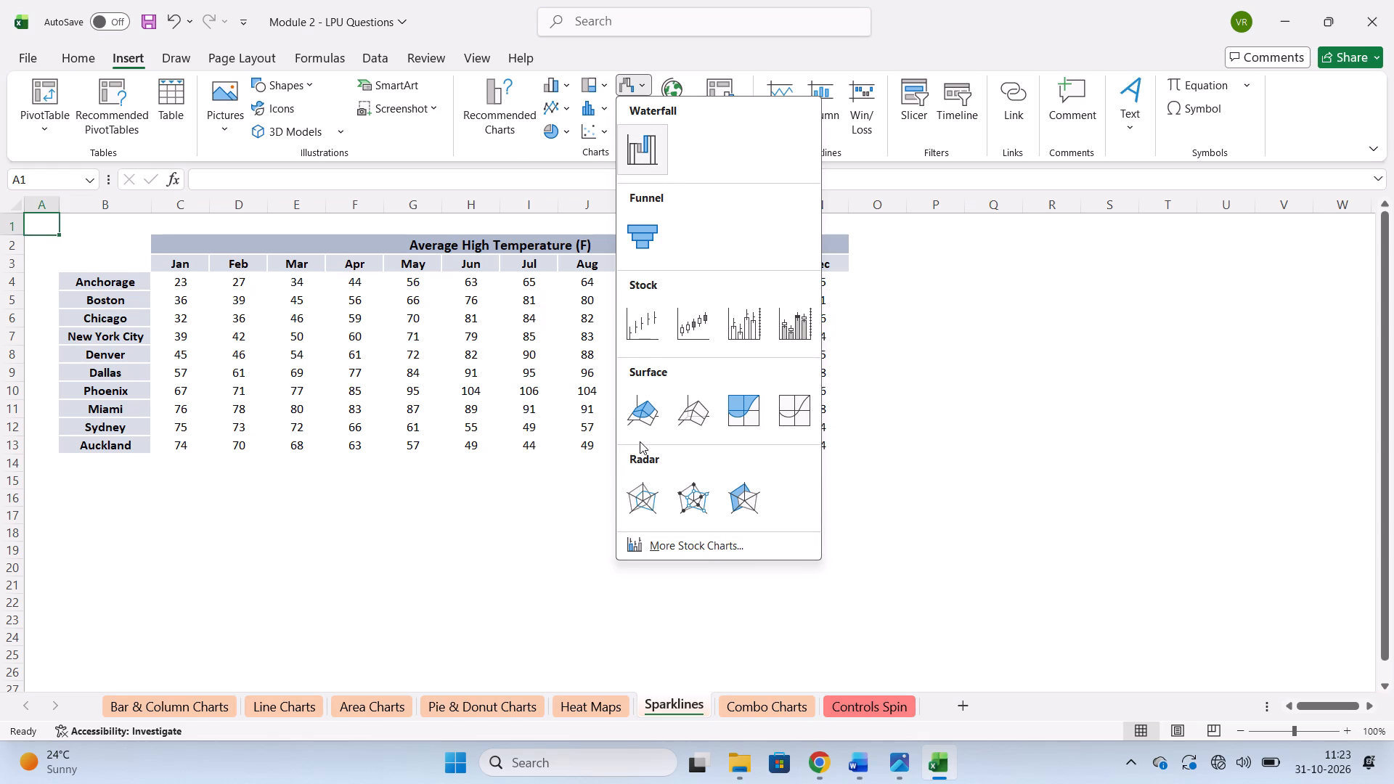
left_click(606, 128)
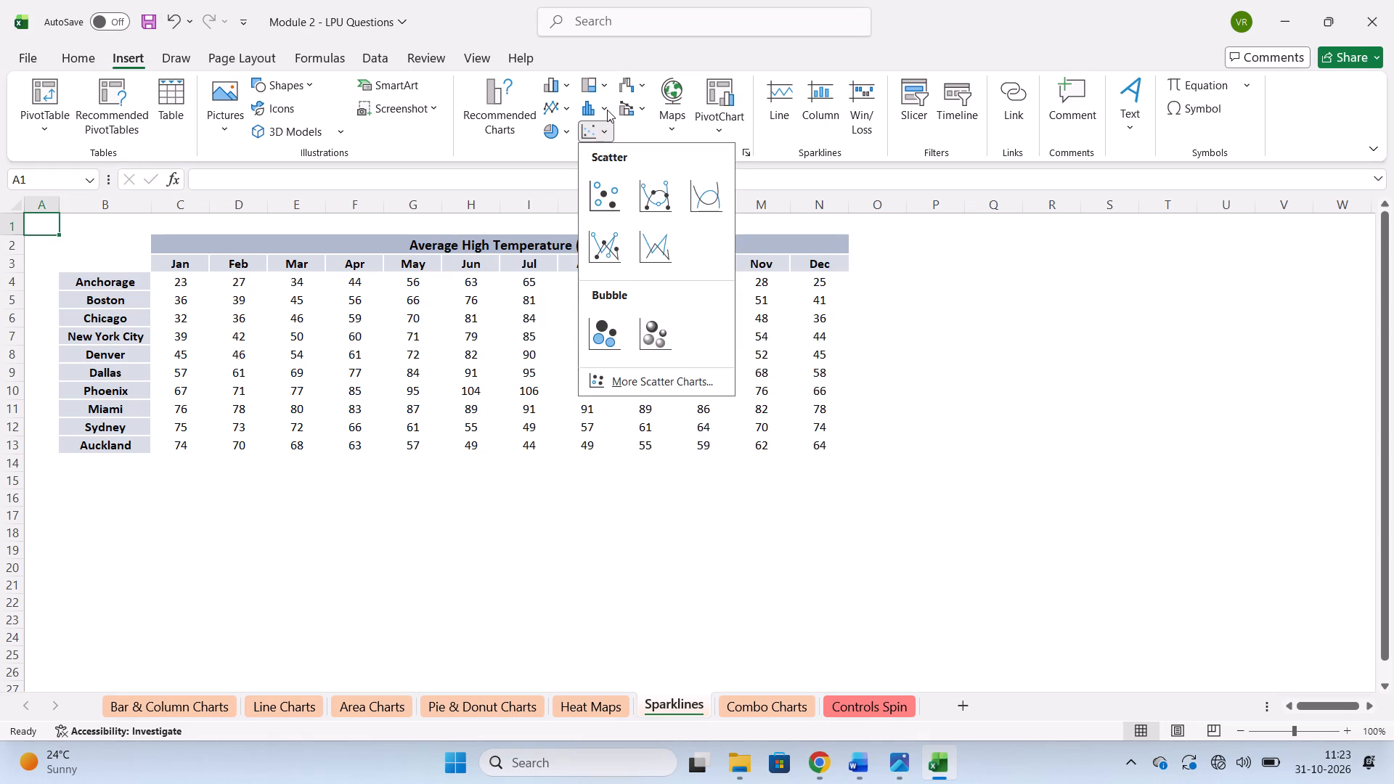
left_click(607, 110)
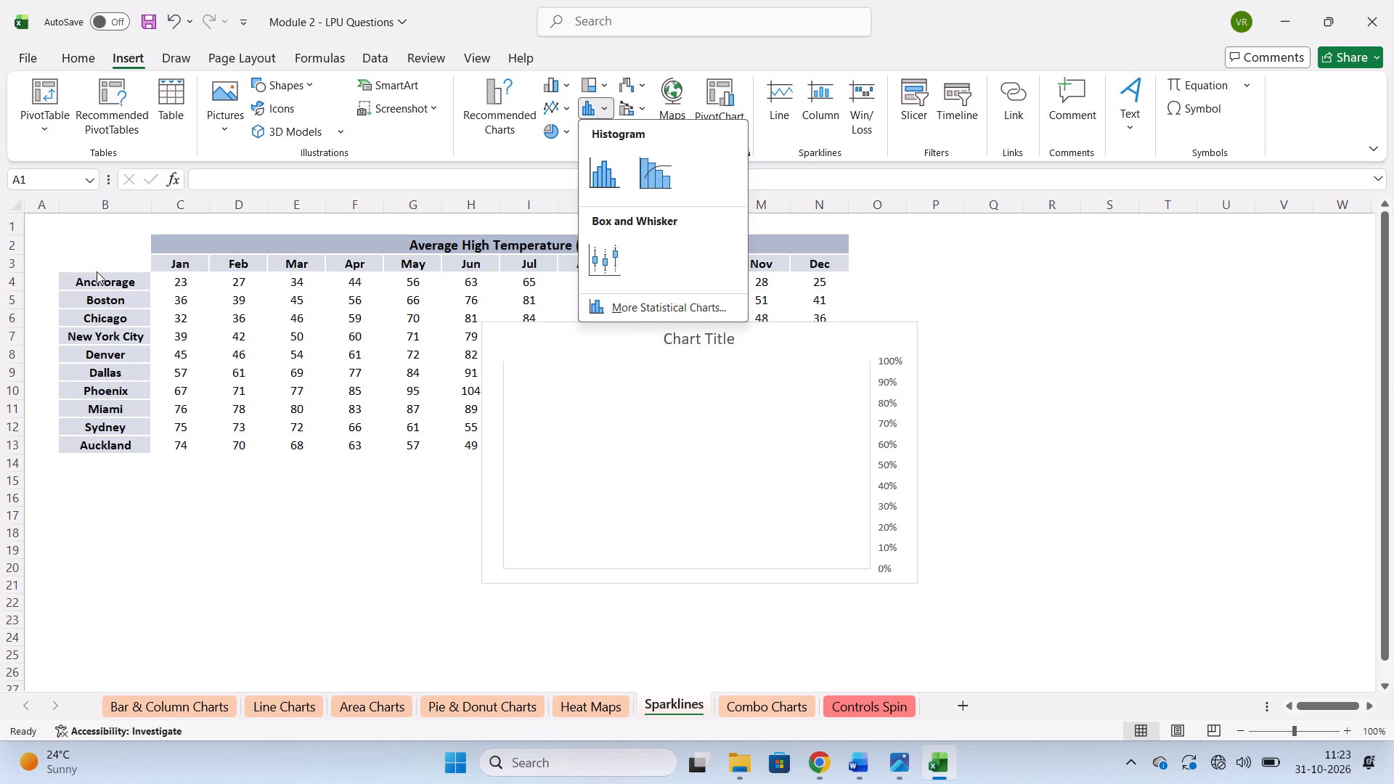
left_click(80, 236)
Insert a Pareto chart from the temperature range B2:N14 and move it to the table's lower-right corner.
left_click_drag(86, 250, 751, 455)
left_click(601, 112)
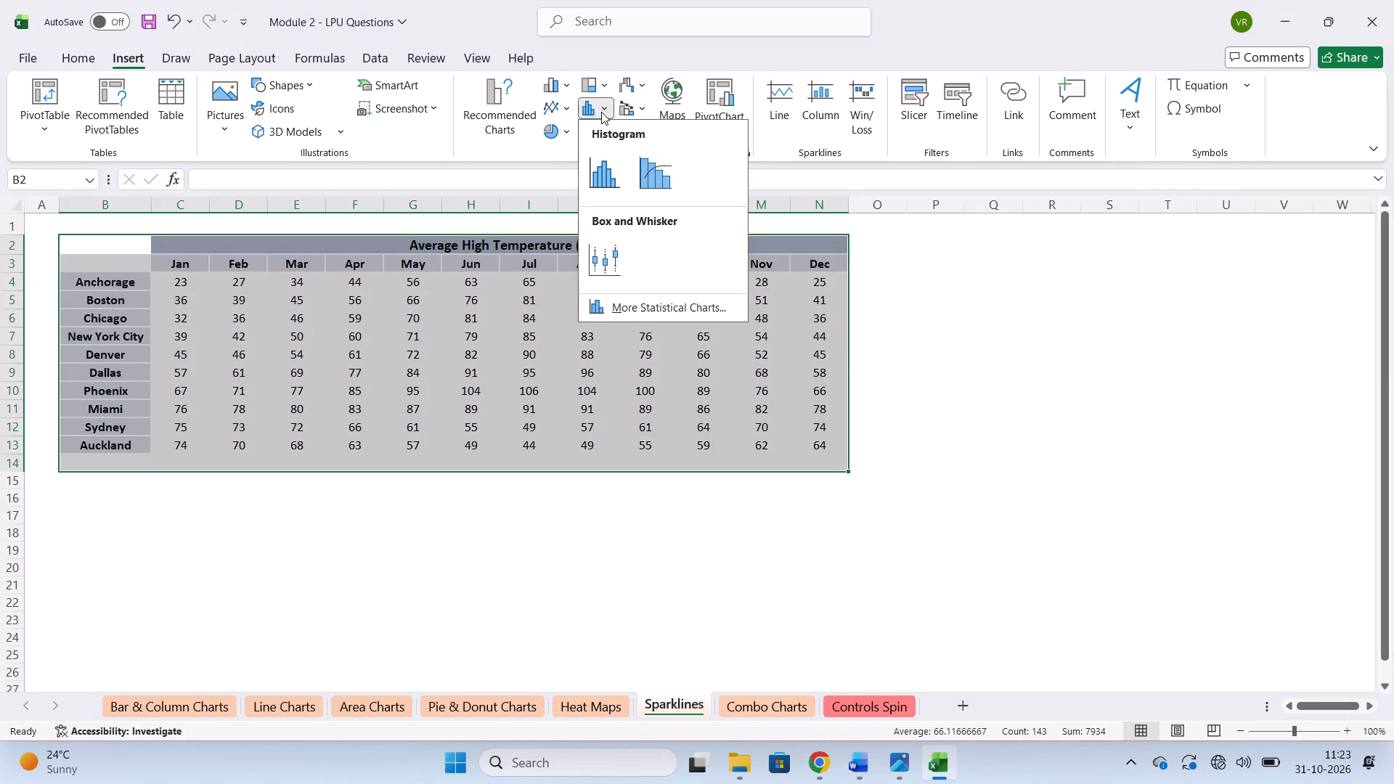
left_click(659, 179)
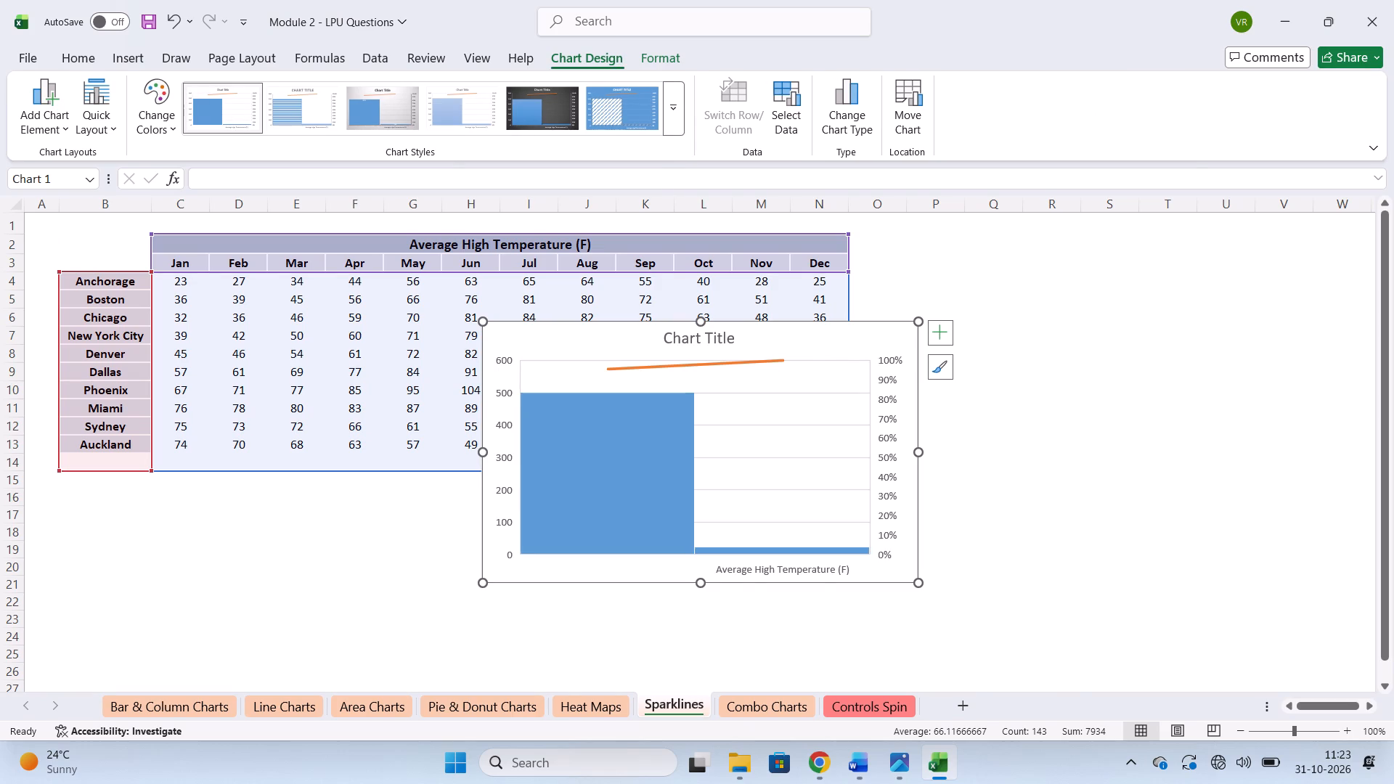
left_click_drag(819, 340, 1122, 400)
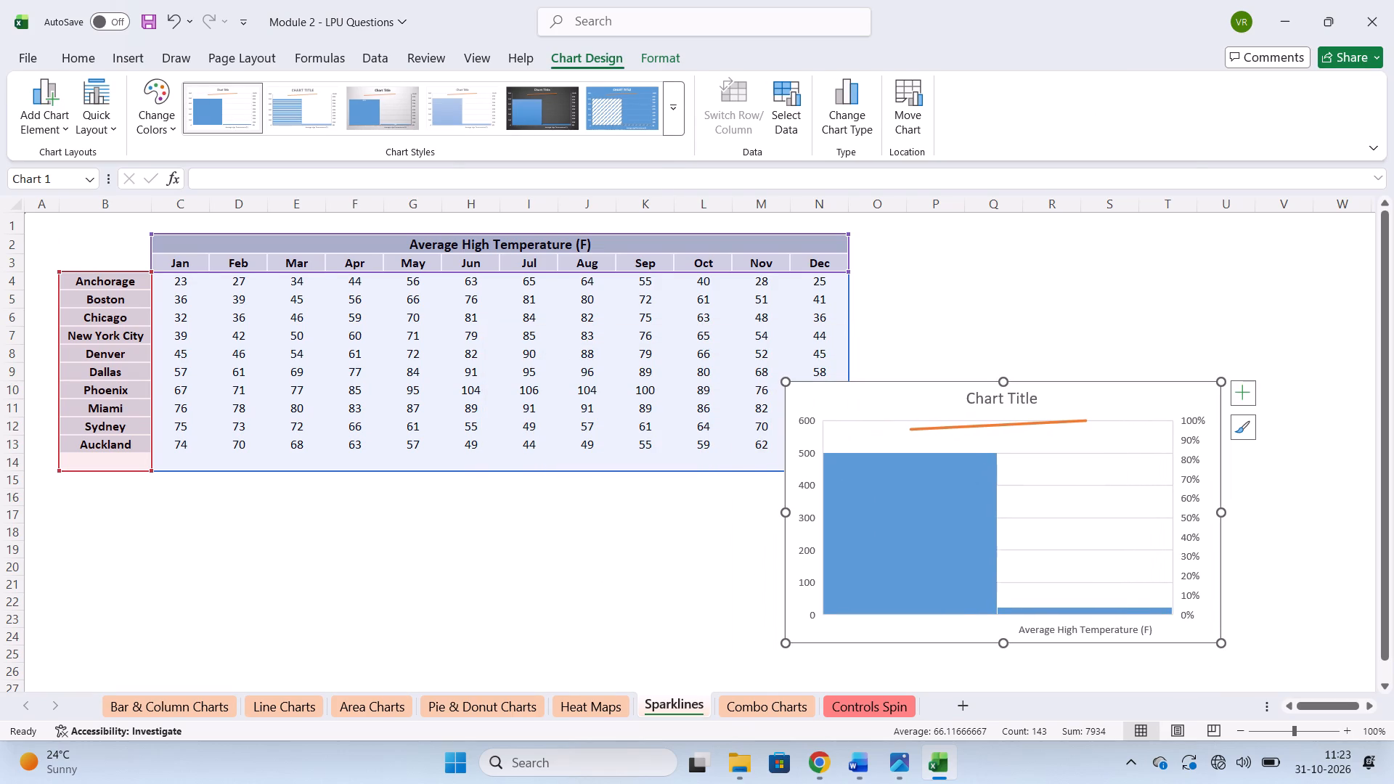
On the Combo Charts sheet, insert a clustered column-line combo chart from A3:H15 and move it beside the table around J8.
left_click(762, 706)
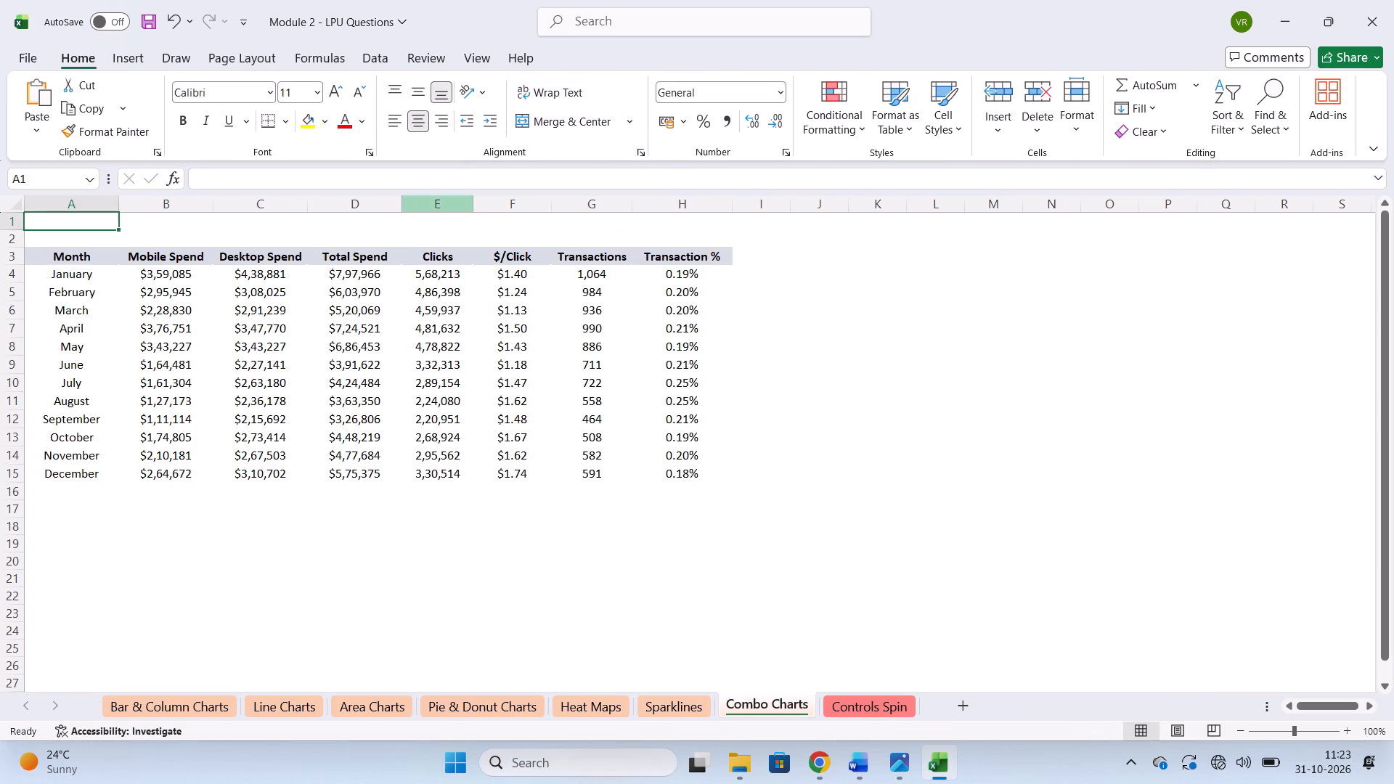
left_click_drag(45, 255, 617, 464)
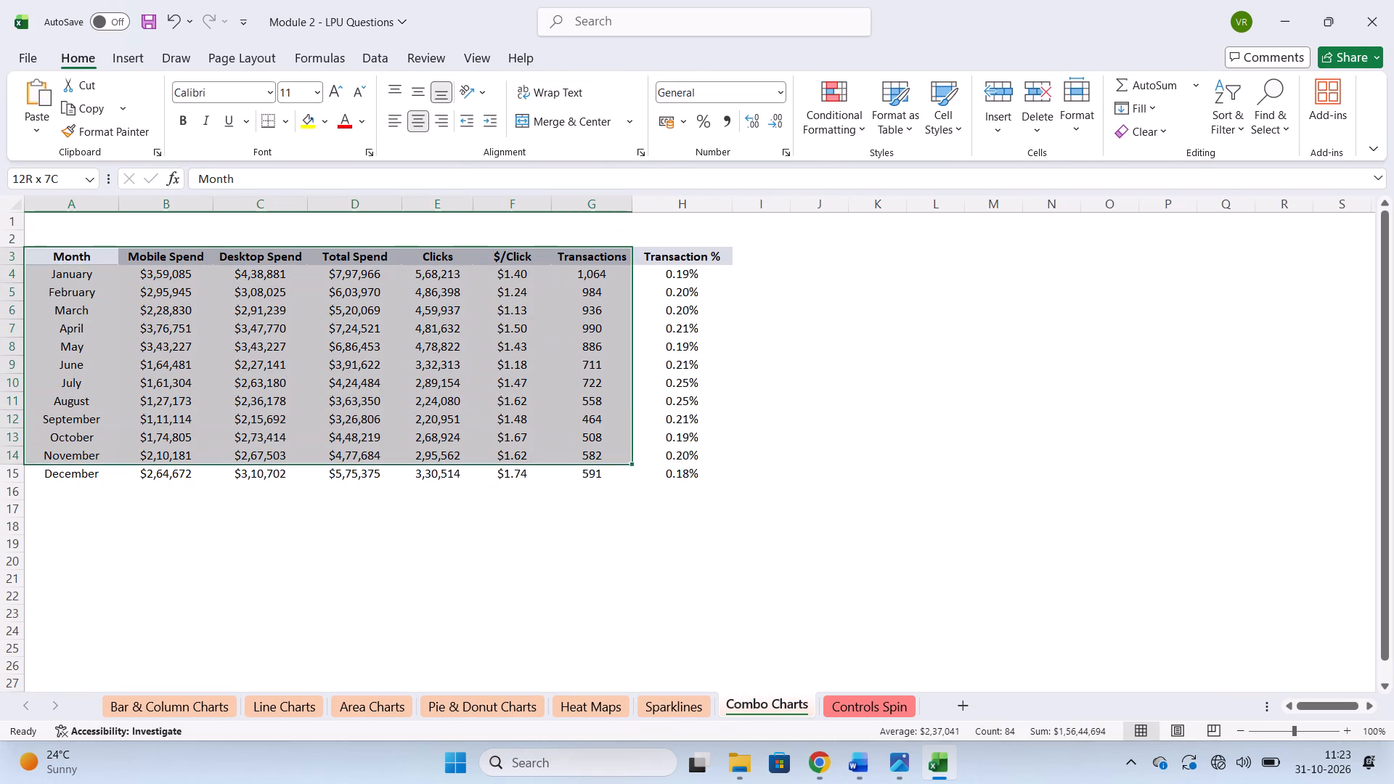
left_click_drag(617, 464, 714, 473)
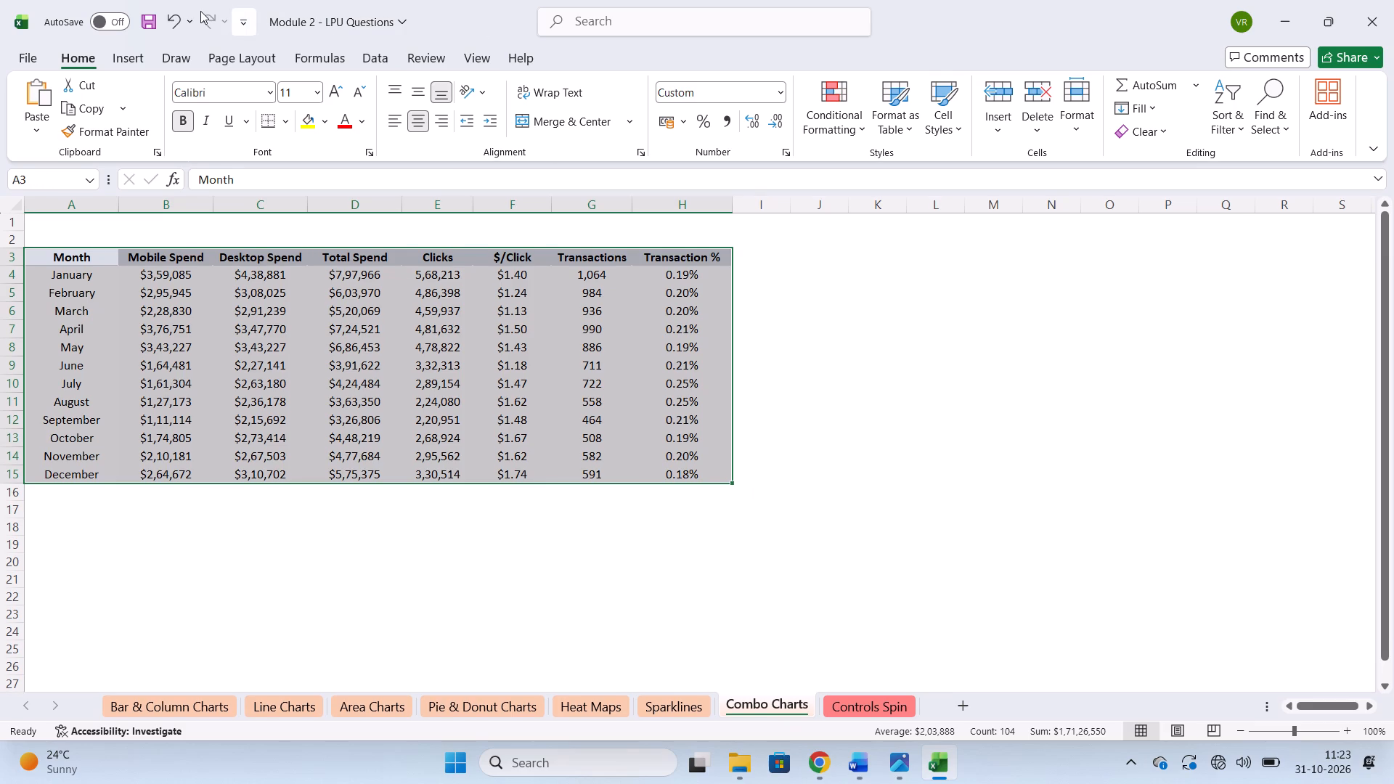
left_click(147, 51)
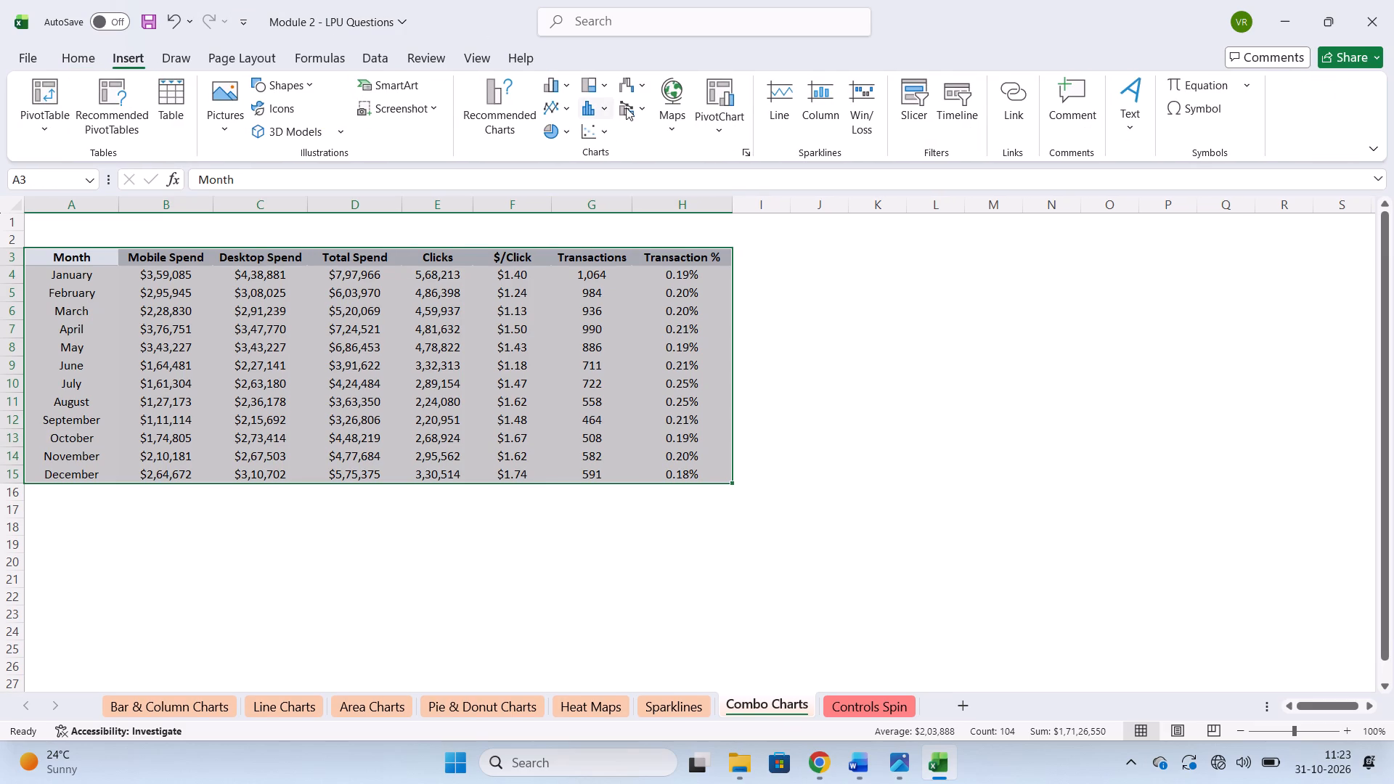
left_click(643, 112)
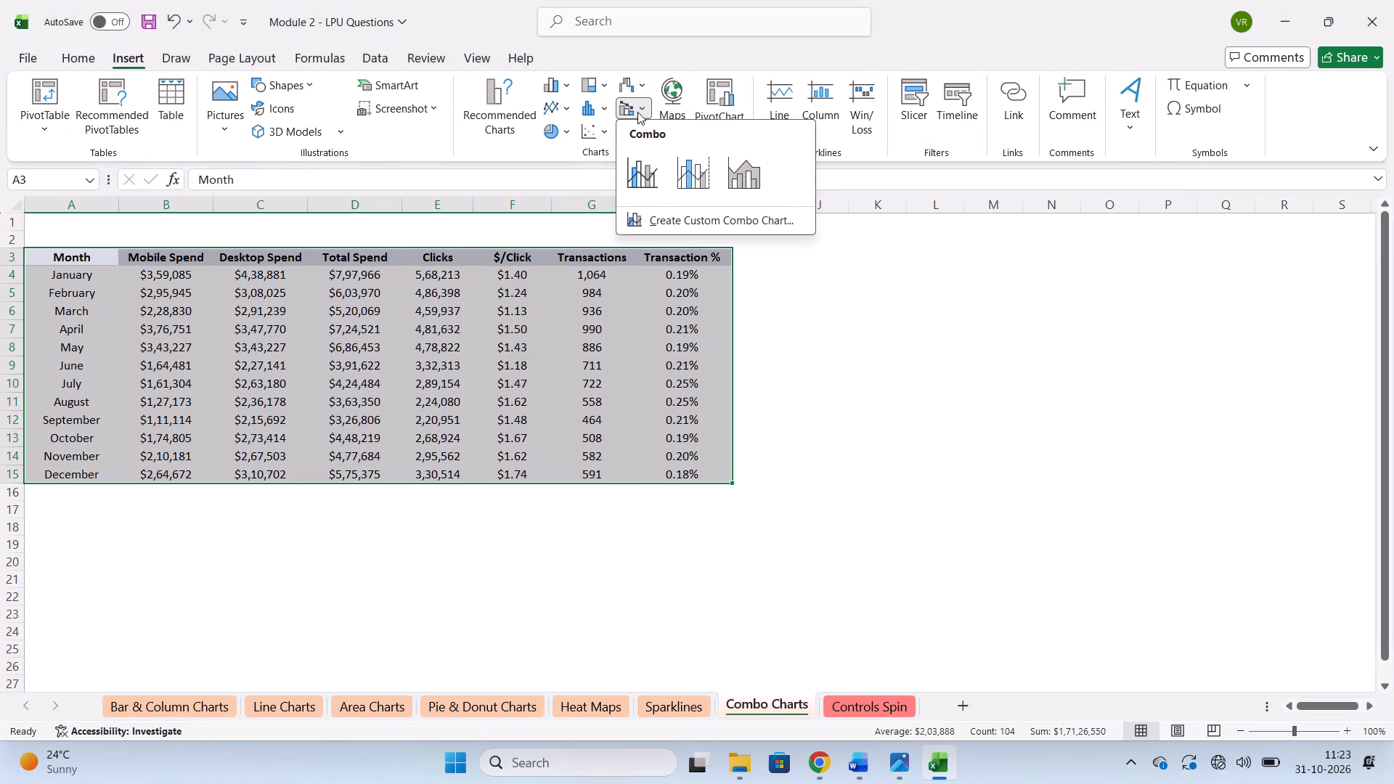
left_click(645, 171)
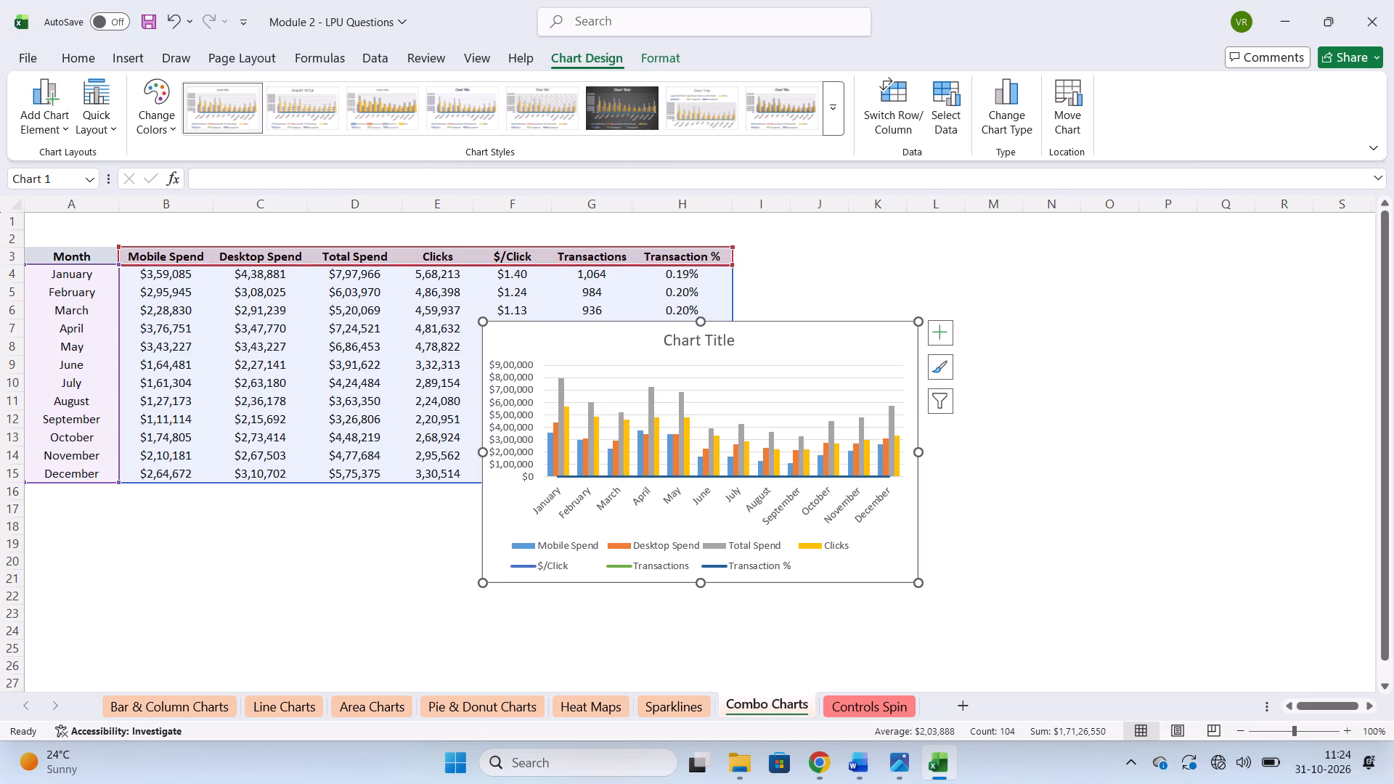
left_click_drag(802, 336, 1134, 361)
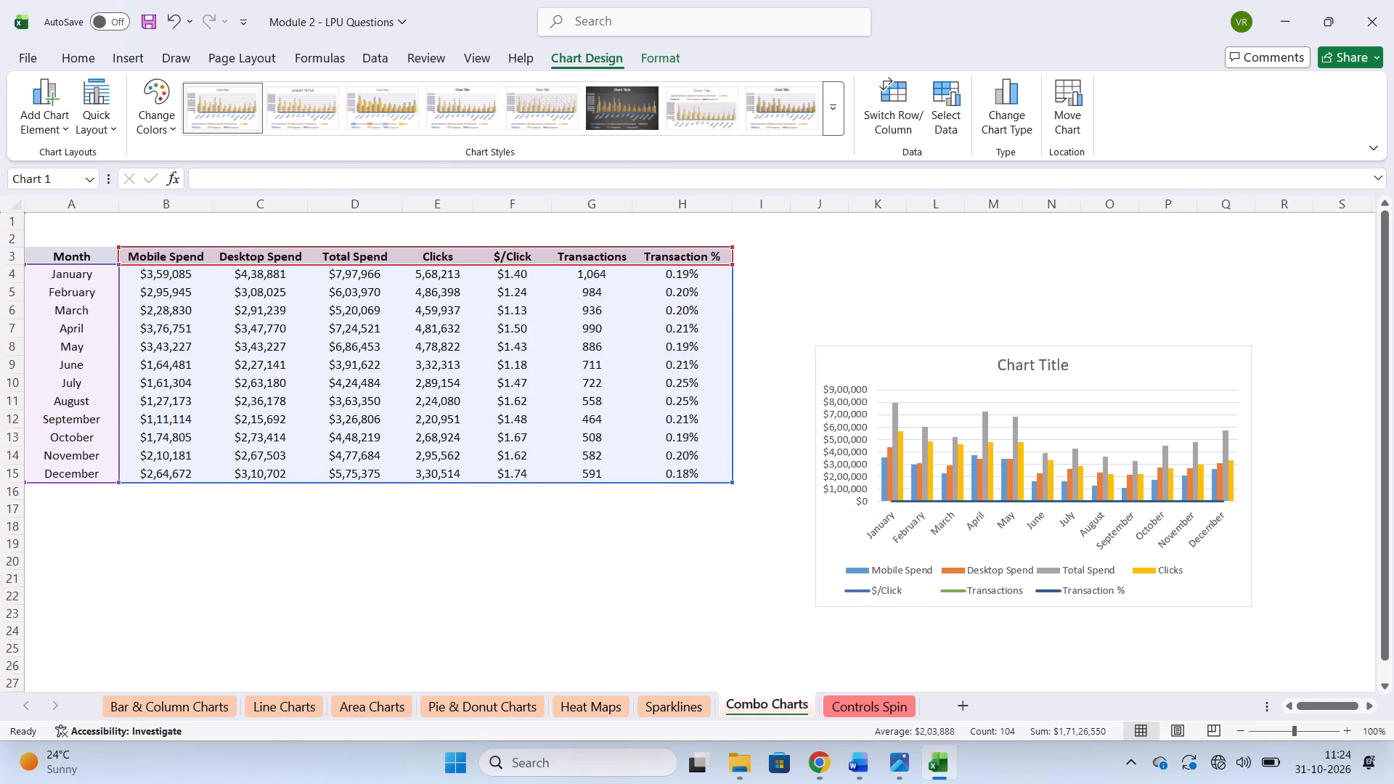
left_click_drag(1134, 361, 1114, 364)
left_click(757, 608)
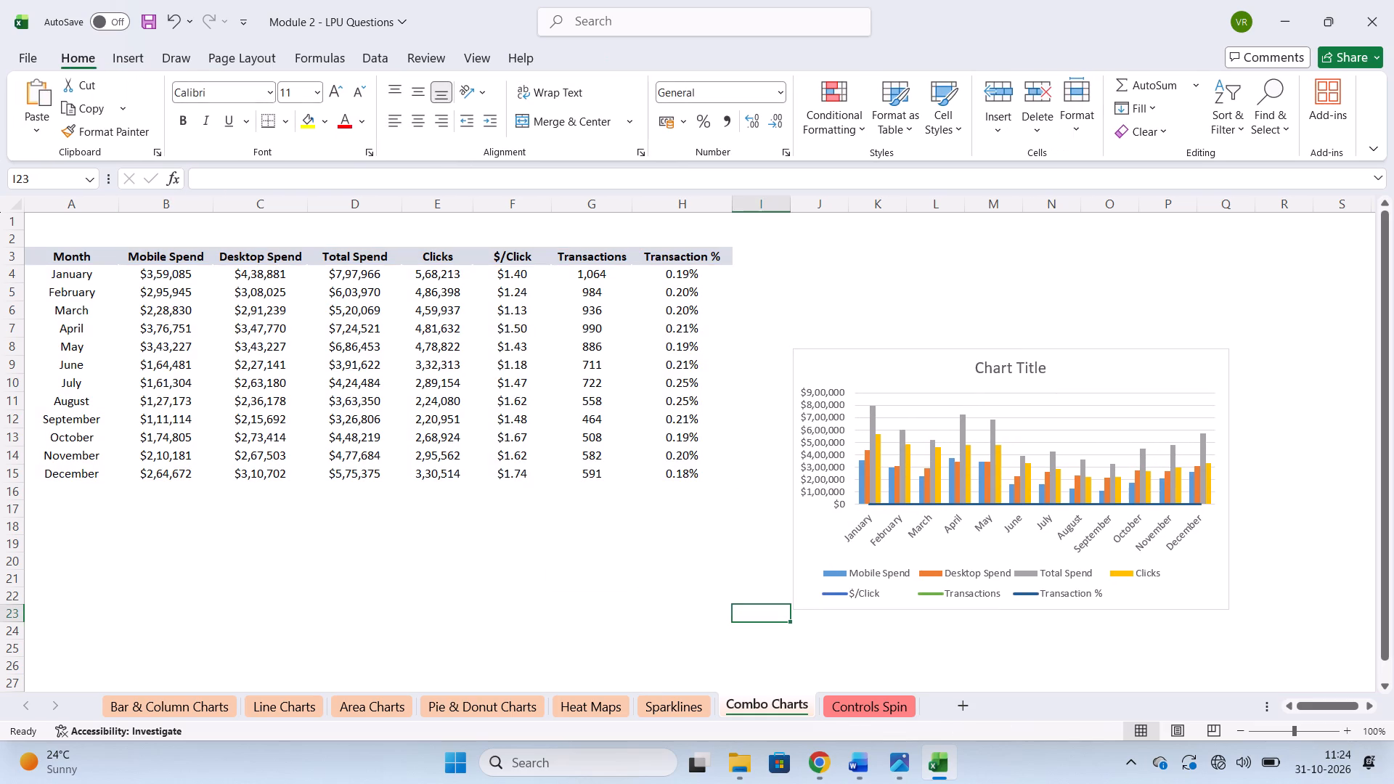
Insert a clustered column-line combo chart with a secondary axis from A3:H15 on the Combo Charts sheet.
left_click_drag(624, 572, 317, 163)
left_click_drag(51, 255, 566, 429)
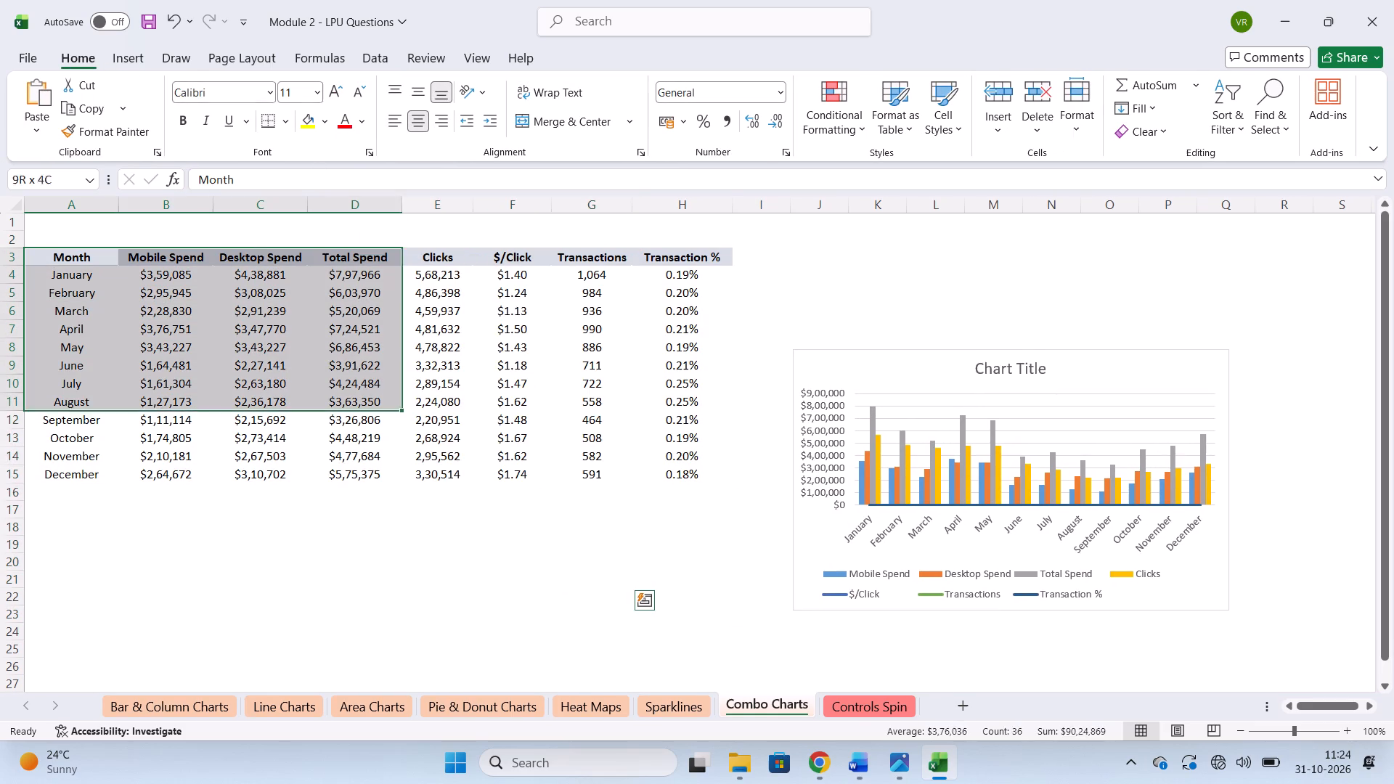
left_click_drag(566, 429, 669, 475)
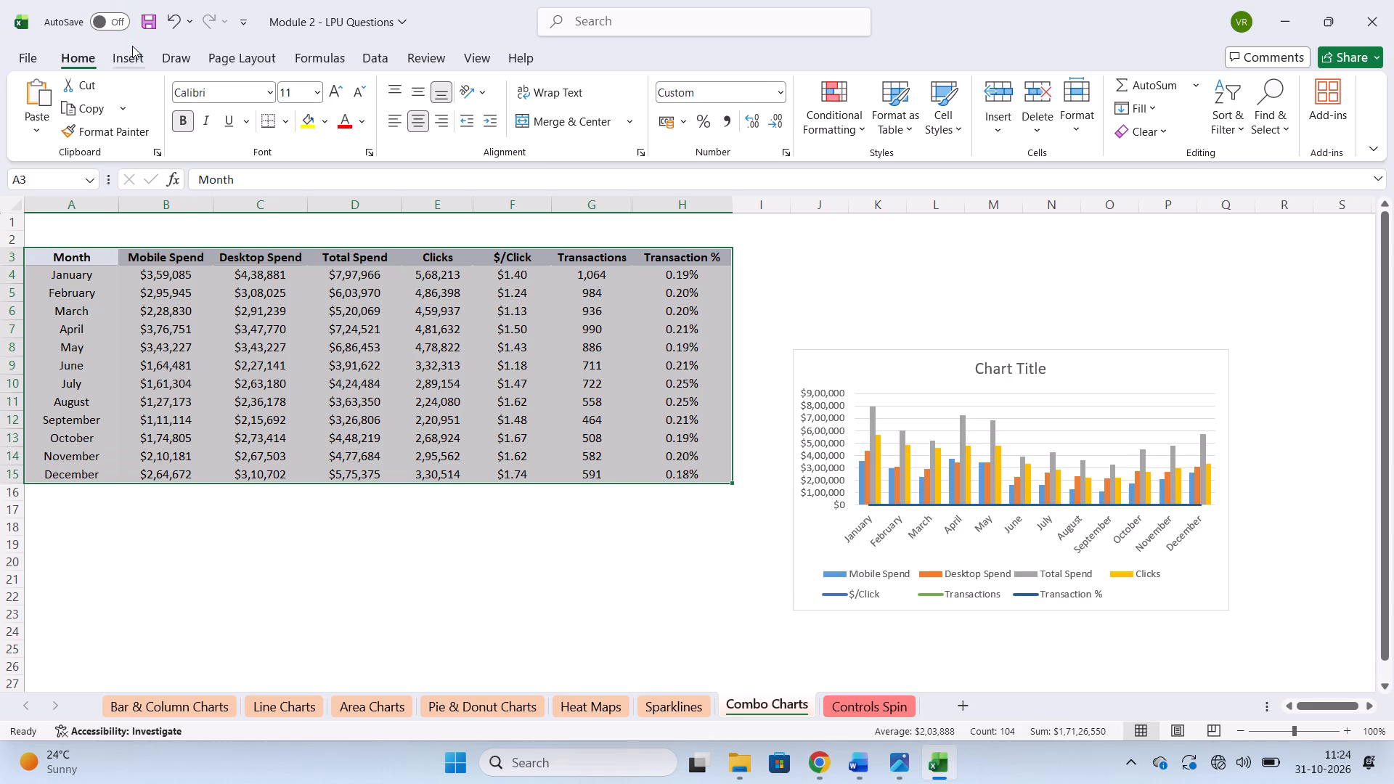
left_click(132, 46)
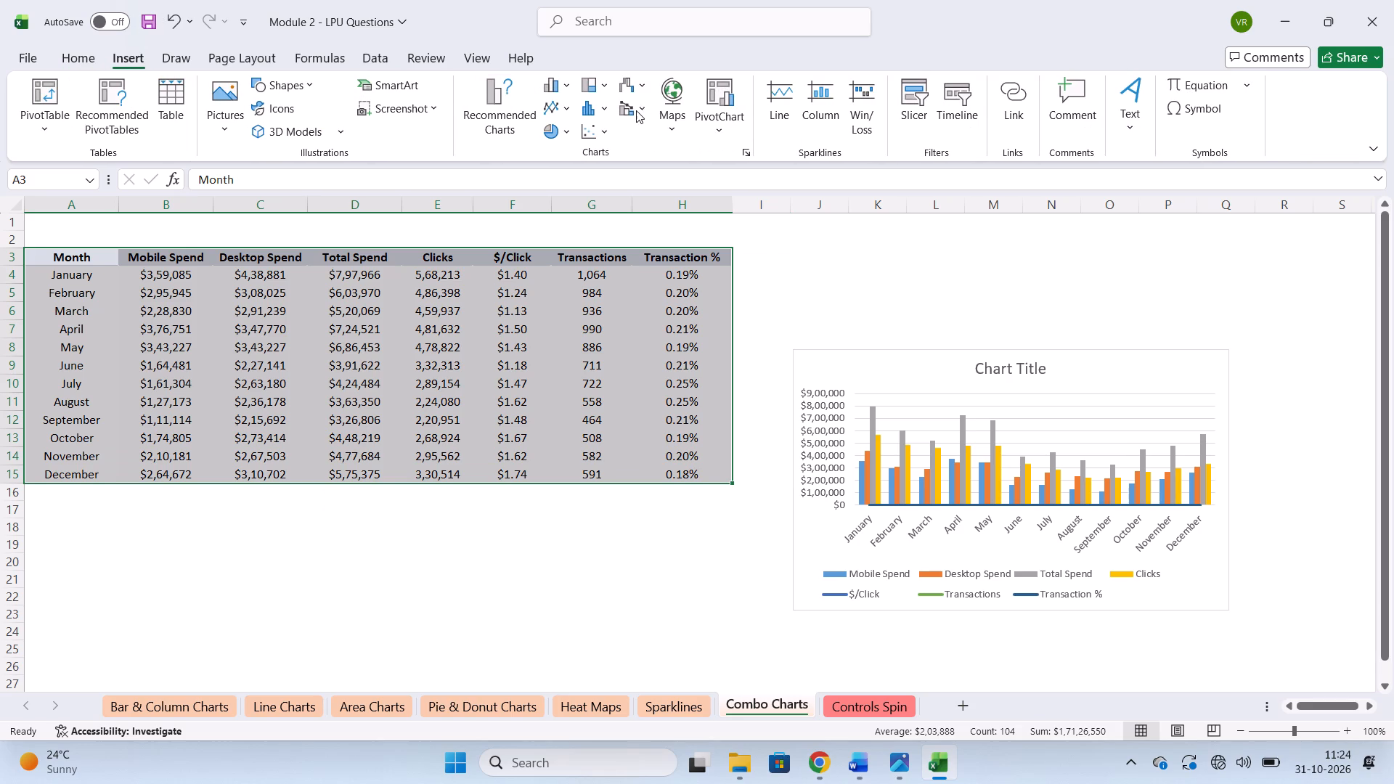
left_click(636, 110)
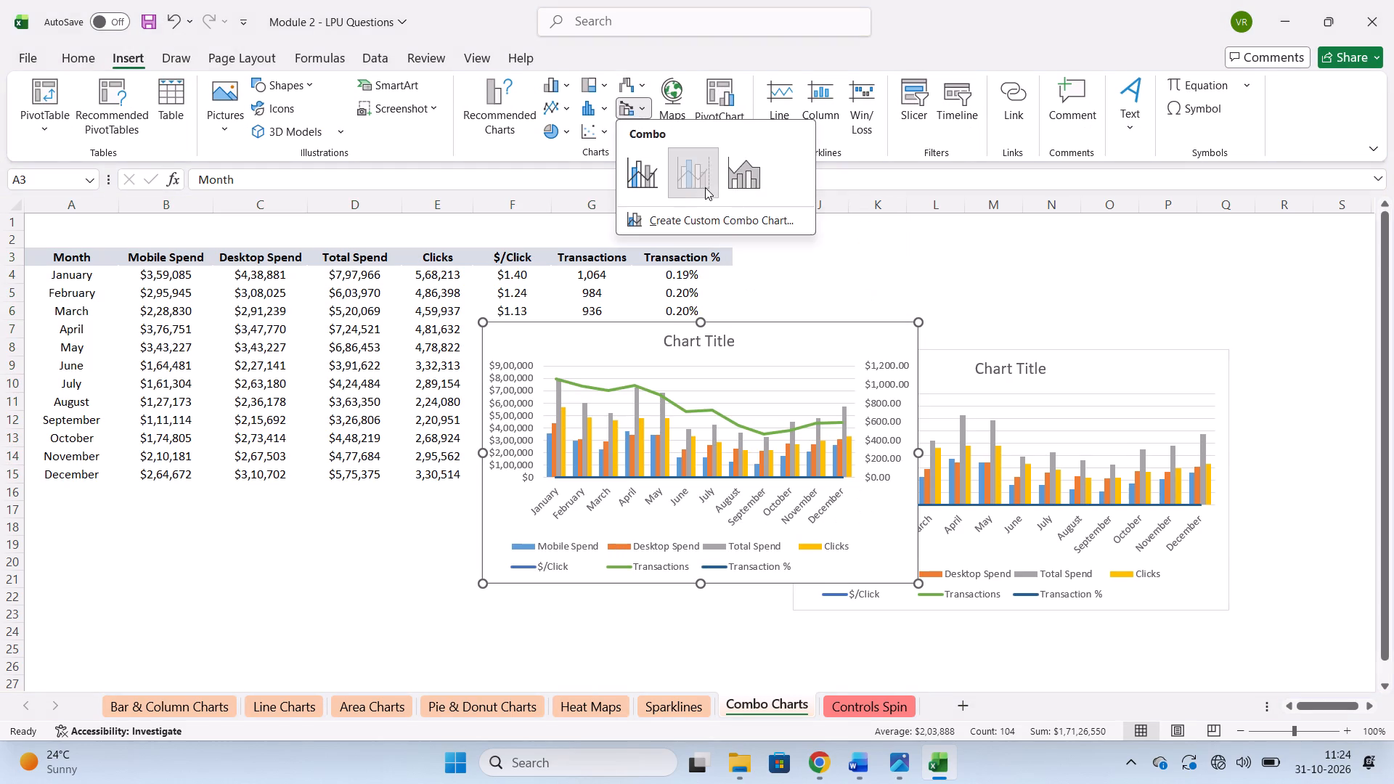
left_click(705, 187)
Delete the earlier combo chart without a secondary axis and move the new one into its place beside the table around J8.
left_click(1117, 372)
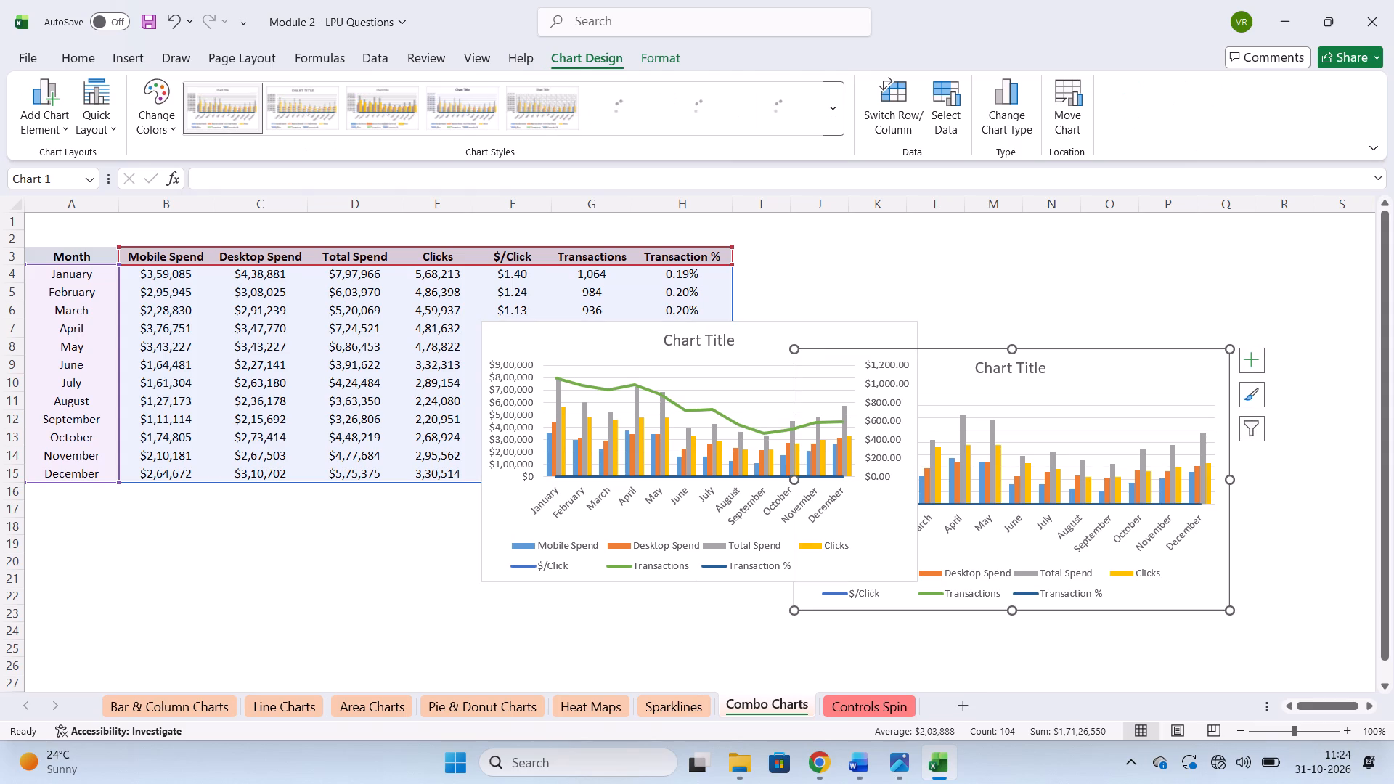
key("BackSpace")
left_click_drag(818, 346, 1000, 409)
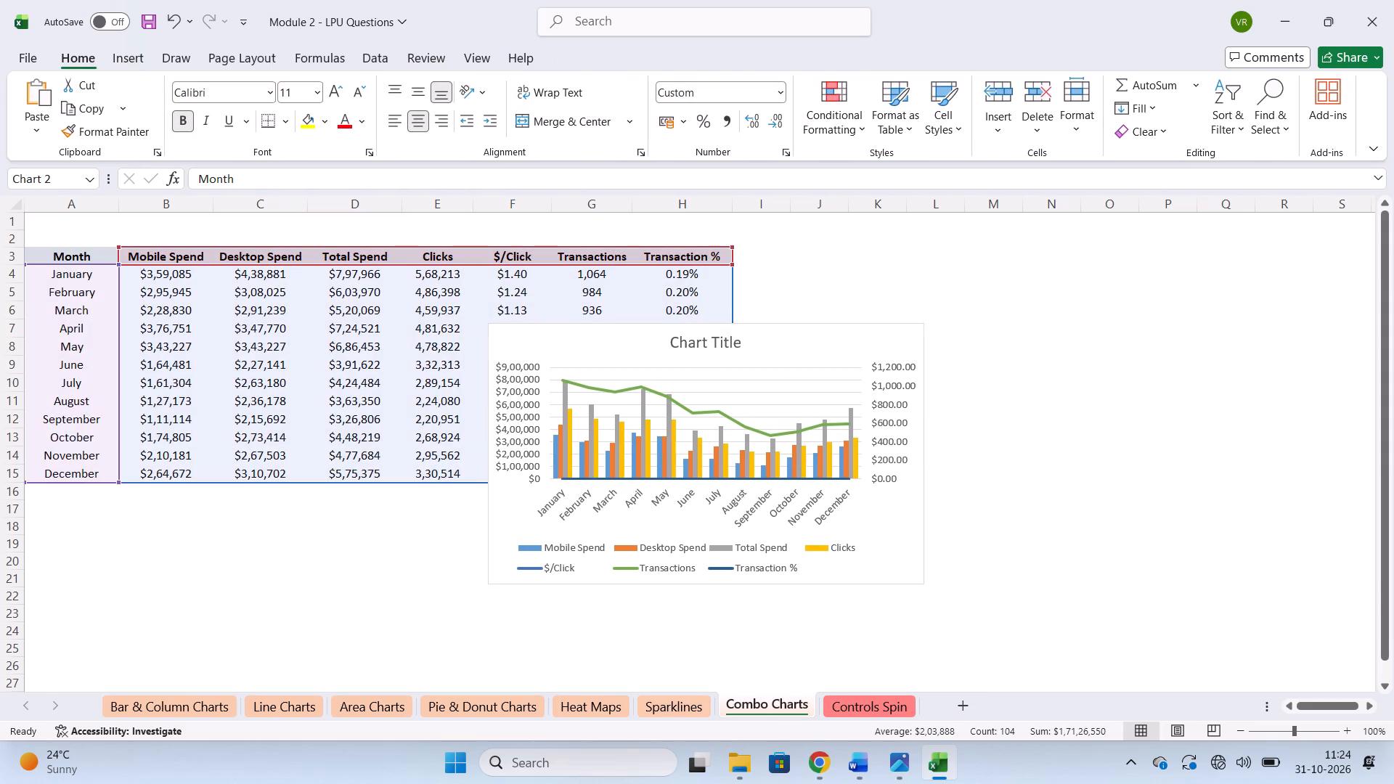
left_click_drag(1000, 409, 1153, 375)
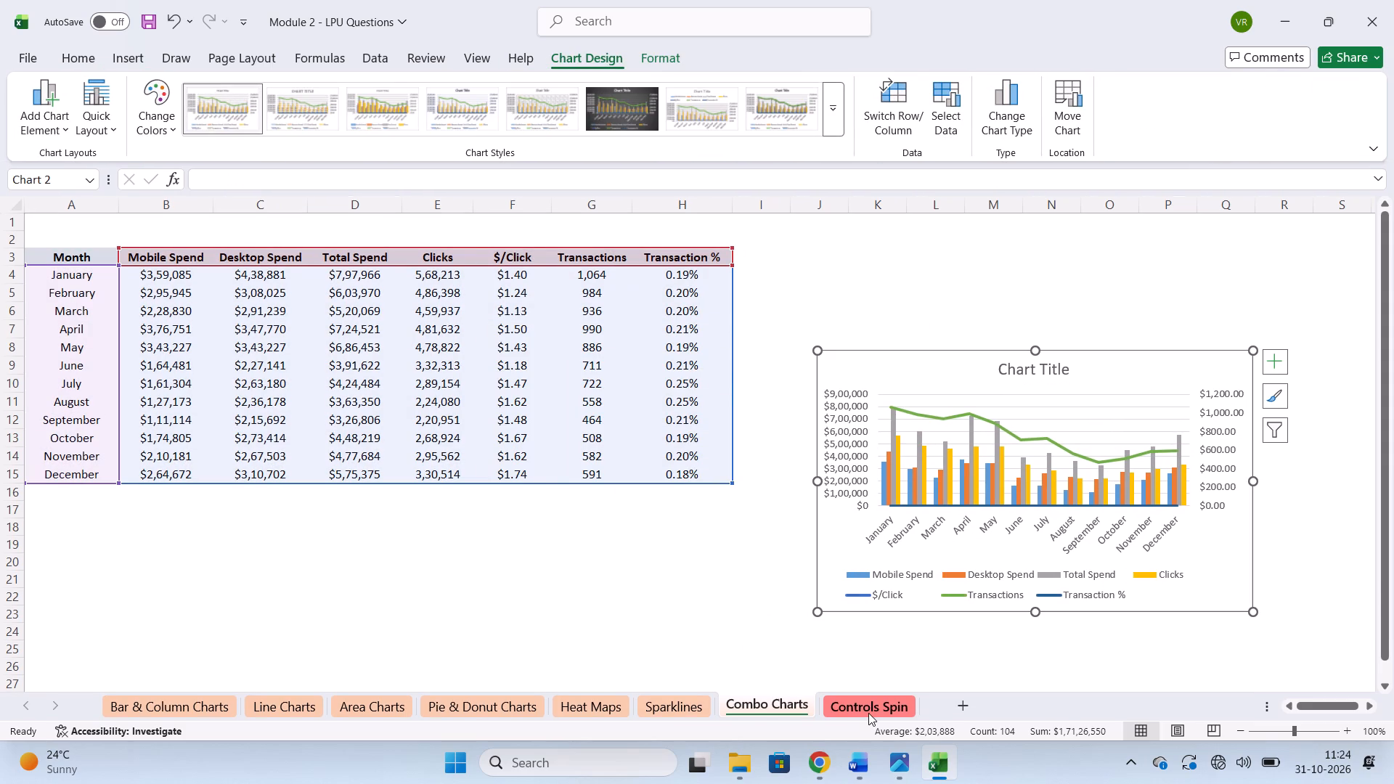
Open the Controls Spin sheet and look over its course revenue table, chart and spin control.
left_click(868, 712)
scroll(826, 497, "down", 1)
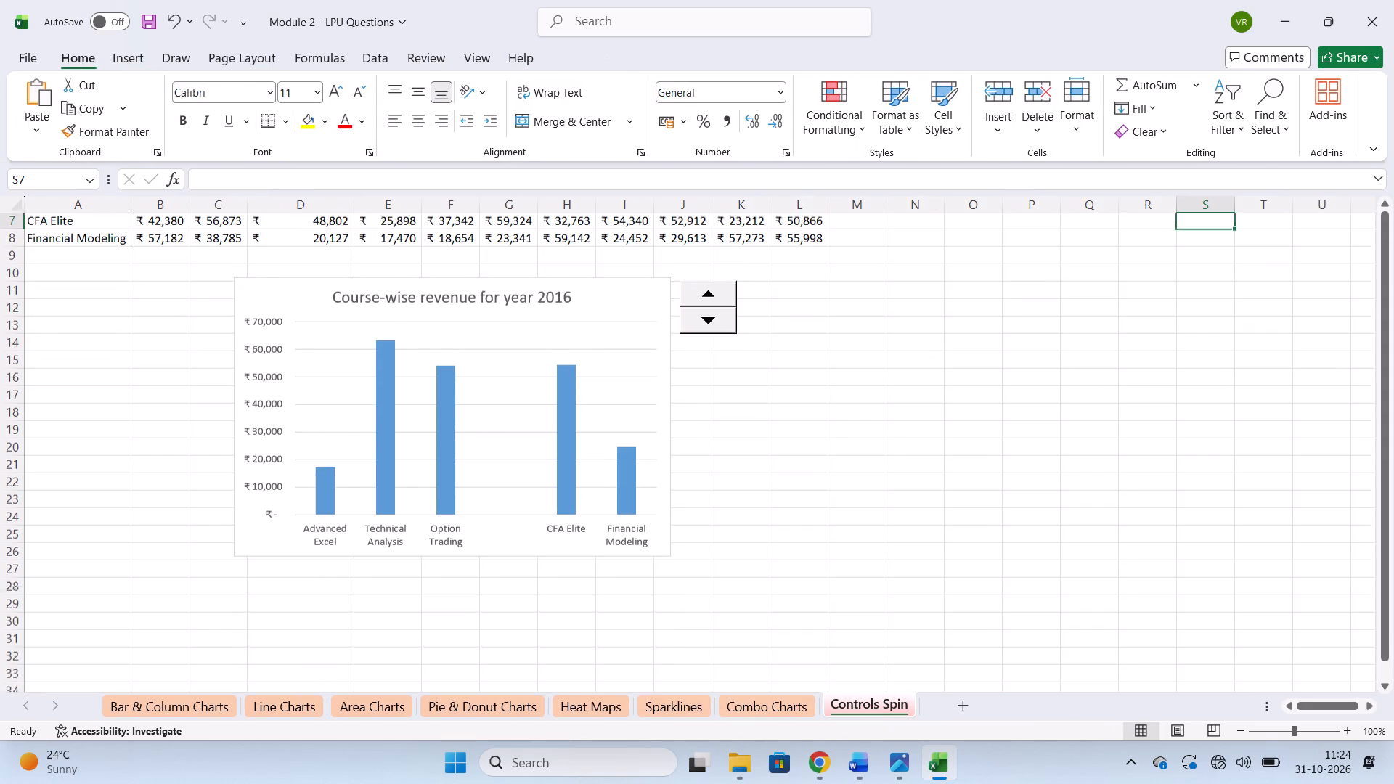
scroll(826, 497, "down", 1)
scroll(826, 497, "up", 3)
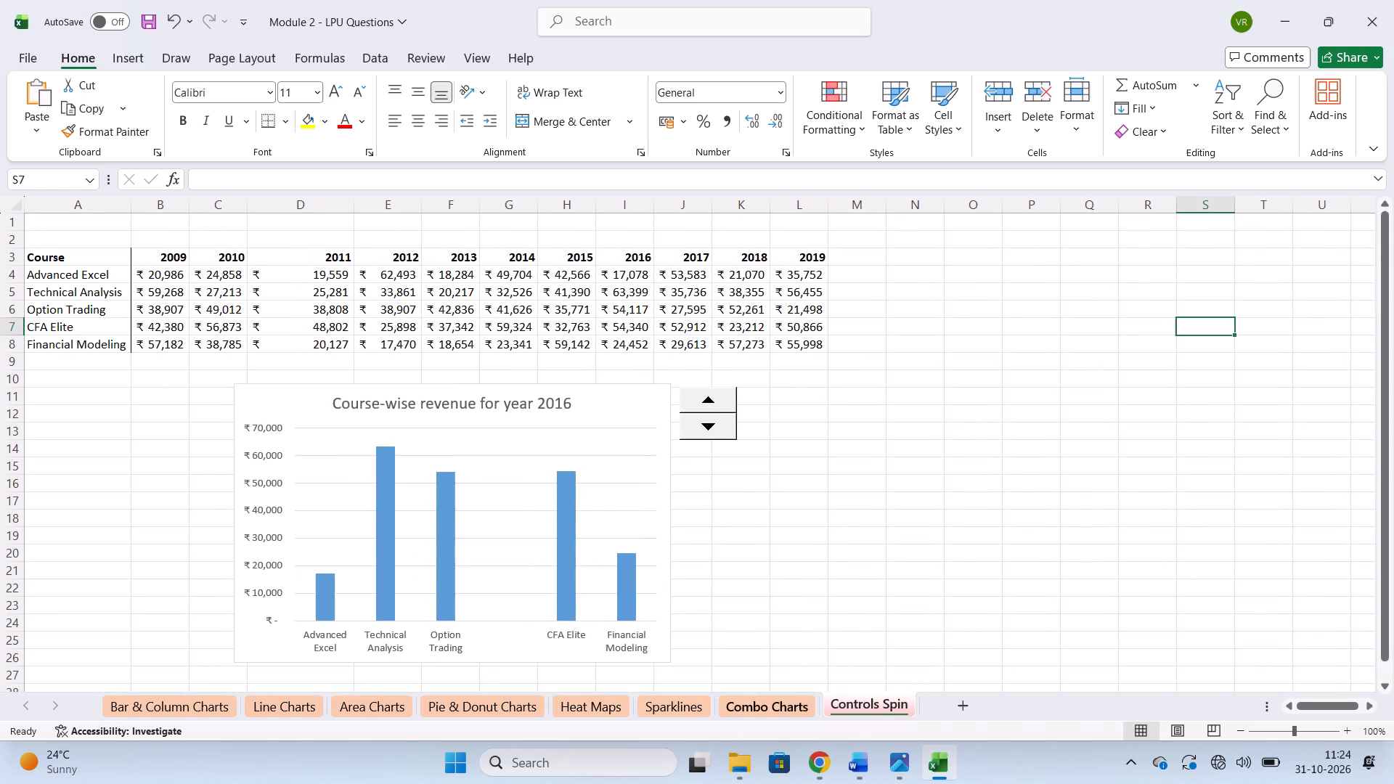
Save the Module 2 - LPU Questions workbook and close it.
key("ctrl+s")
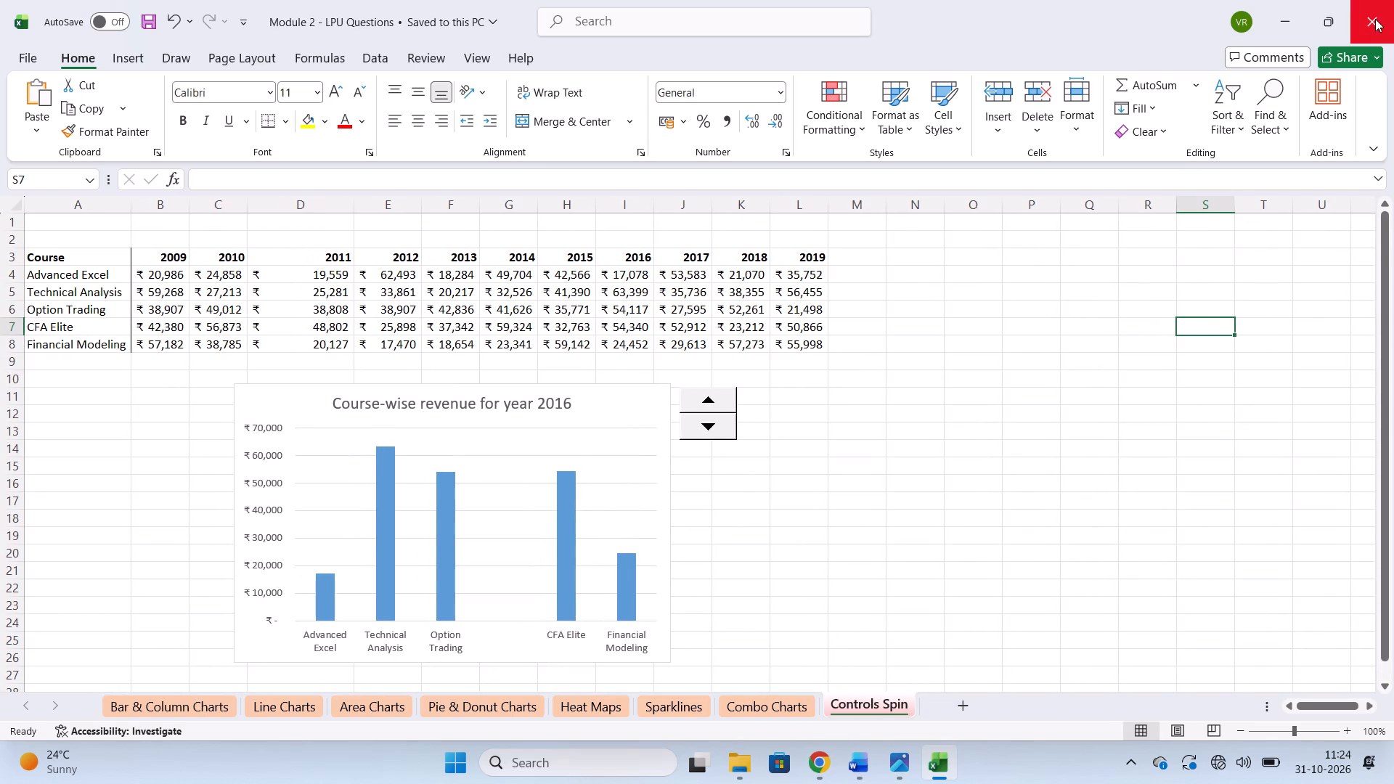
left_click(1375, 19)
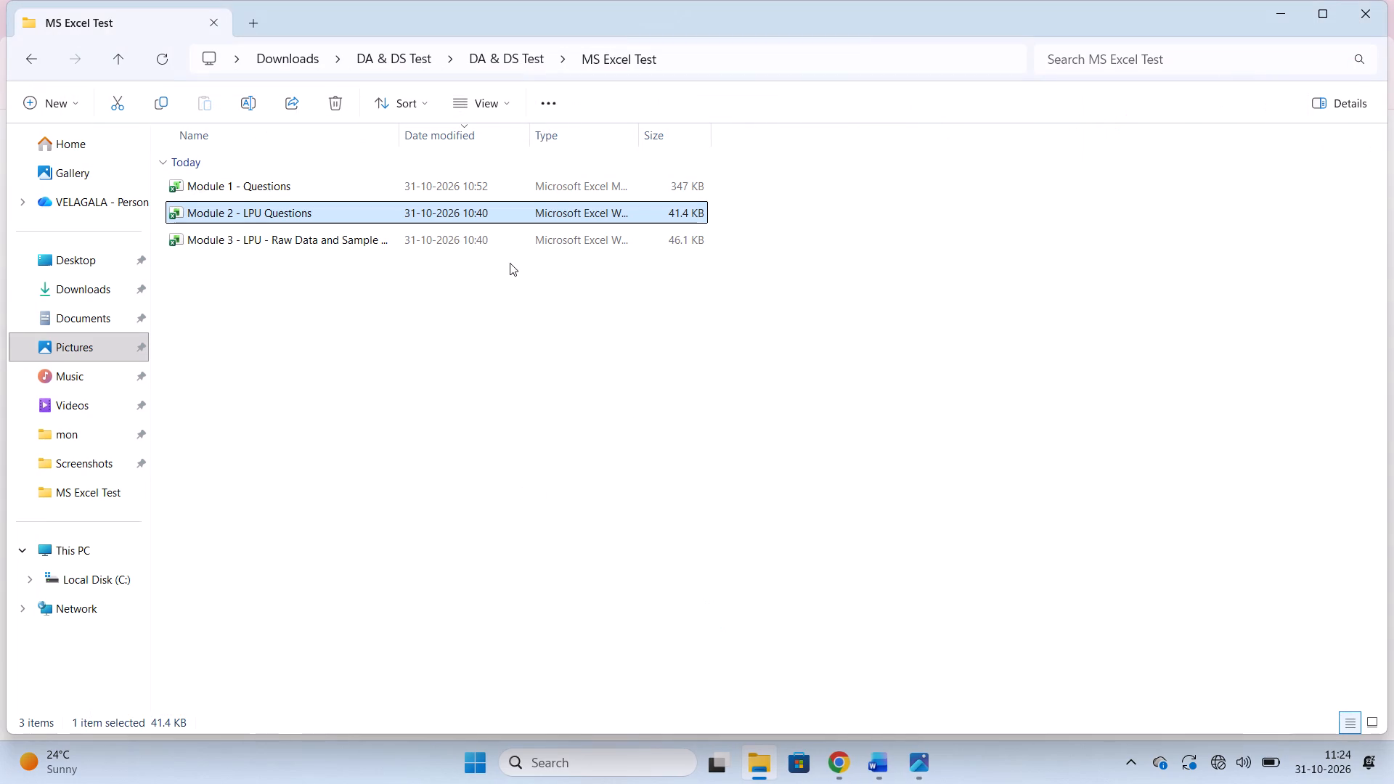
Open the Module 3 - LPU Raw Data and Sample Report workbook from the MS Excel Test folder and look through its Raw Data sheet.
double_click(240, 232)
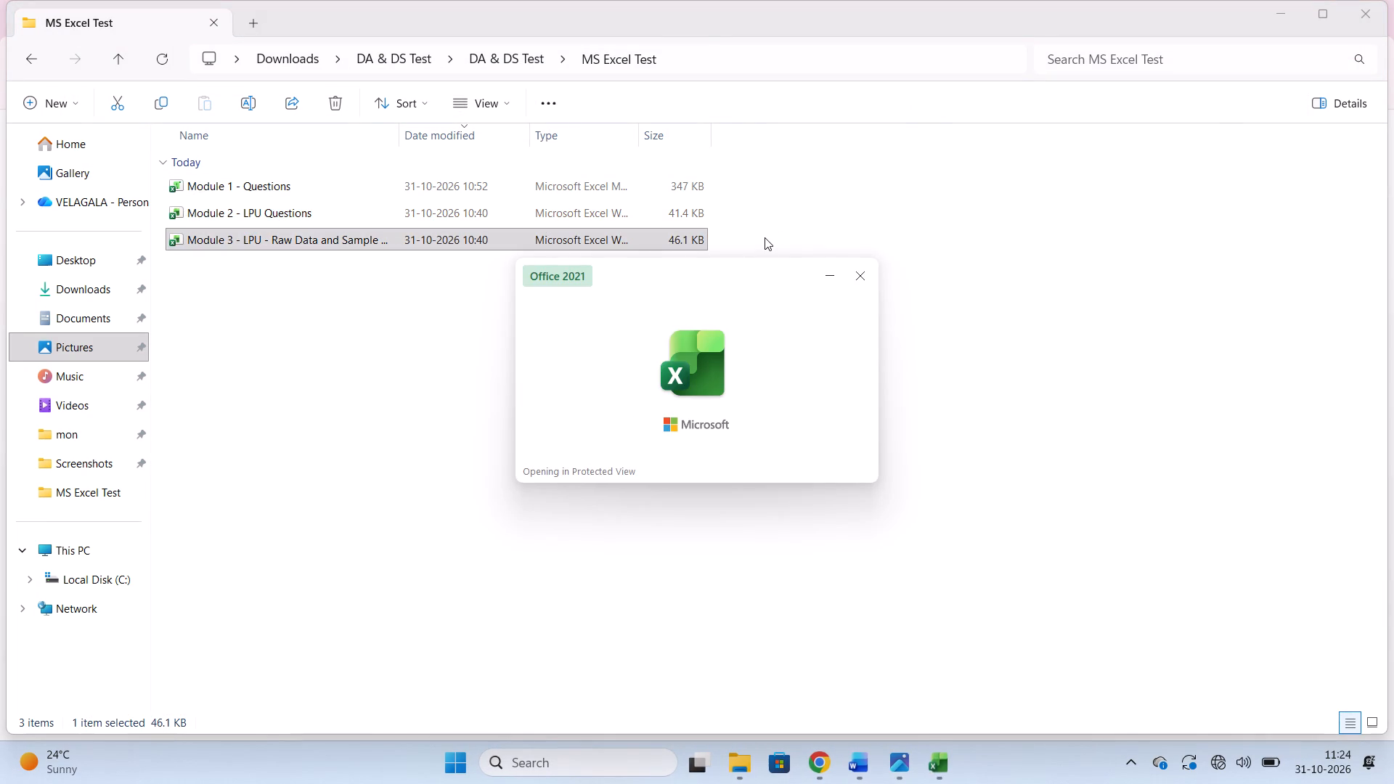
scroll(696, 473, "up", 1)
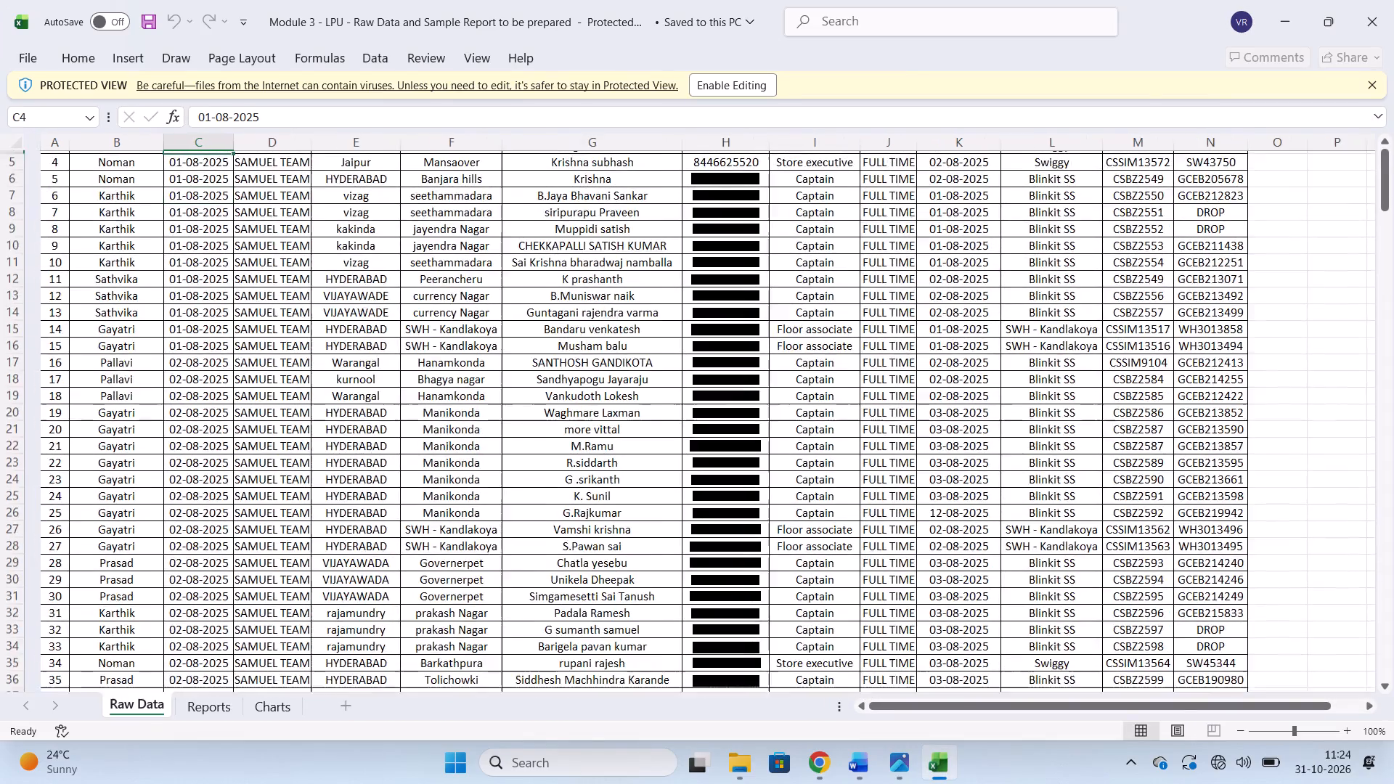
scroll(696, 473, "up", 1)
scroll(696, 473, "down", 12)
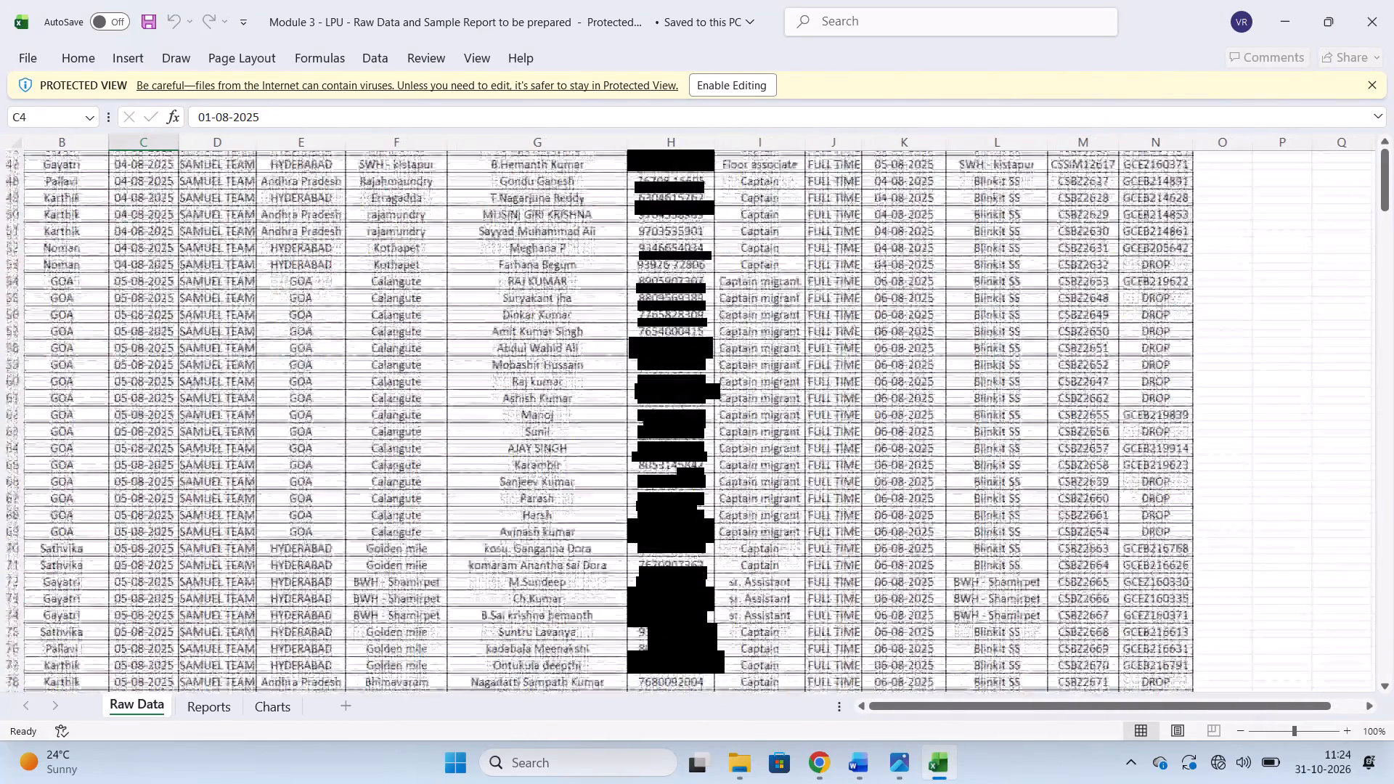
scroll(696, 473, "down", 6)
Open the Reports sheet of the Module 3 workbook.
left_click(210, 713)
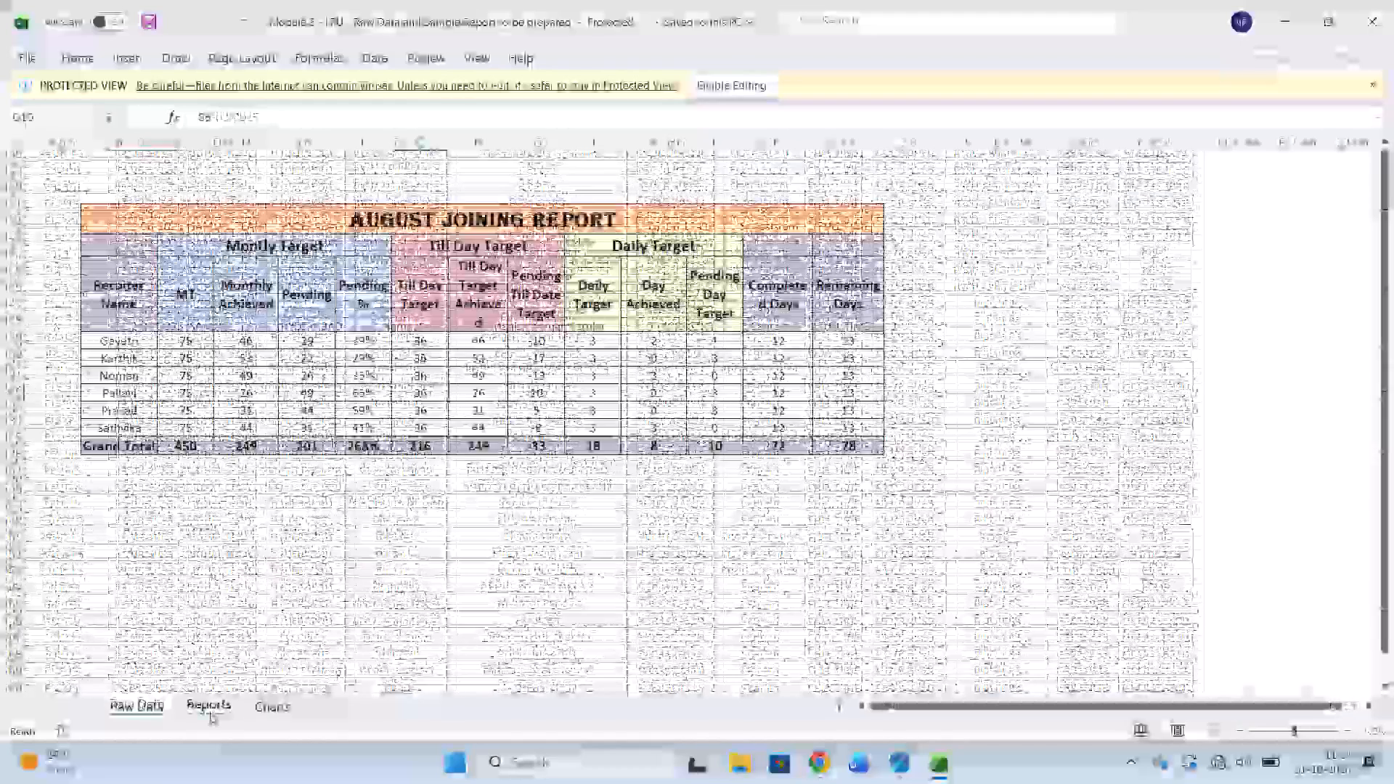